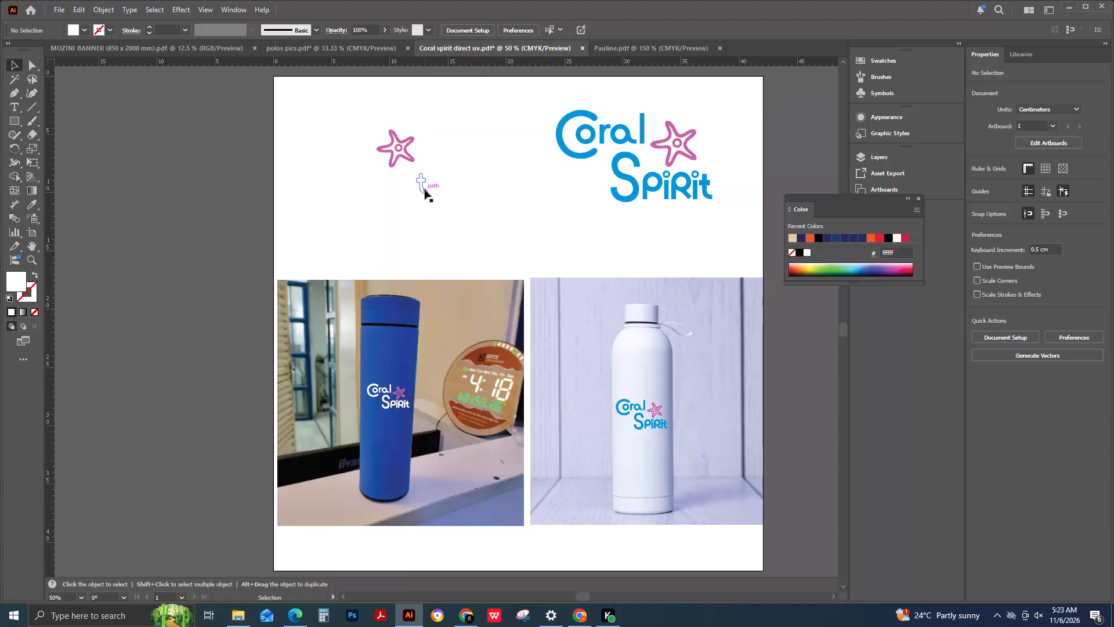
Create a new one-artboard A4 portrait document, 595.28 x 841.89 pt, in CMYK Color with High (300 ppi) raster effects.
click(245, 242)
click(622, 51)
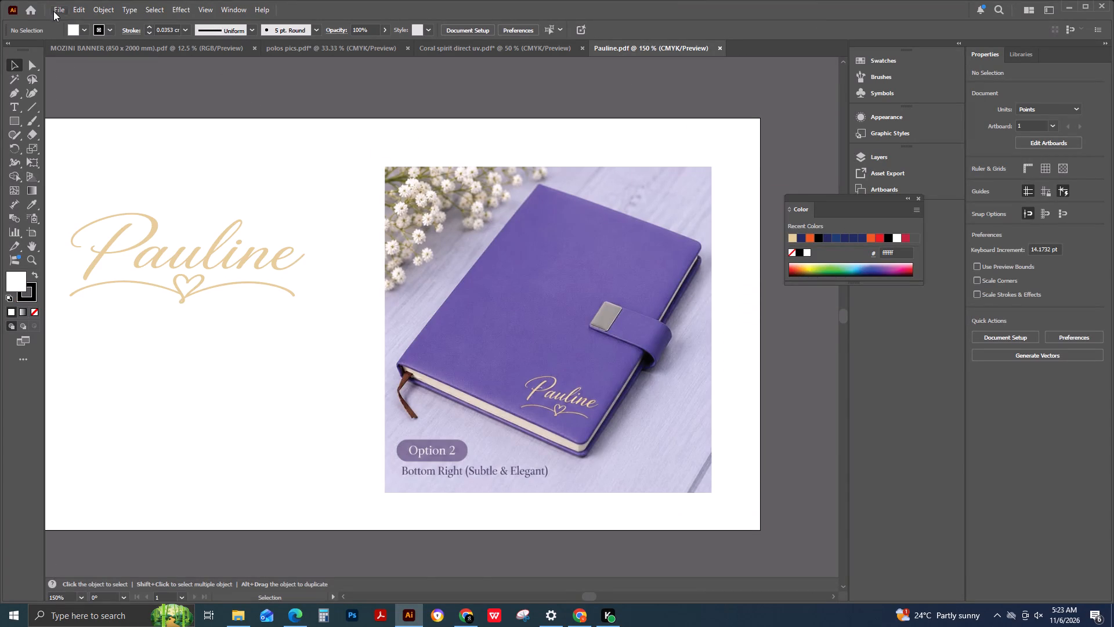
click(67, 0)
click(56, 8)
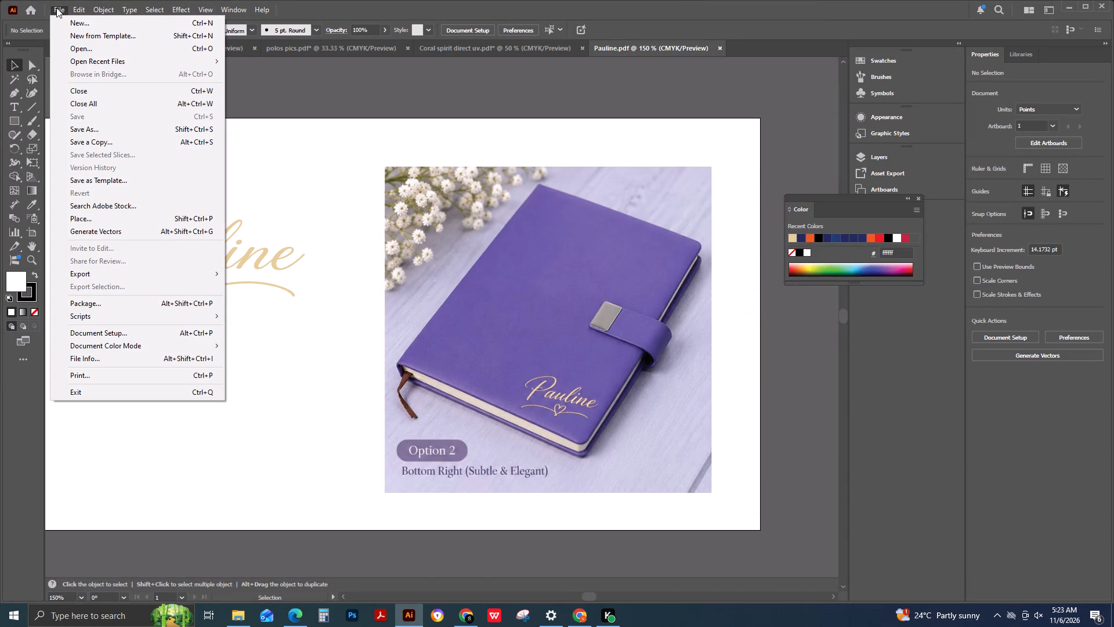
click(60, 21)
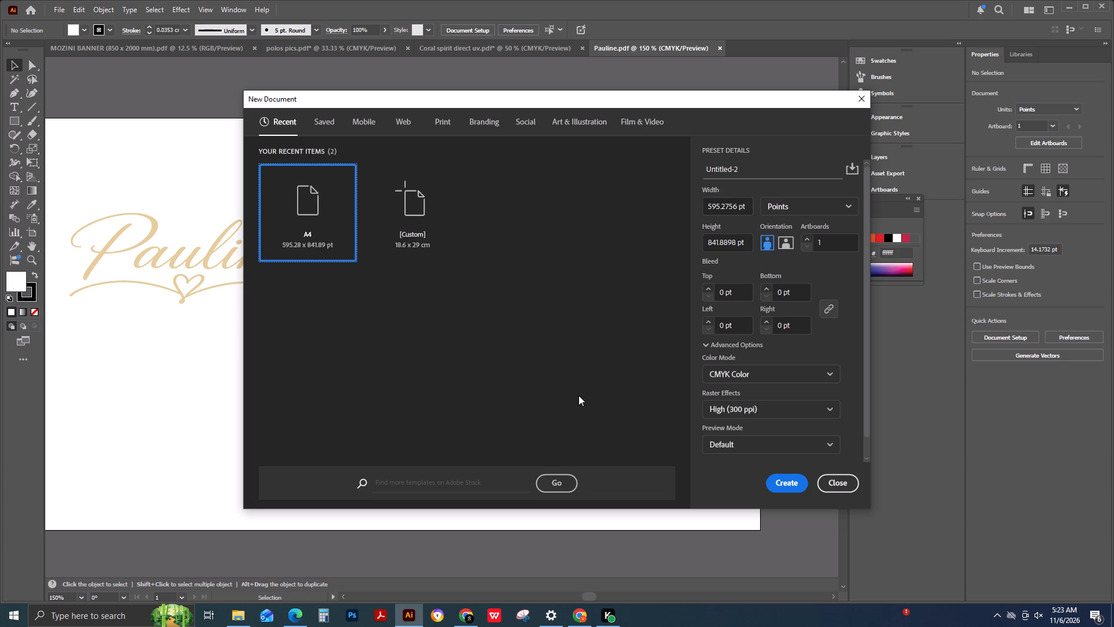
click(779, 489)
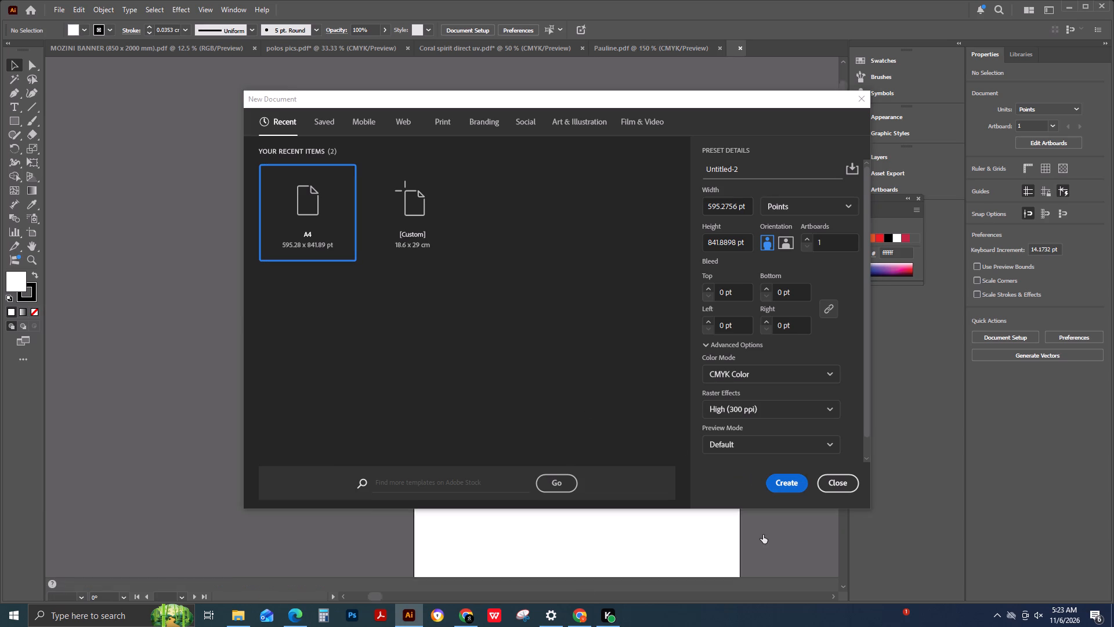
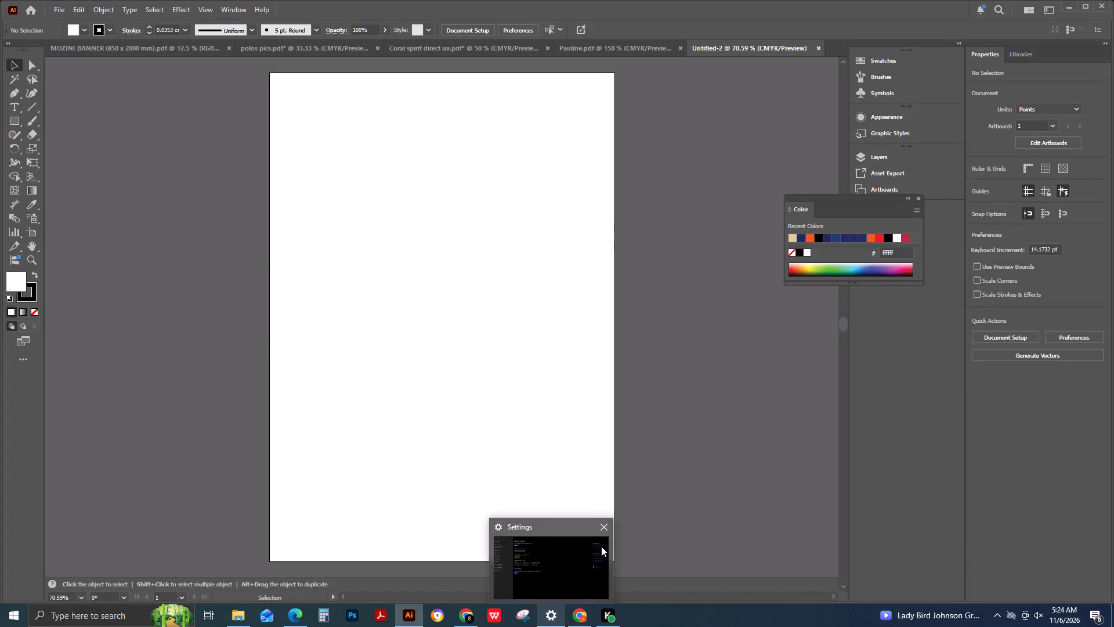
click(609, 531)
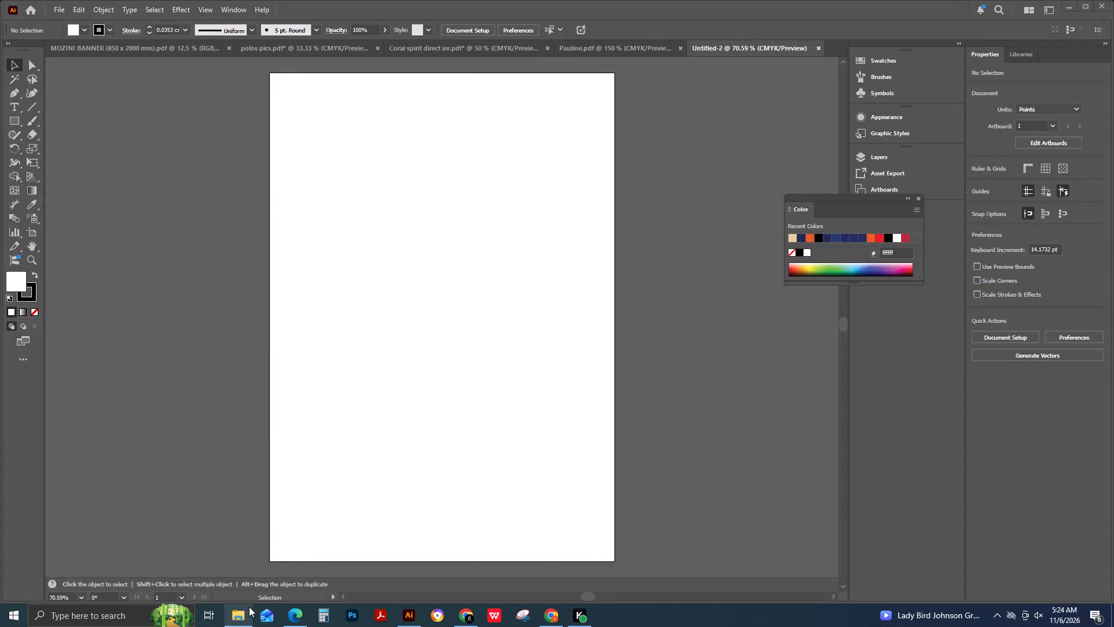
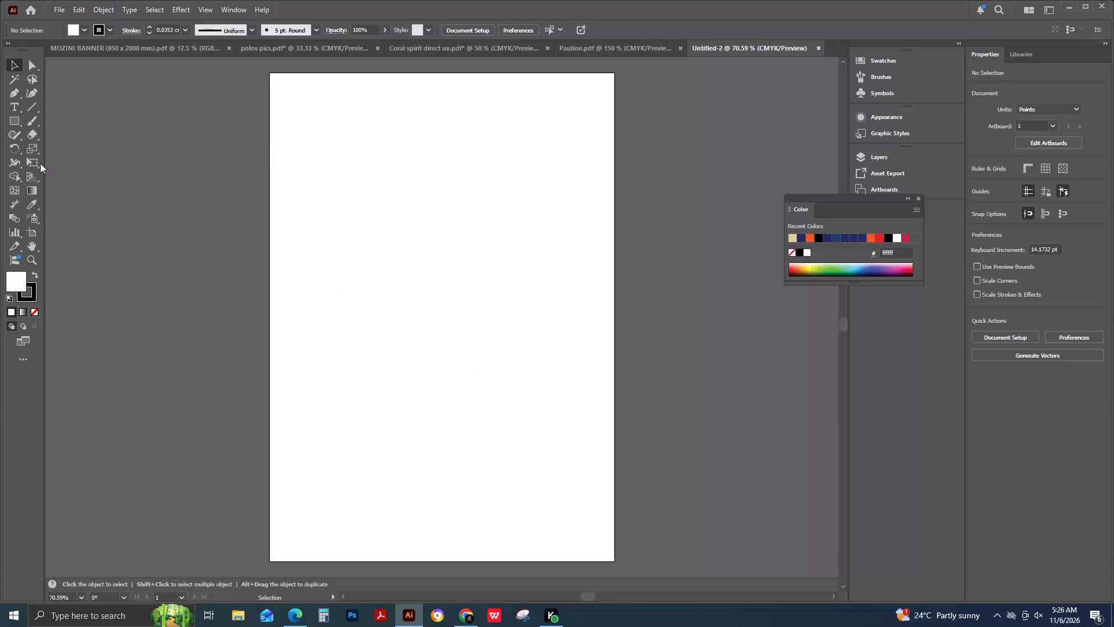
Draw a circle about 261.5 pt in diameter in the upper part of the blank artboard with the Ellipse tool.
right_click(12, 118)
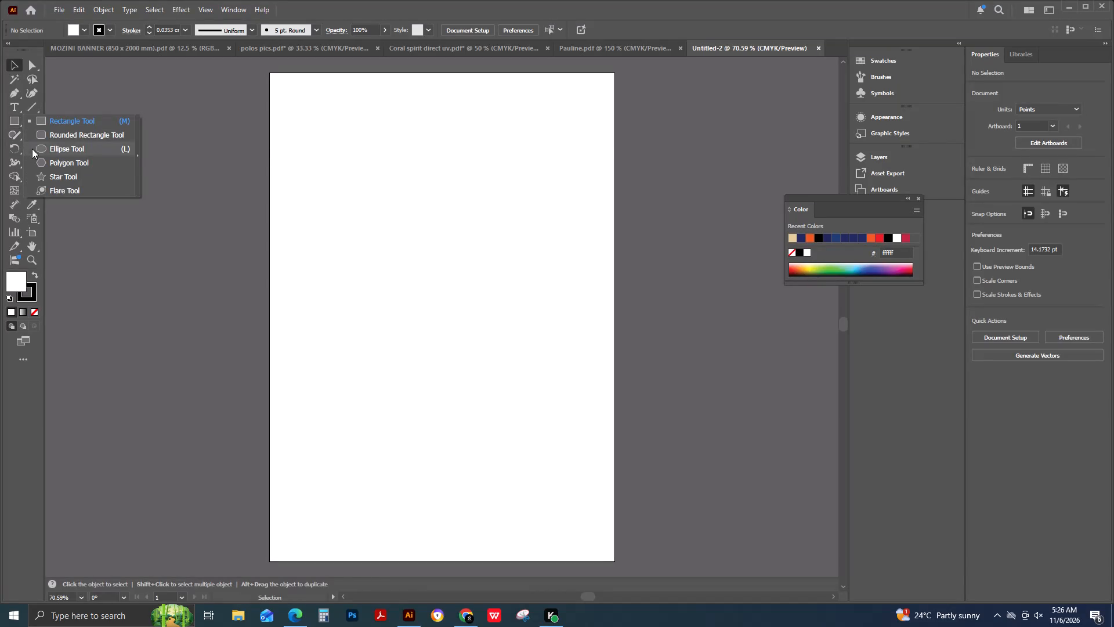
click(32, 149)
drag(310, 167, 449, 325)
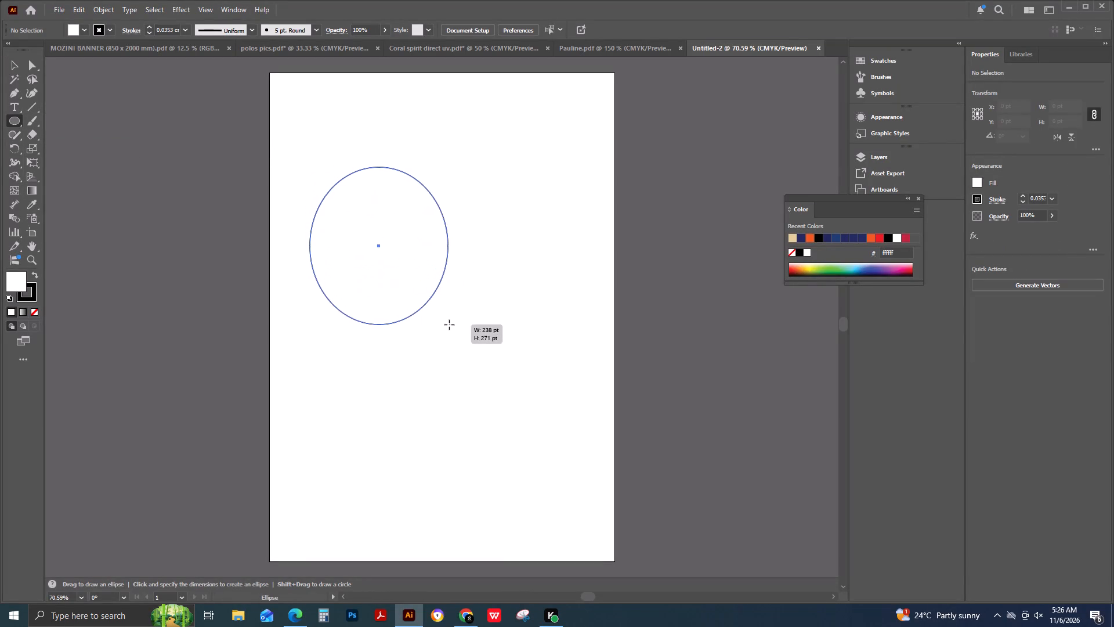
drag(449, 325, 461, 319)
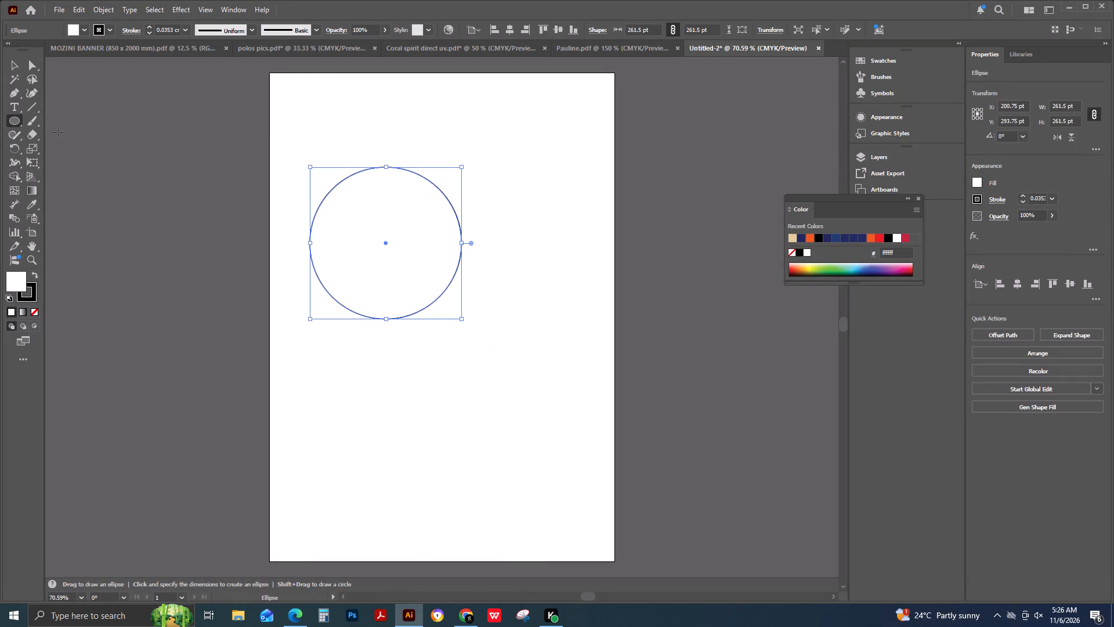
Move the circle horizontally toward the middle of the artboard, to about X 274 pt.
click(16, 68)
click(128, 235)
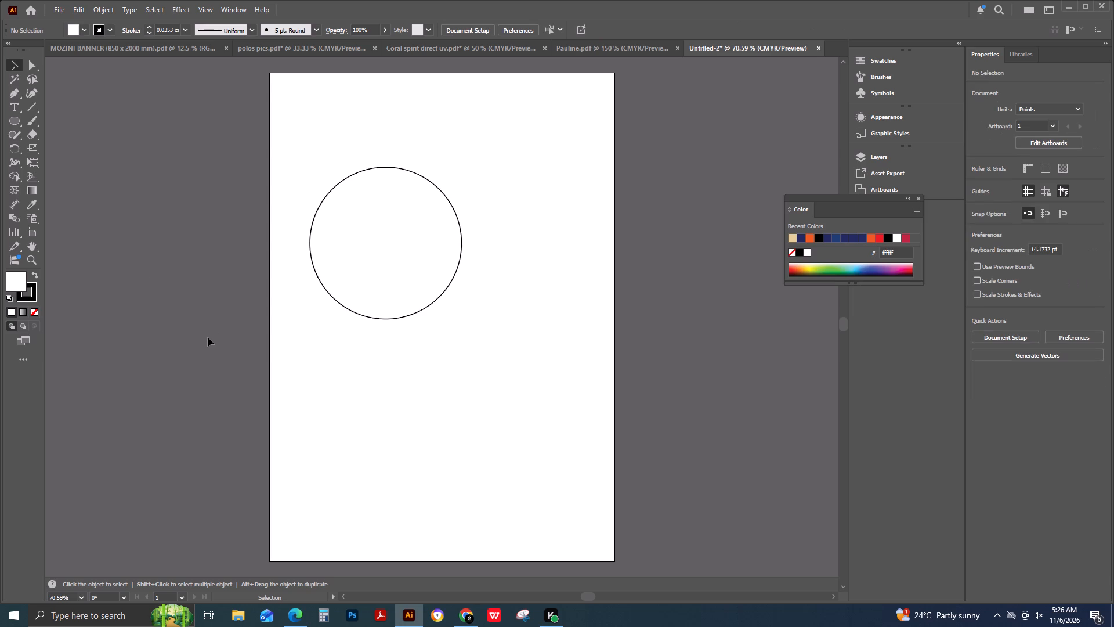
drag(366, 317, 408, 317)
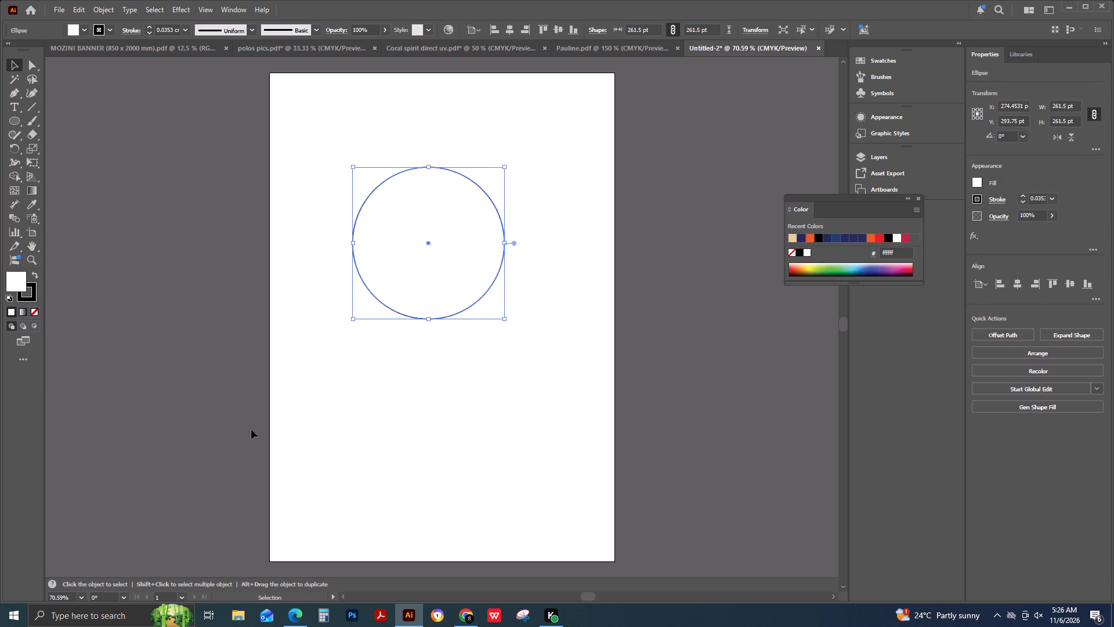
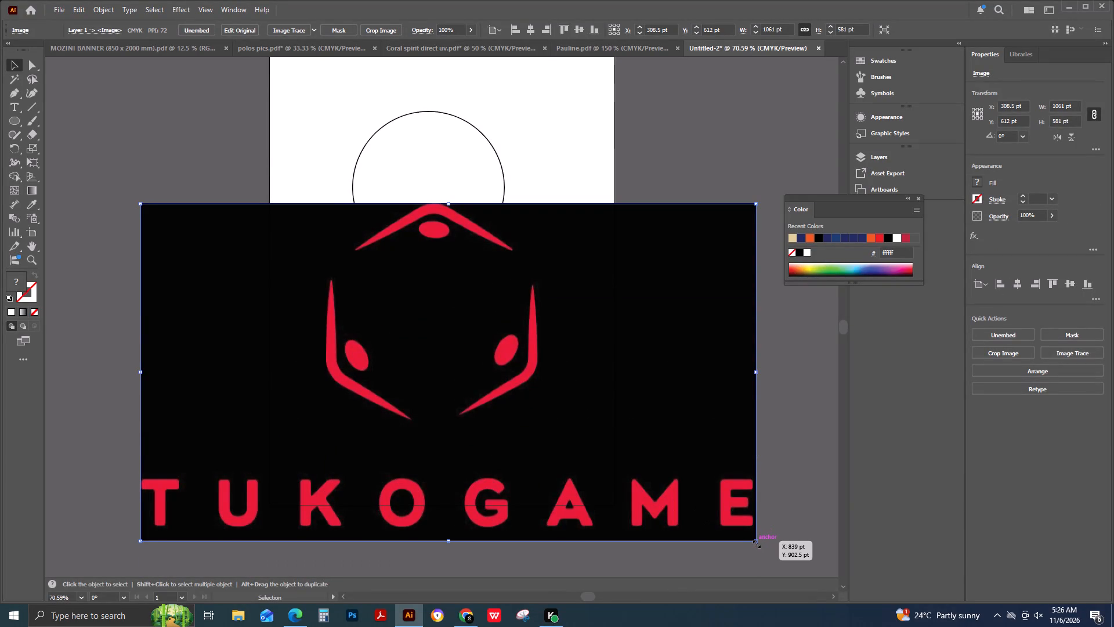
Scale the TUKOGAME logo image down to about 393.5 × 215.5 pt and place it below the circle on the artboard.
drag(755, 543, 435, 330)
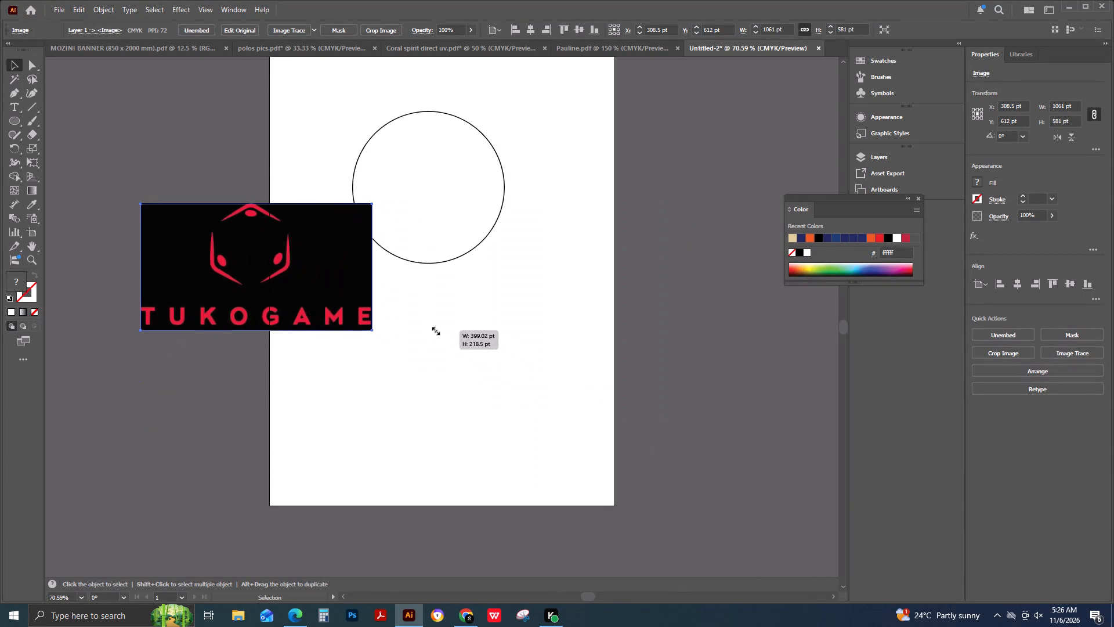
drag(435, 330, 426, 329)
drag(339, 278, 488, 378)
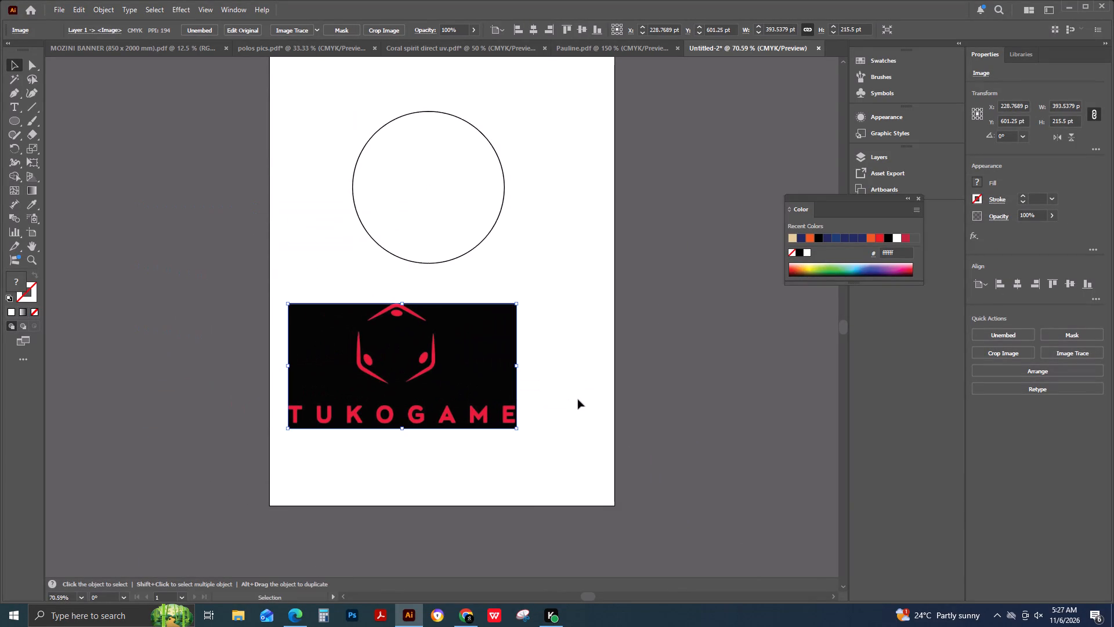
Duplicate the logo image and place the copy to the right of the original at the same height, about X 699.5 pt.
key(ctrl+c)
key(ctrl+v)
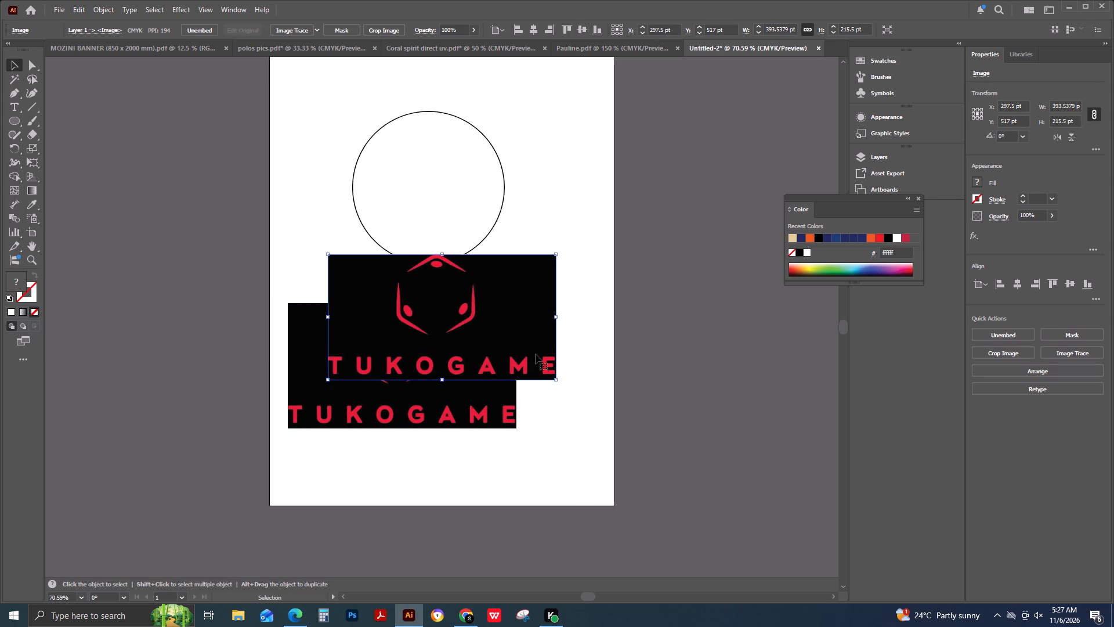
drag(473, 307, 716, 363)
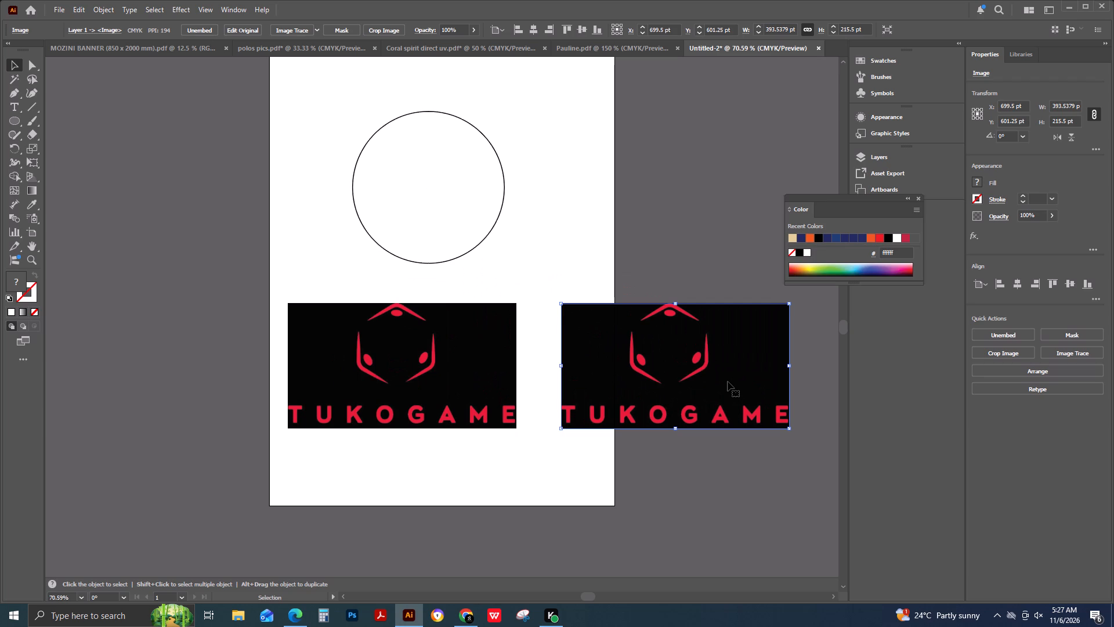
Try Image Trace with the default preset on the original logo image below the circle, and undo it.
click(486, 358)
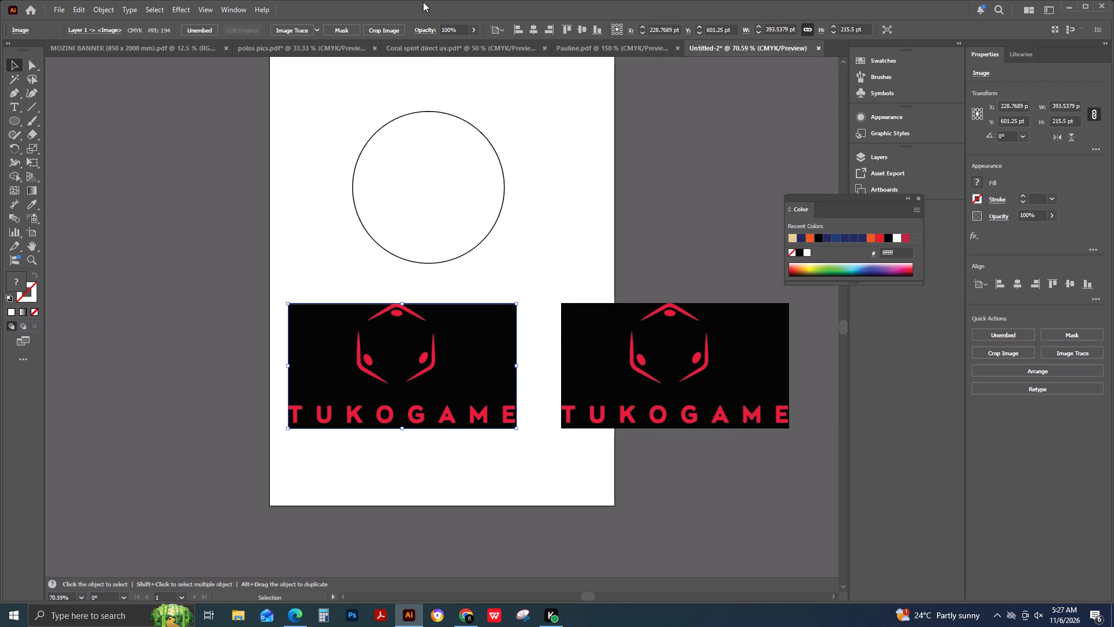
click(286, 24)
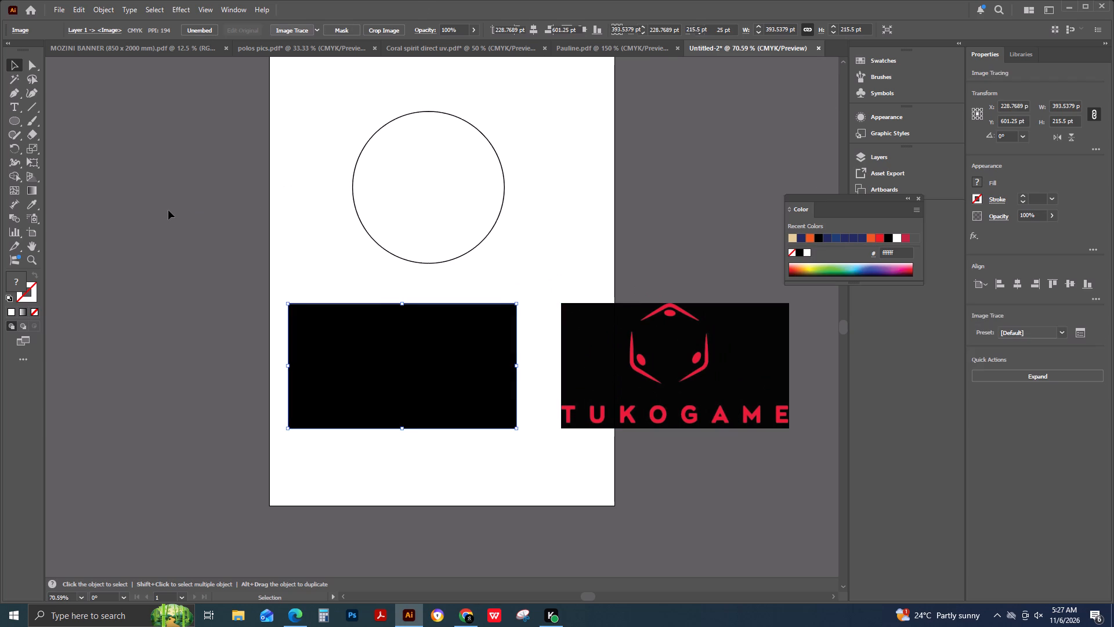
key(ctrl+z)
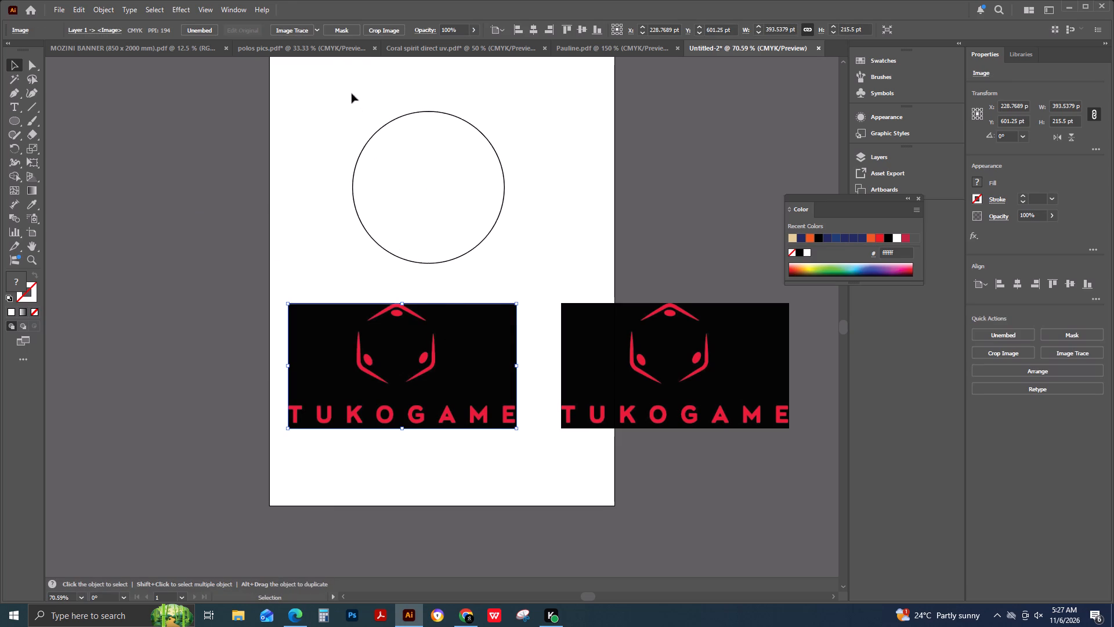
Trace the original logo image with the 3 Colors preset, expand it into vector paths and ungroup them.
click(317, 26)
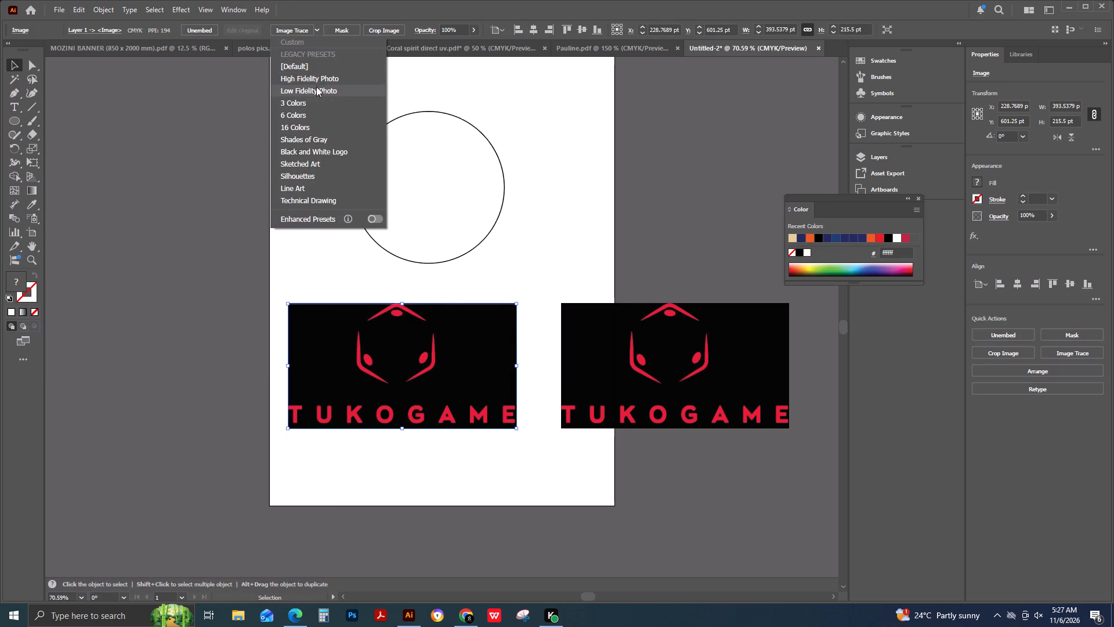
click(317, 100)
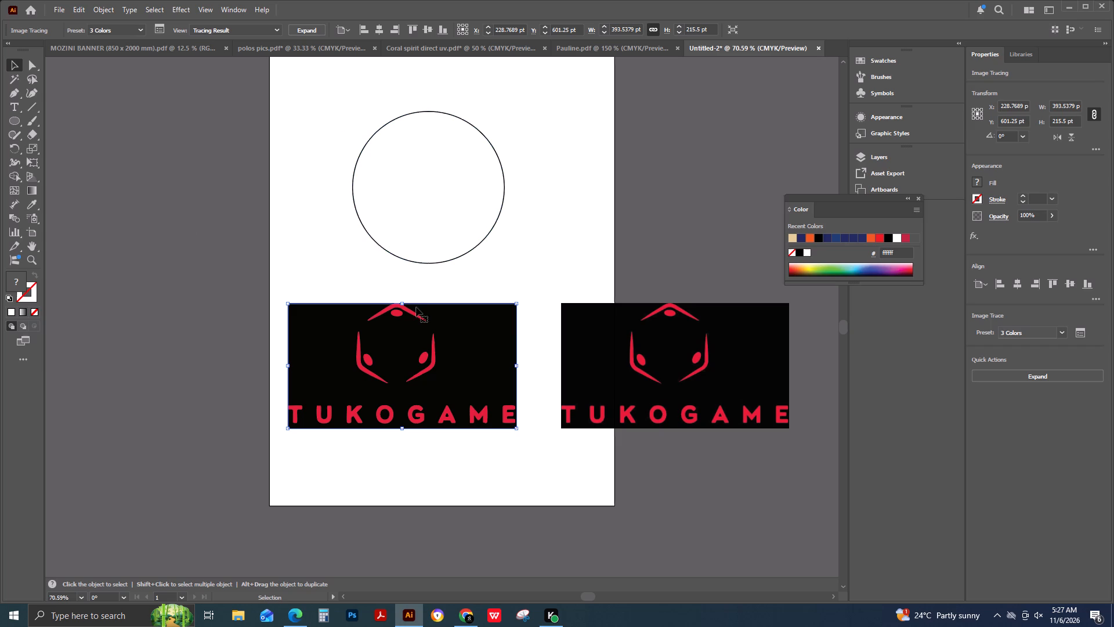
click(316, 26)
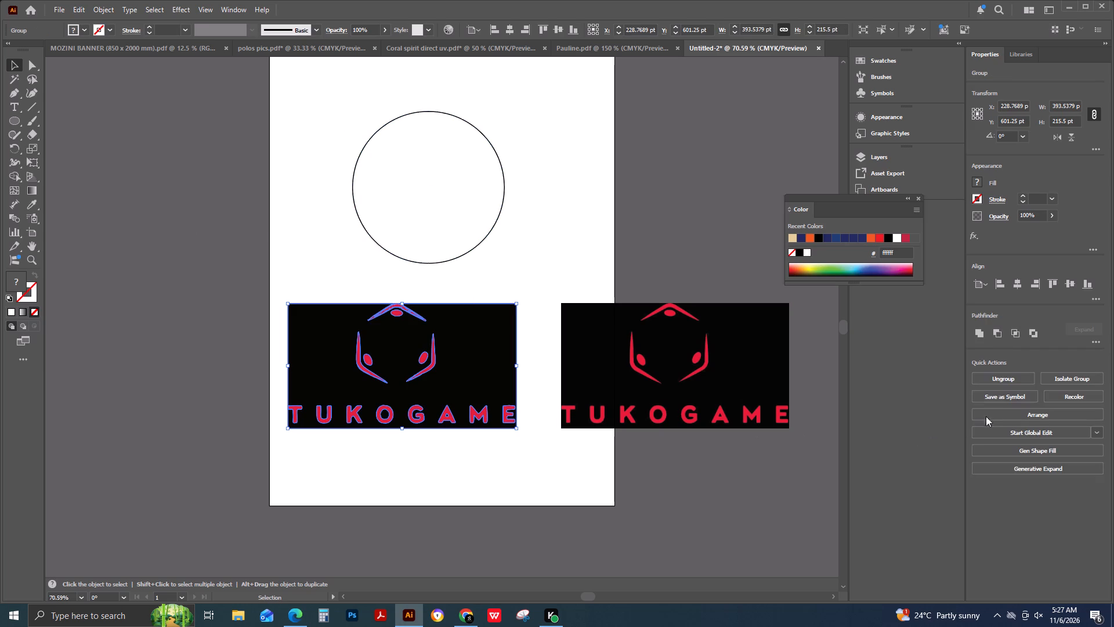
click(1026, 373)
click(164, 578)
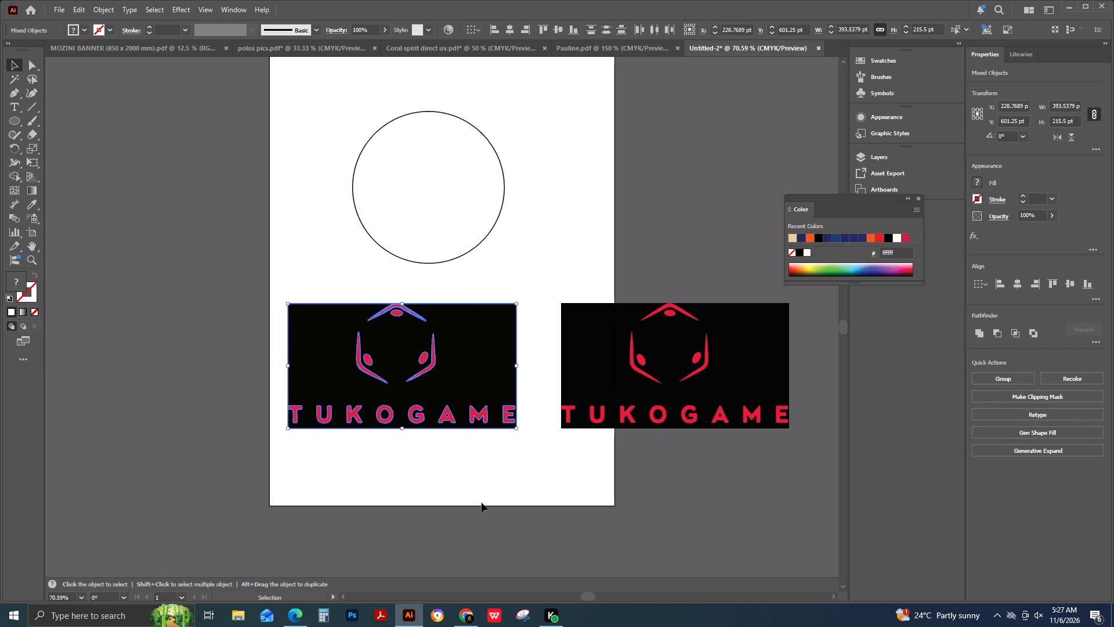
scroll(482, 503, up, 1)
click(482, 503)
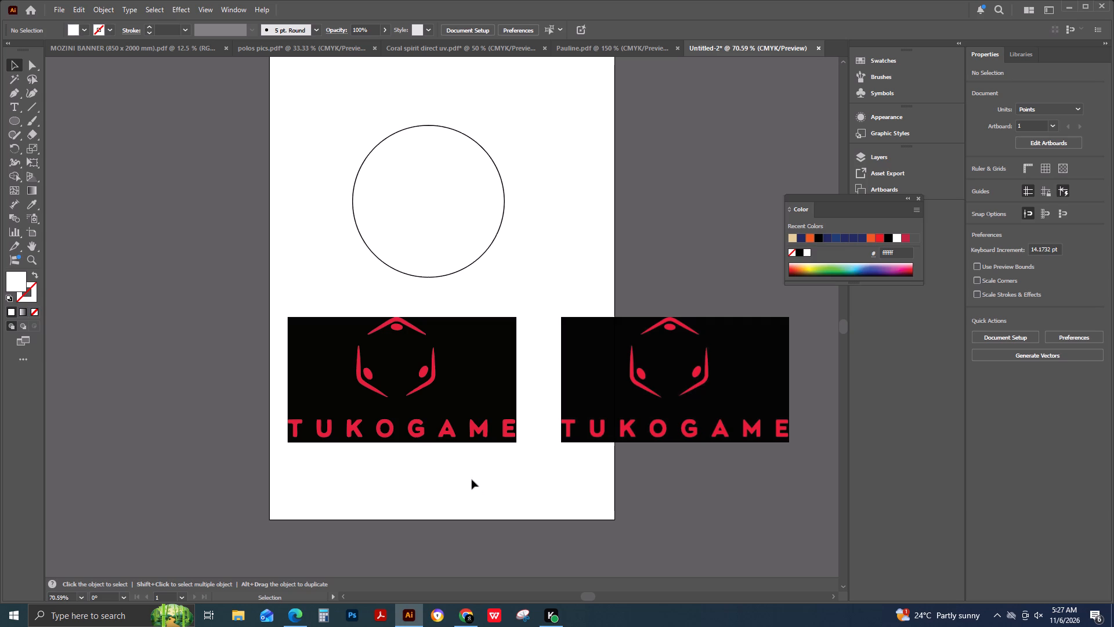
Delete the black background shapes from the traced logo using the Magic Wand, leaving the red emblem and lettering.
alt+scroll(459, 458, up, 3)
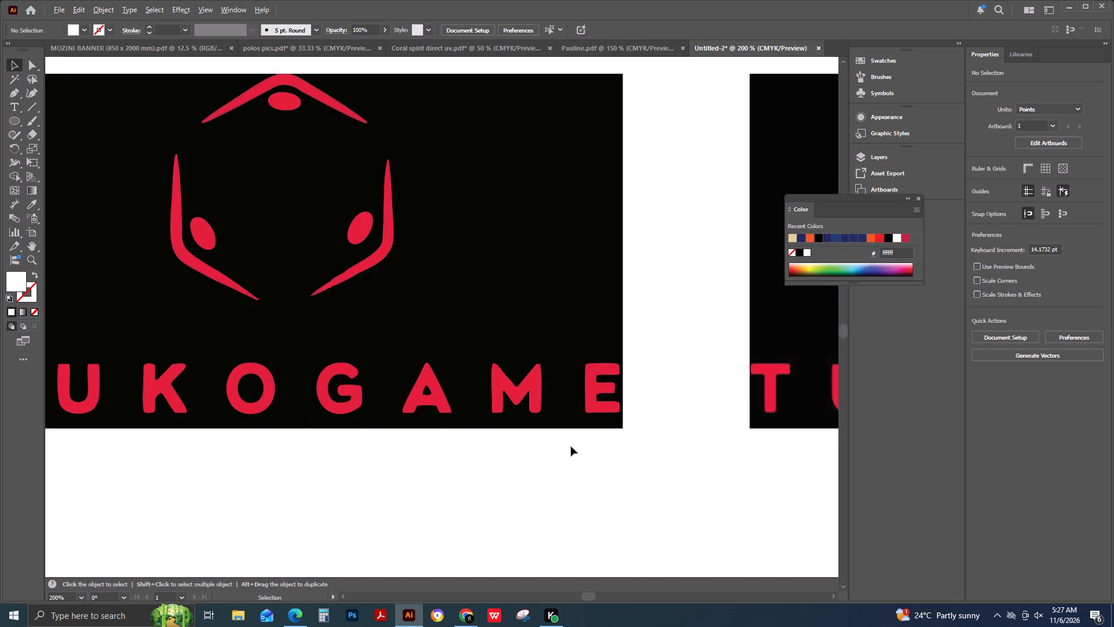
alt+scroll(519, 460, down, 1)
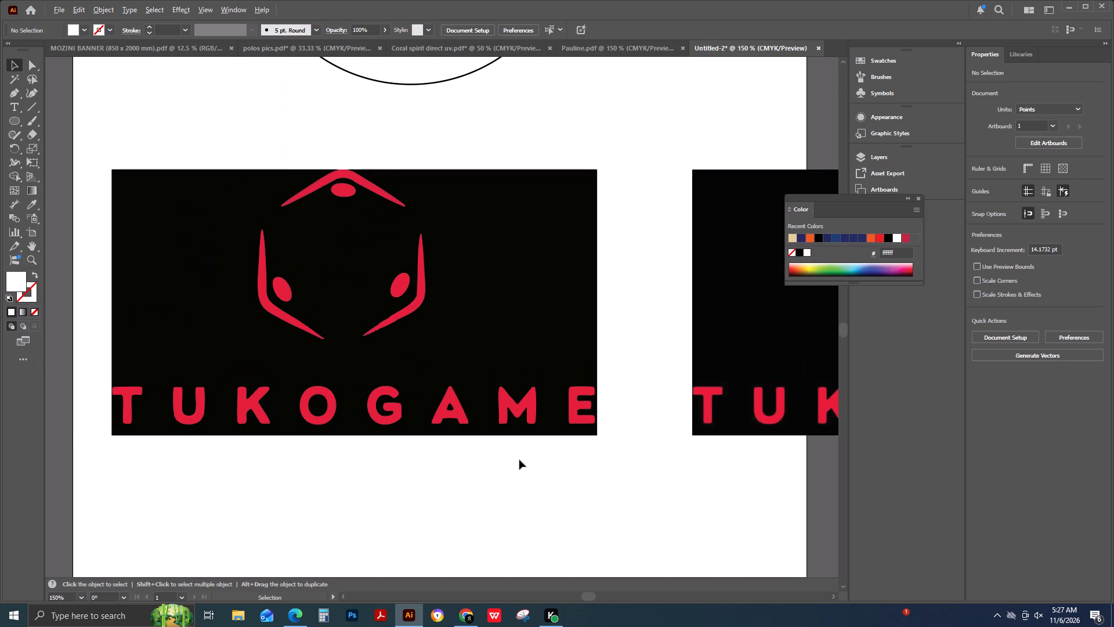
alt+scroll(592, 460, down, 1)
alt+scroll(552, 460, up, 1)
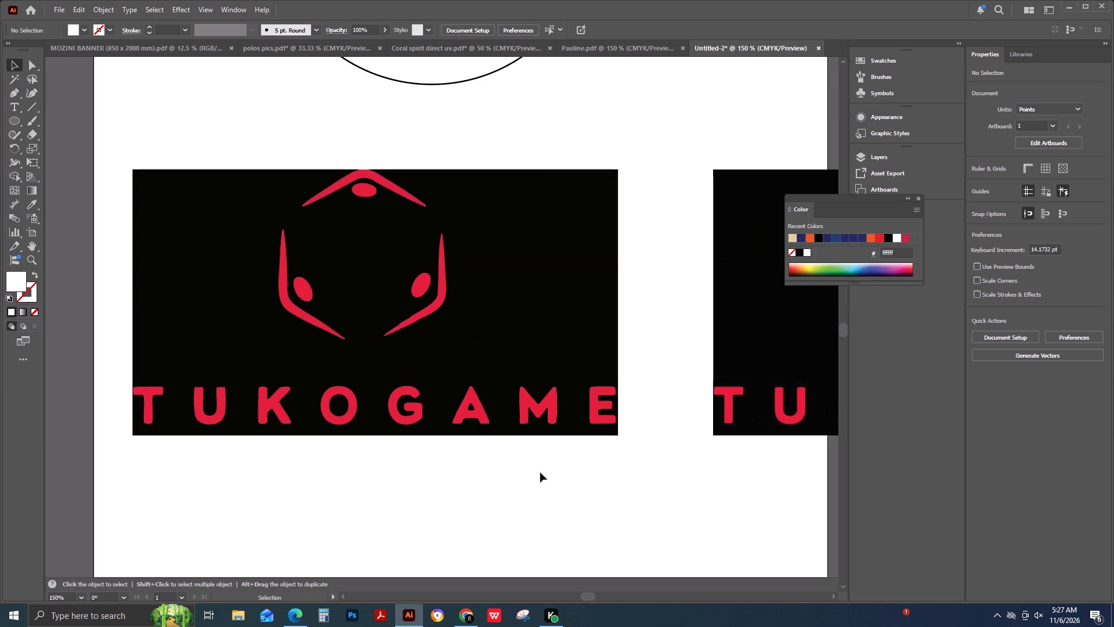
key(y)
click(500, 294)
key(Delete)
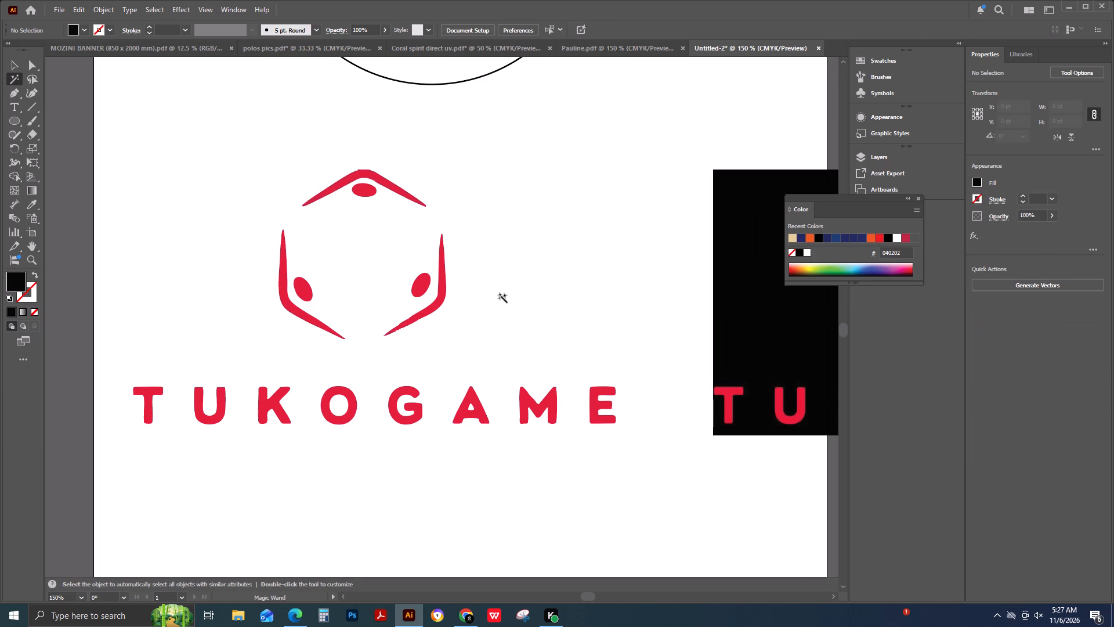
click(10, 64)
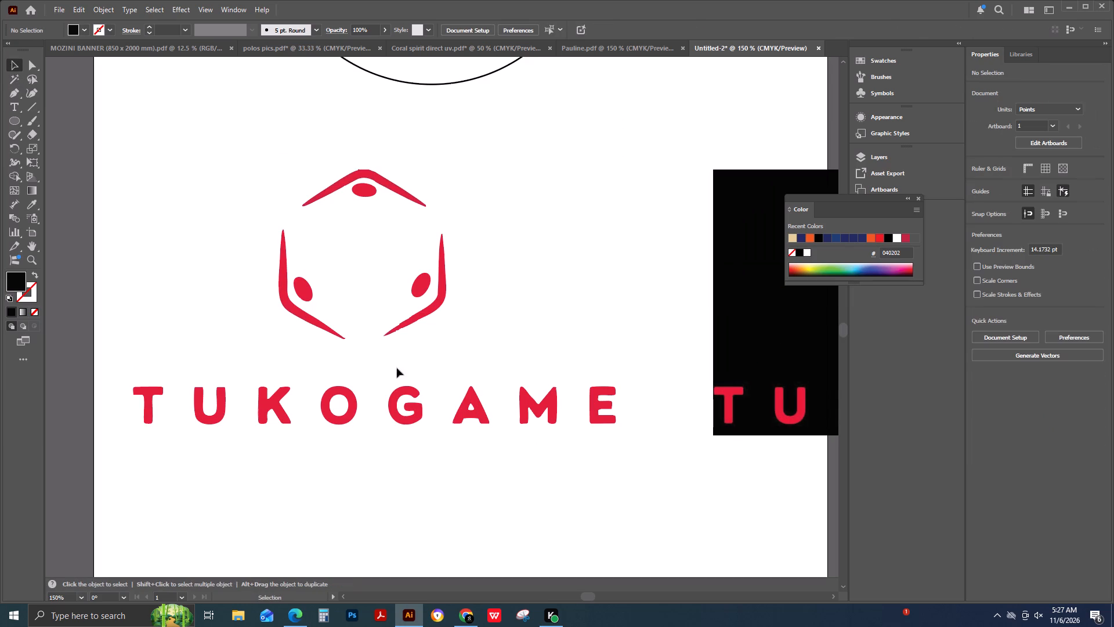
Move the untraced logo image copy up and closer to the traced logo, to about X 542.5 pt, Y 510 pt.
alt+scroll(522, 446, up, 1)
alt+scroll(610, 446, up, 1)
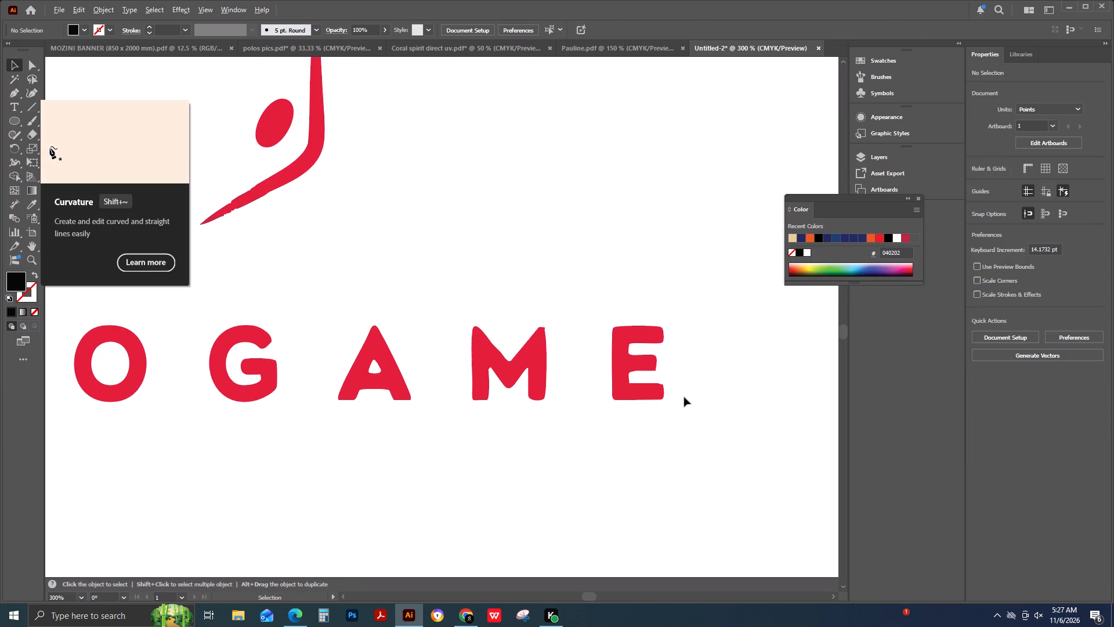
alt+scroll(684, 397, up, 1)
alt+scroll(684, 397, down, 4)
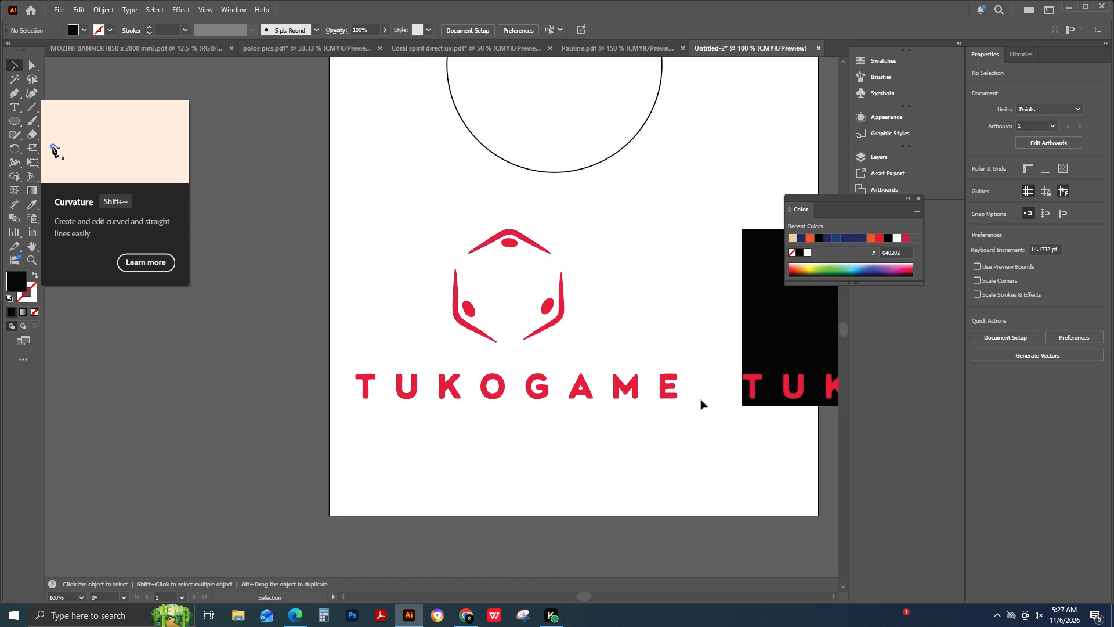
drag(759, 366, 623, 259)
drag(682, 269, 693, 295)
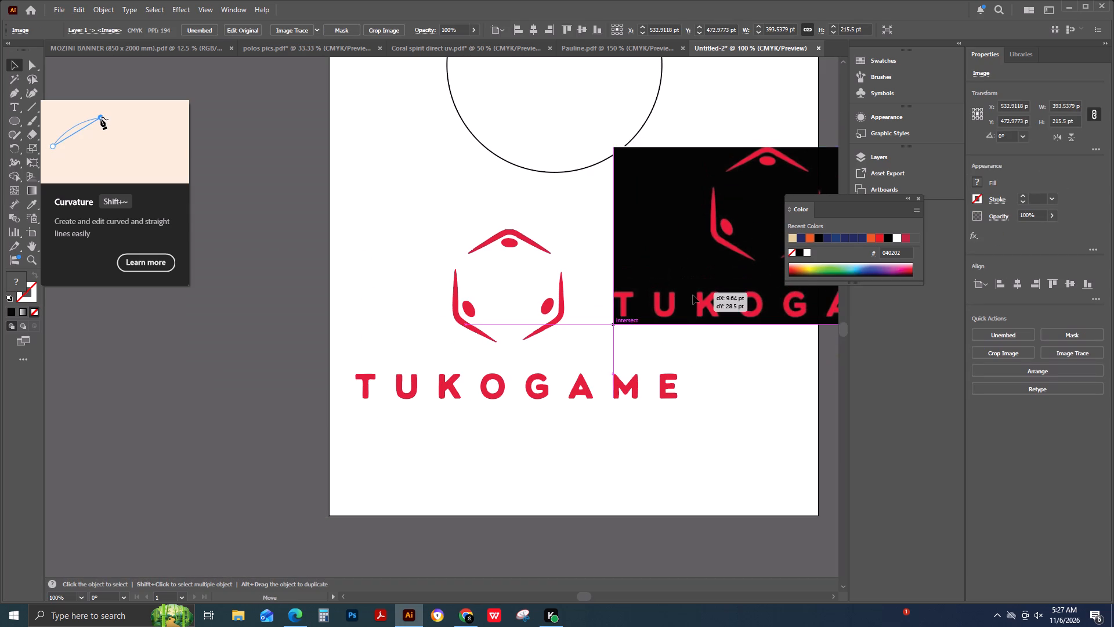
drag(693, 295, 707, 298)
drag(713, 298, 697, 301)
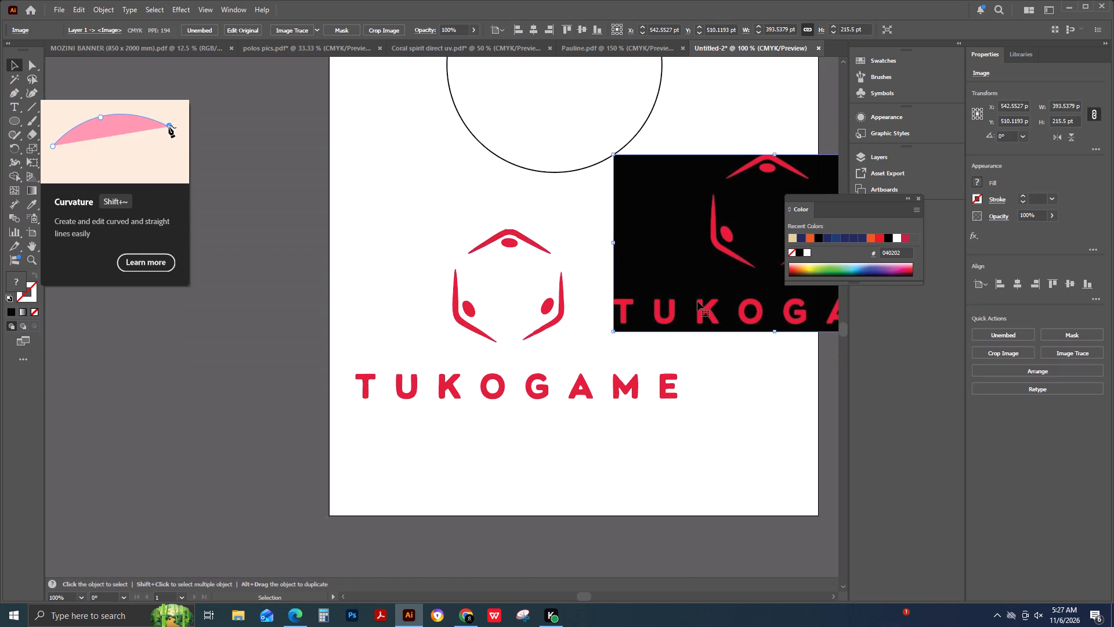
Copy the untraced logo image and switch to the Pinterest window in Google Chrome.
key(ctrl+c)
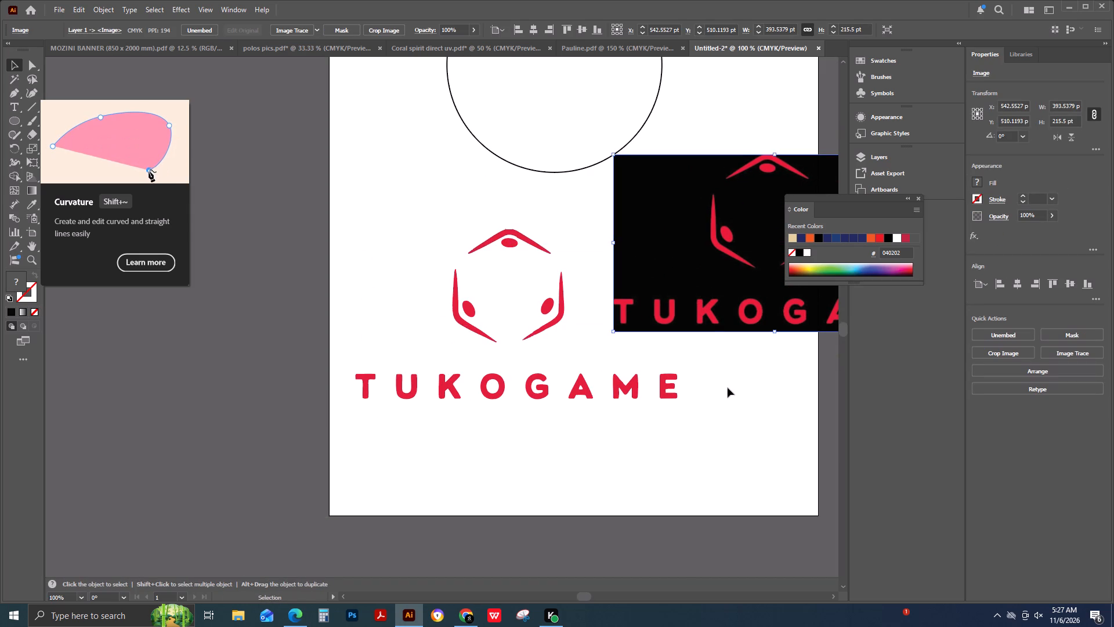
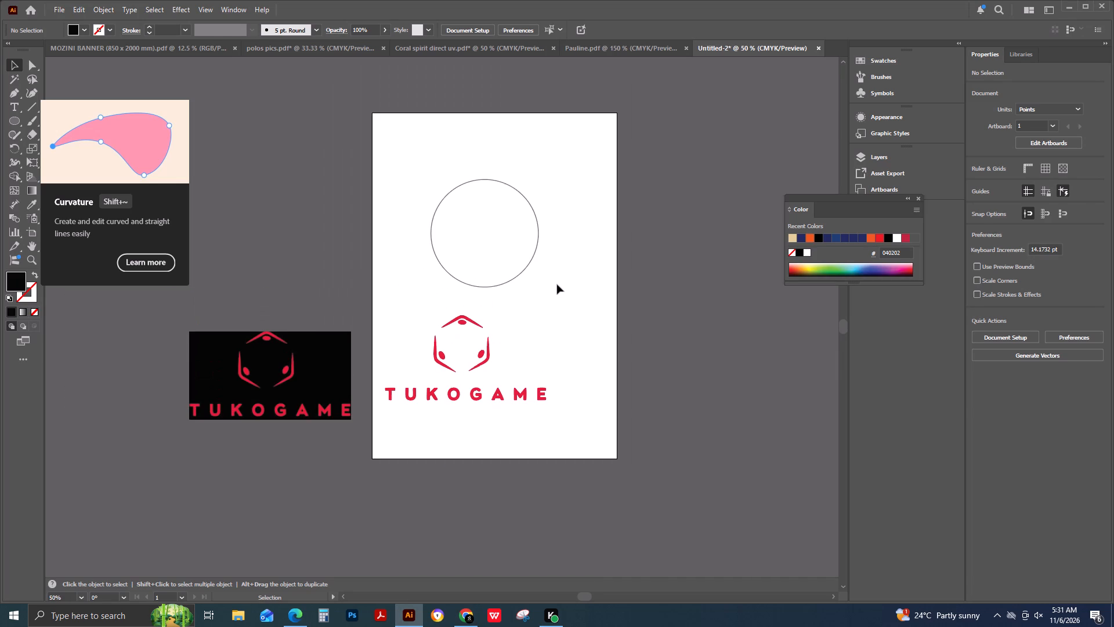
right_click(557, 284)
click(581, 315)
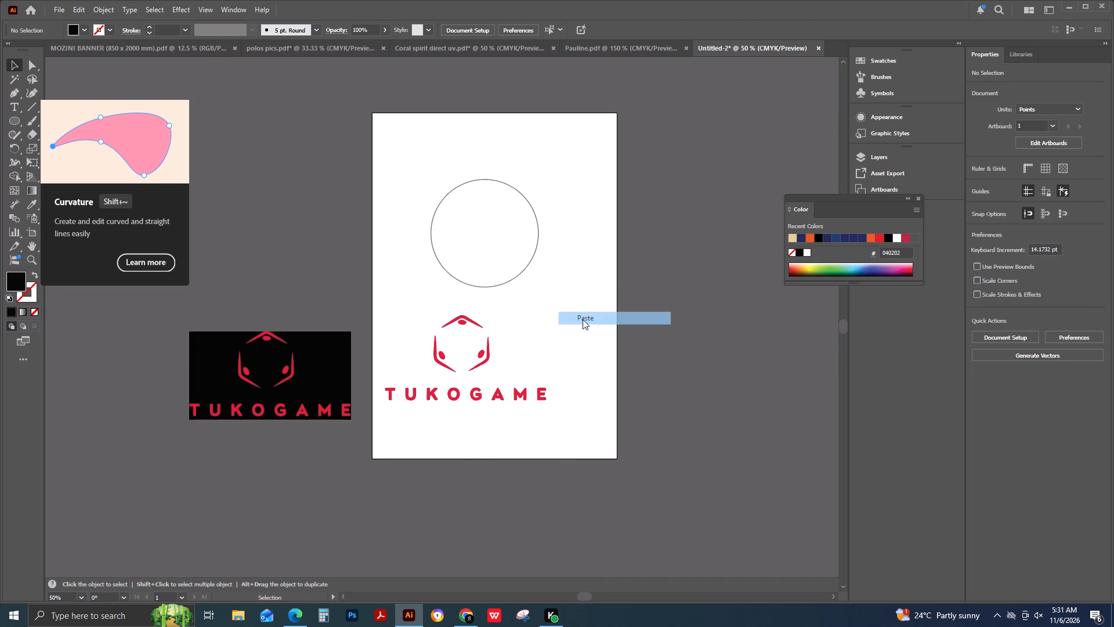
drag(564, 365, 589, 322)
scroll(602, 297, up, 10)
drag(580, 409, 552, 194)
scroll(552, 369, up, 9)
drag(551, 369, 551, 261)
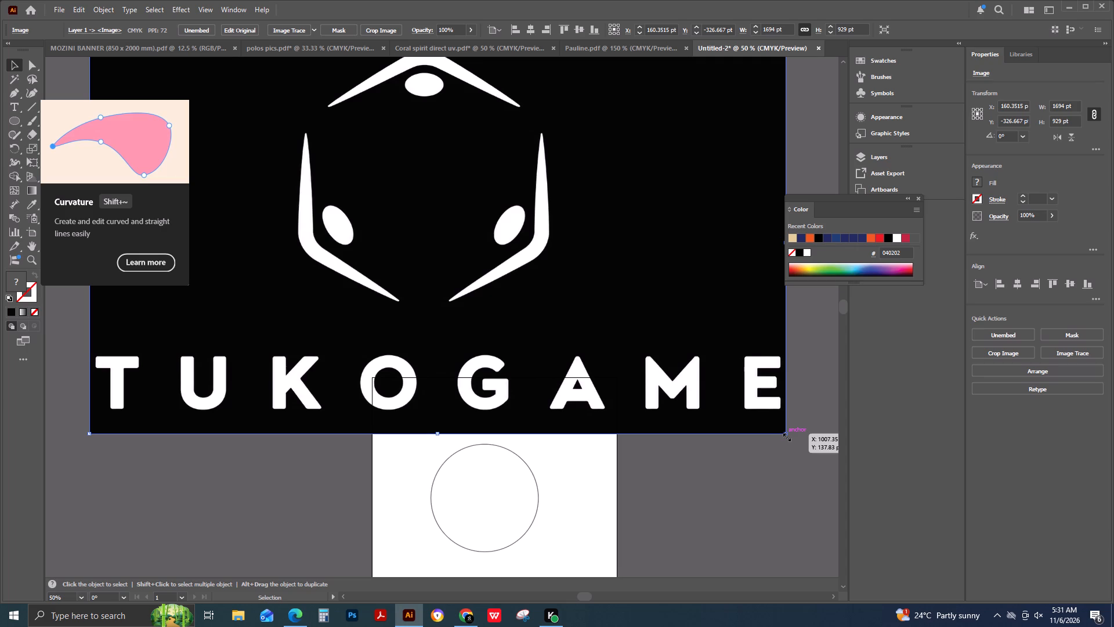
Scale the pasted logo down to about 763.7 × 418.8 pt and place it above the artboard, near X 107.4 pt, Y -378.5 pt.
shift+drag(786, 436, 494, 224)
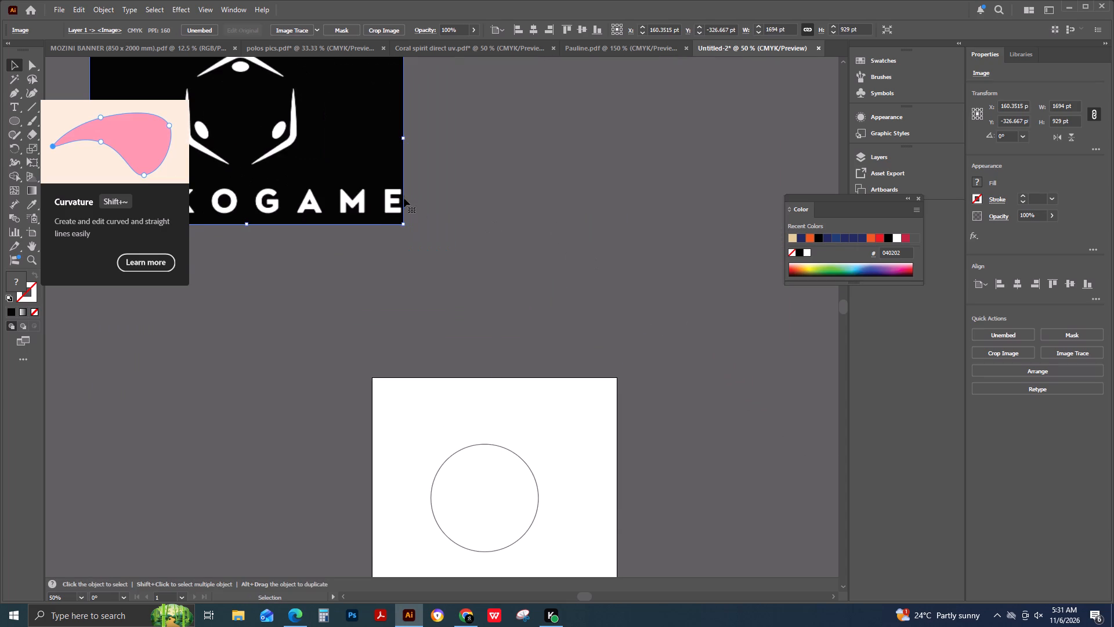
drag(389, 179, 561, 264)
Trace the black-and-white logo image with the Default preset, expand it into vector paths, ungroup them and deselect.
click(293, 30)
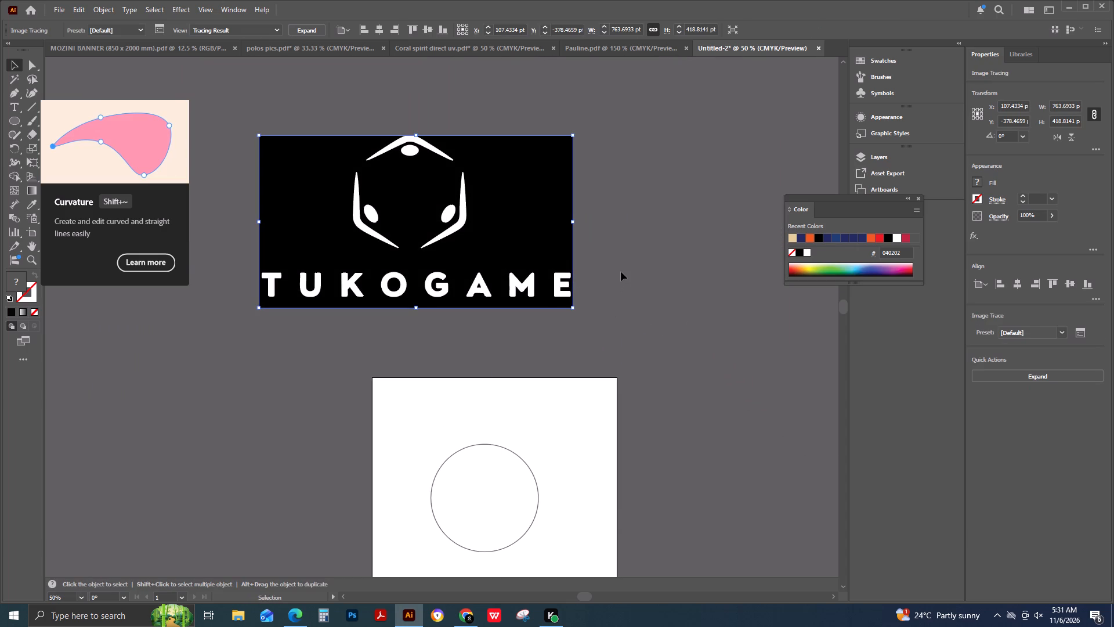
click(299, 29)
click(994, 379)
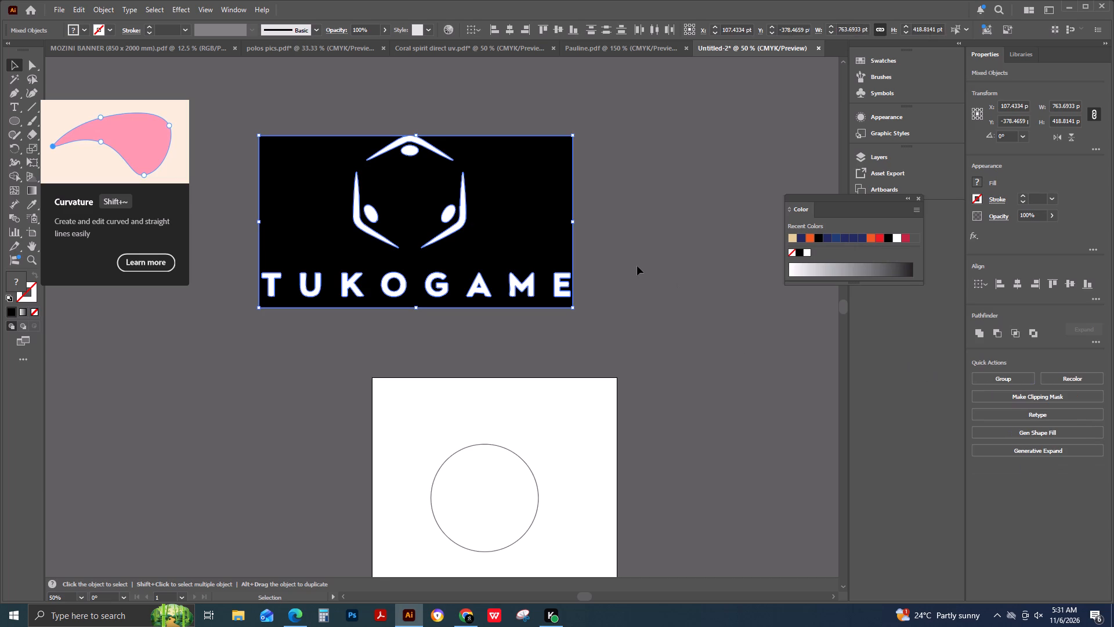
click(636, 265)
Delete the black background shapes of the newly traced logo using the Magic Wand, leaving the white emblem and lettering.
key(y)
click(537, 188)
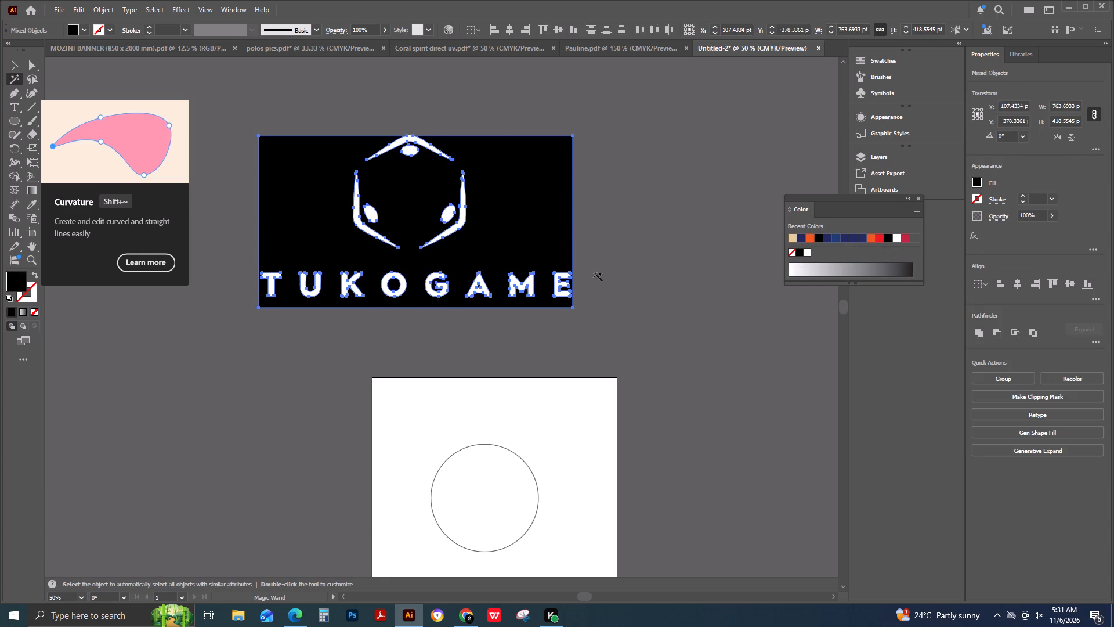
key(Delete)
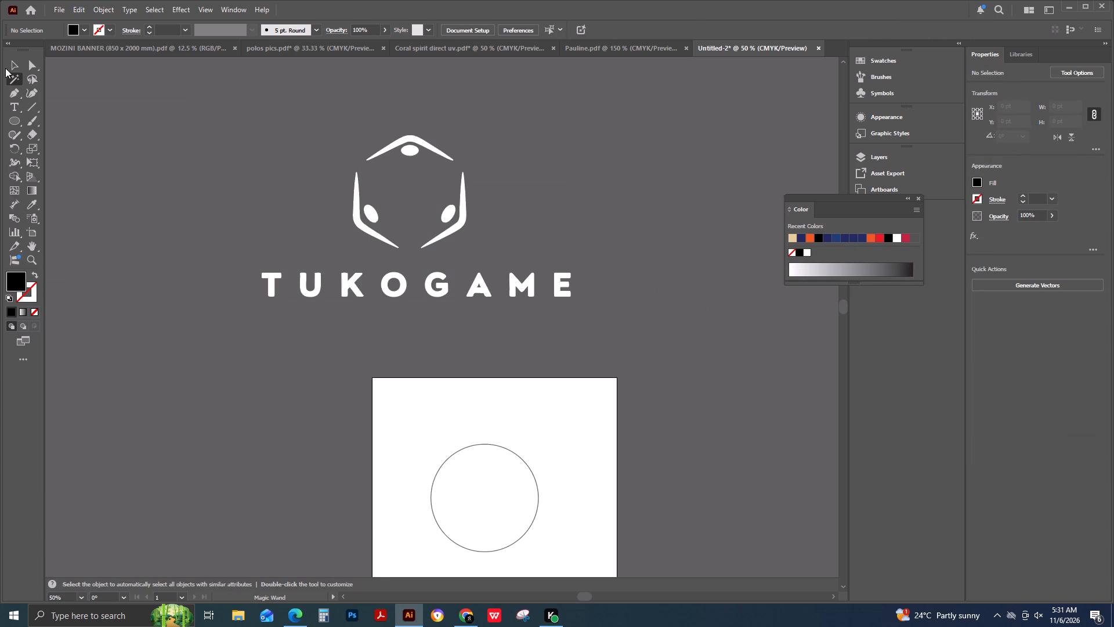
Recolour the whole white traced logo above the artboard with the red sampled by Eyedropper from the artboard's red TUKOGAME logo.
click(12, 66)
drag(197, 167, 550, 356)
click(646, 263)
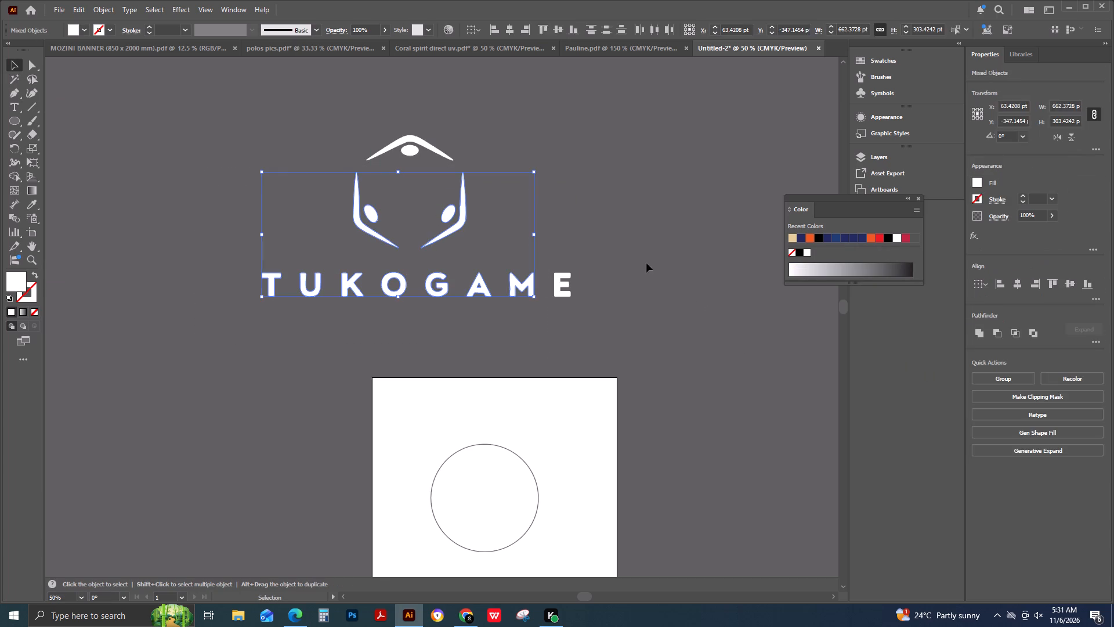
drag(266, 117, 617, 316)
scroll(620, 337, down, 8)
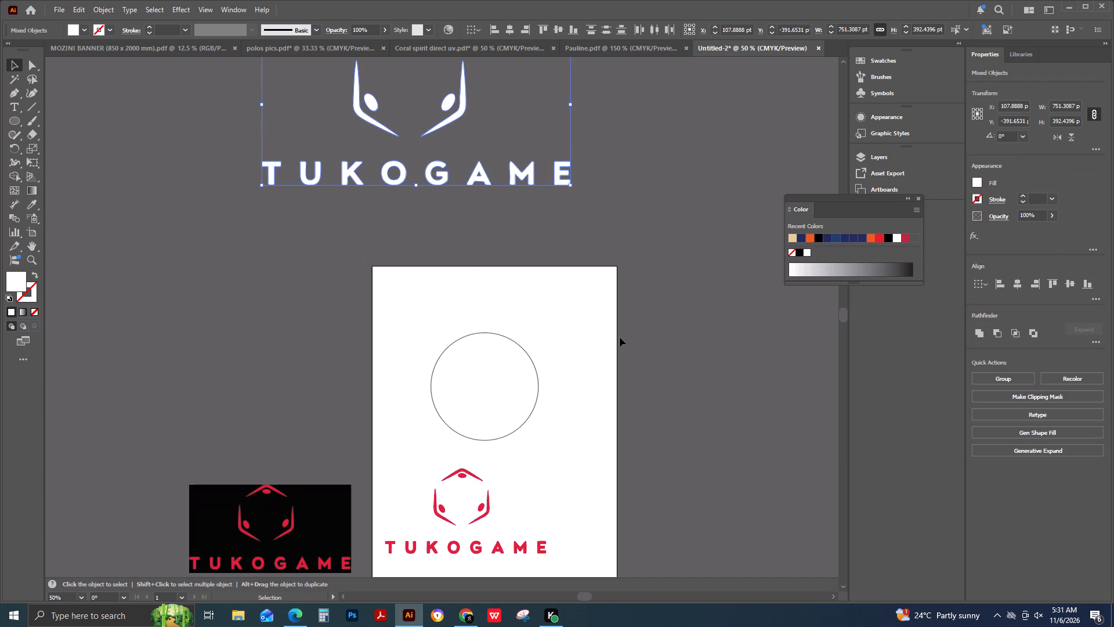
key(i)
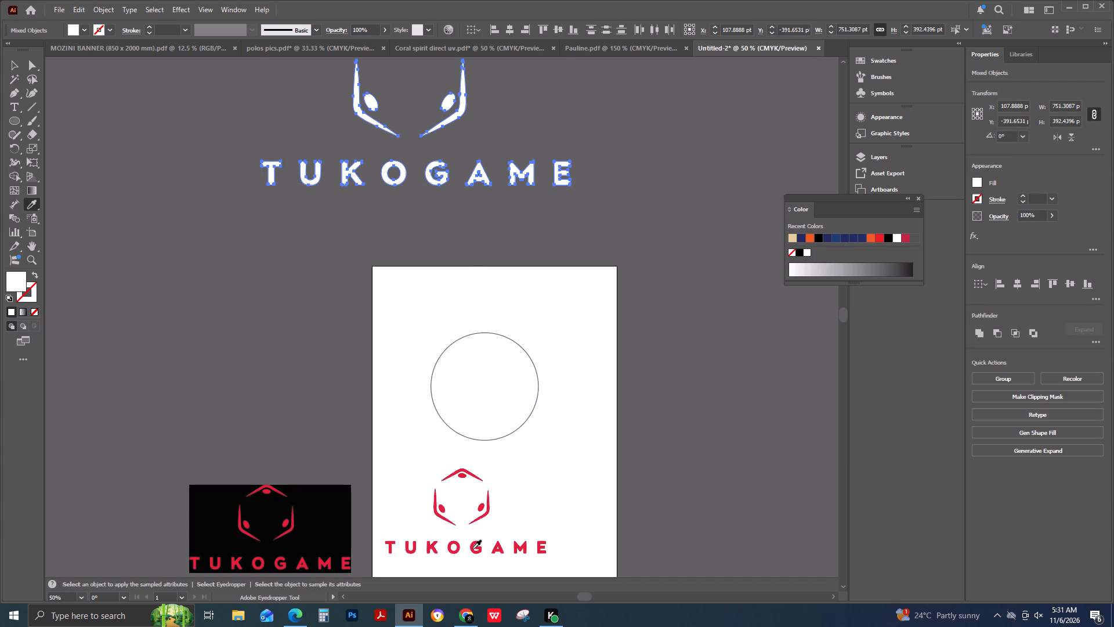
click(475, 542)
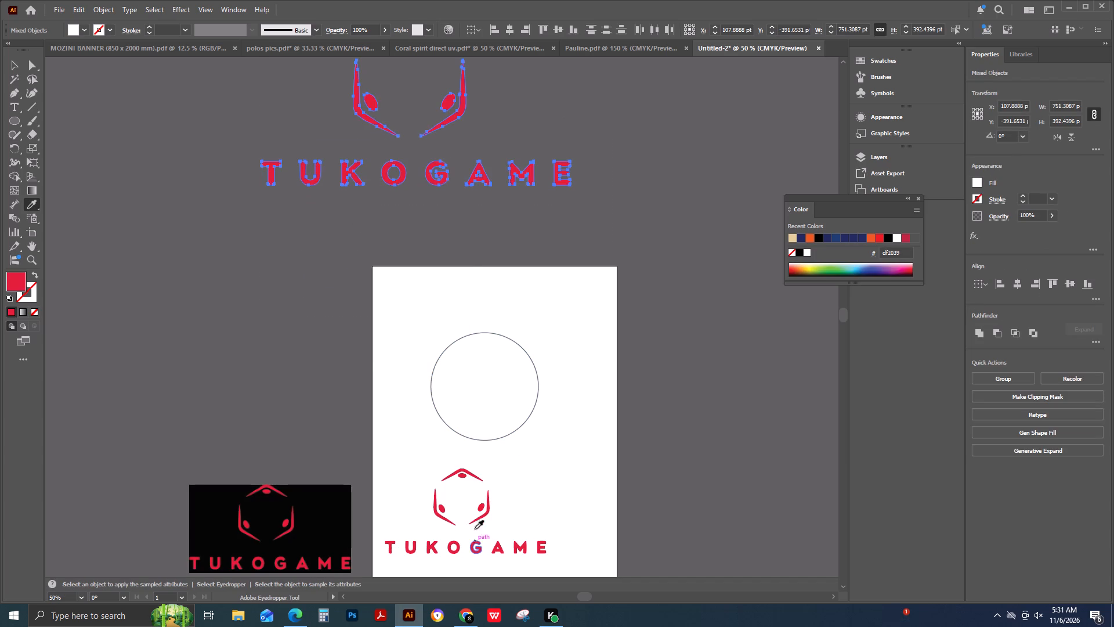
scroll(419, 454, up, 7)
click(20, 68)
click(540, 341)
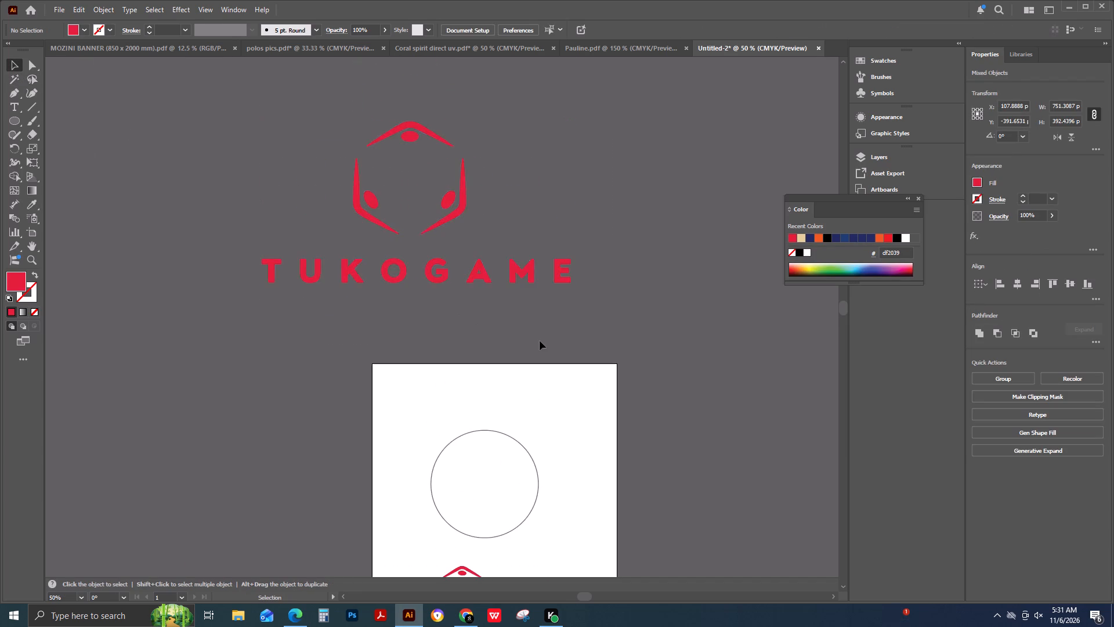
Group all the emblem and lettering shapes of the large red logo above the artboard.
alt+scroll(537, 329, up, 2)
alt+scroll(563, 275, up, 1)
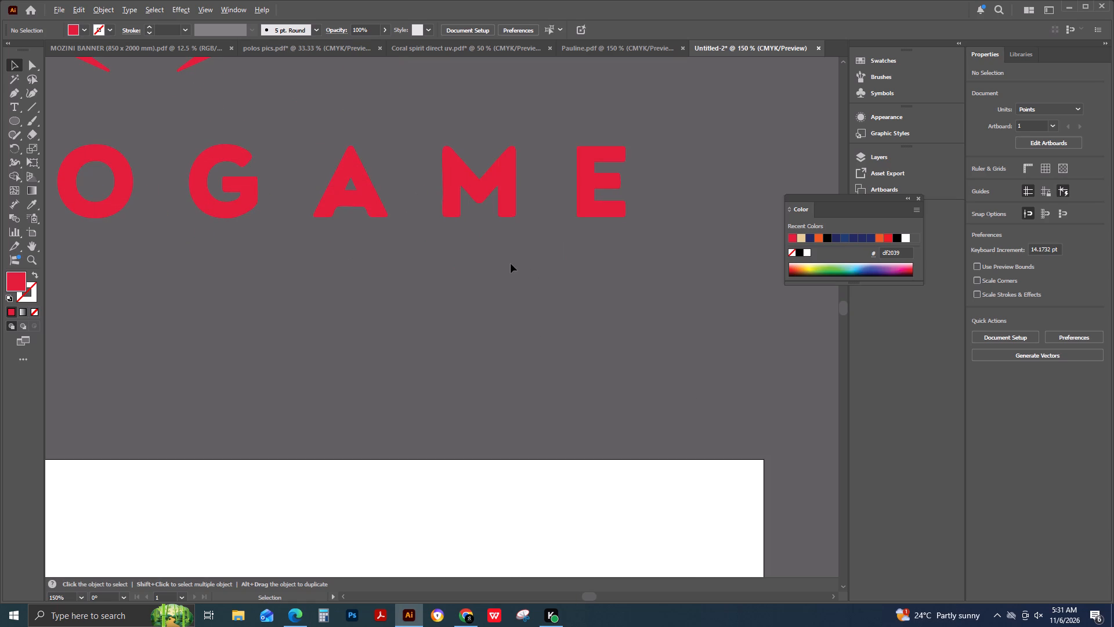
scroll(348, 236, up, 4)
alt+scroll(348, 236, up, 1)
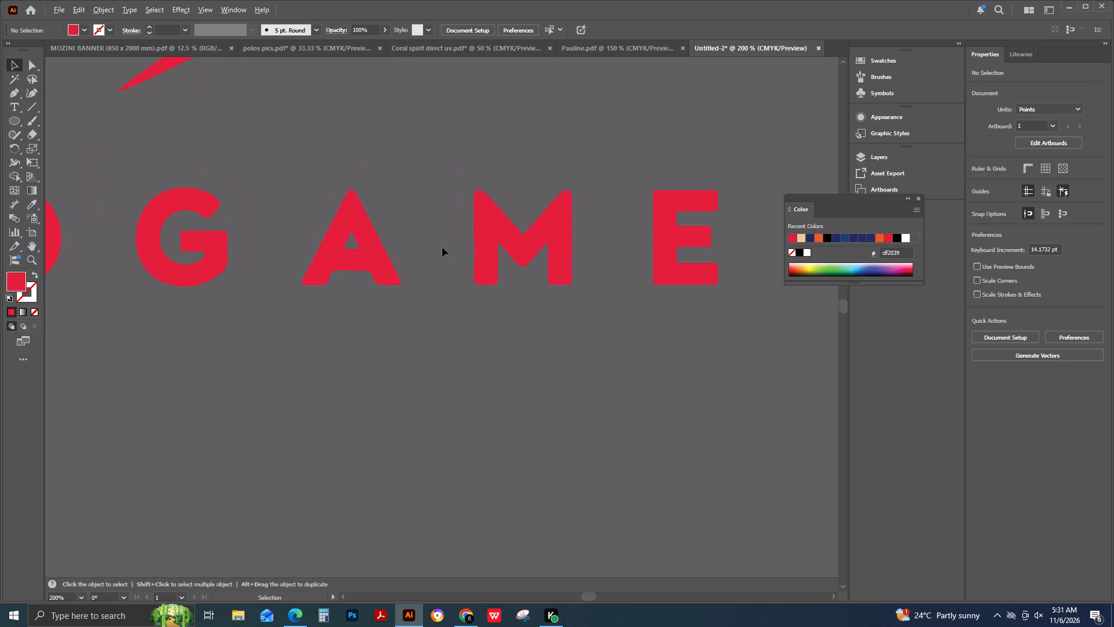
alt+scroll(446, 254, down, 5)
drag(249, 151, 569, 296)
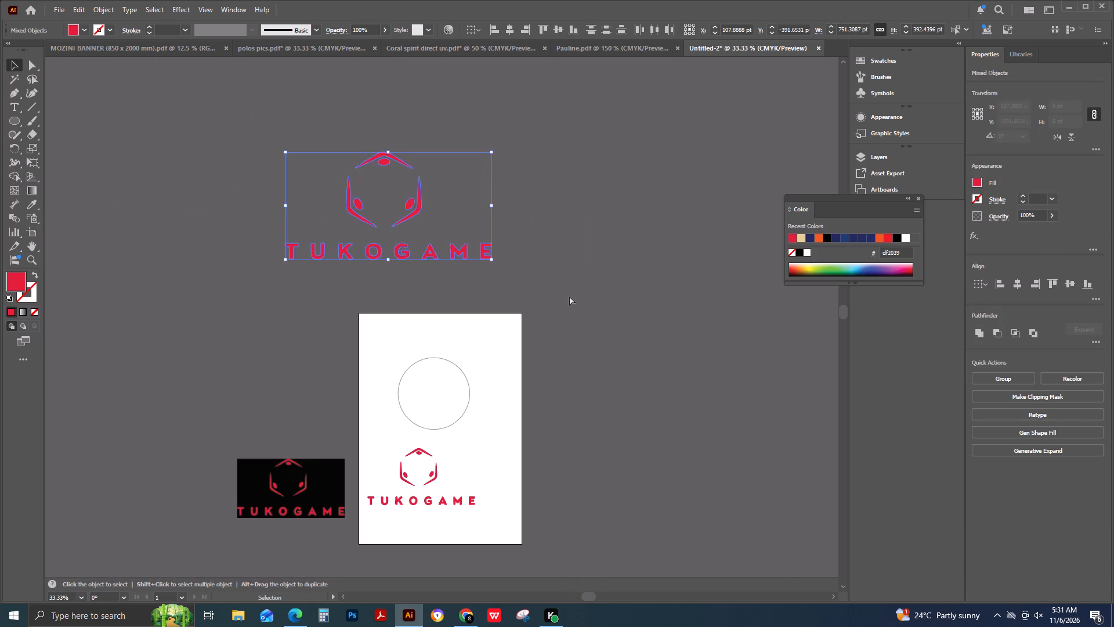
key(ctrl+g)
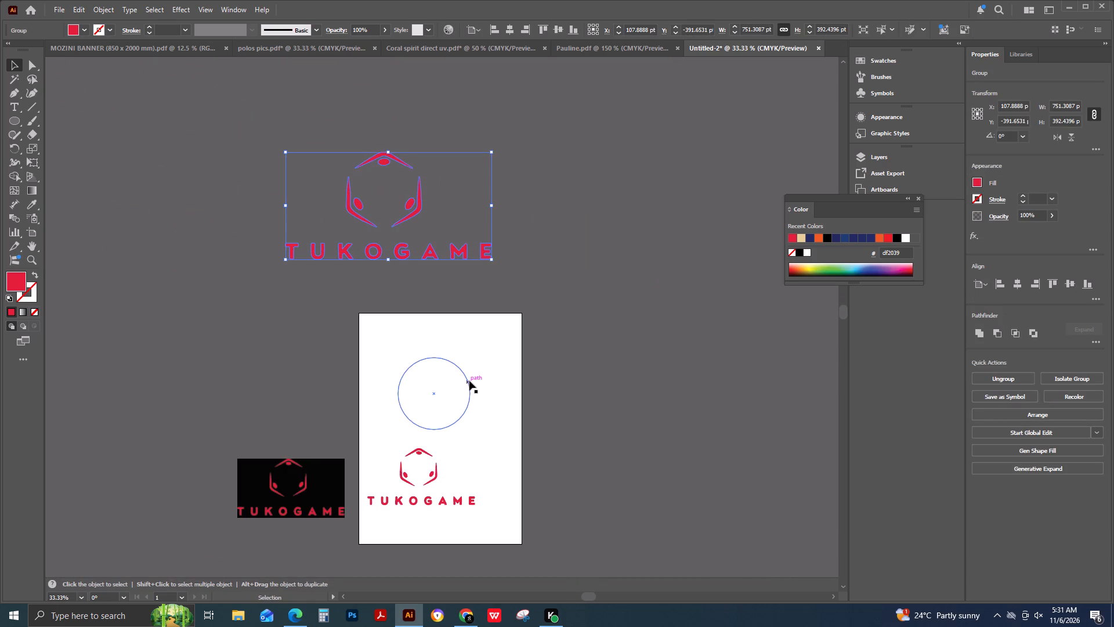
Move the grouped red logo onto the artboard, scale it to about 295 × 154 pt and place it over the circle.
click(469, 381)
drag(425, 251, 497, 415)
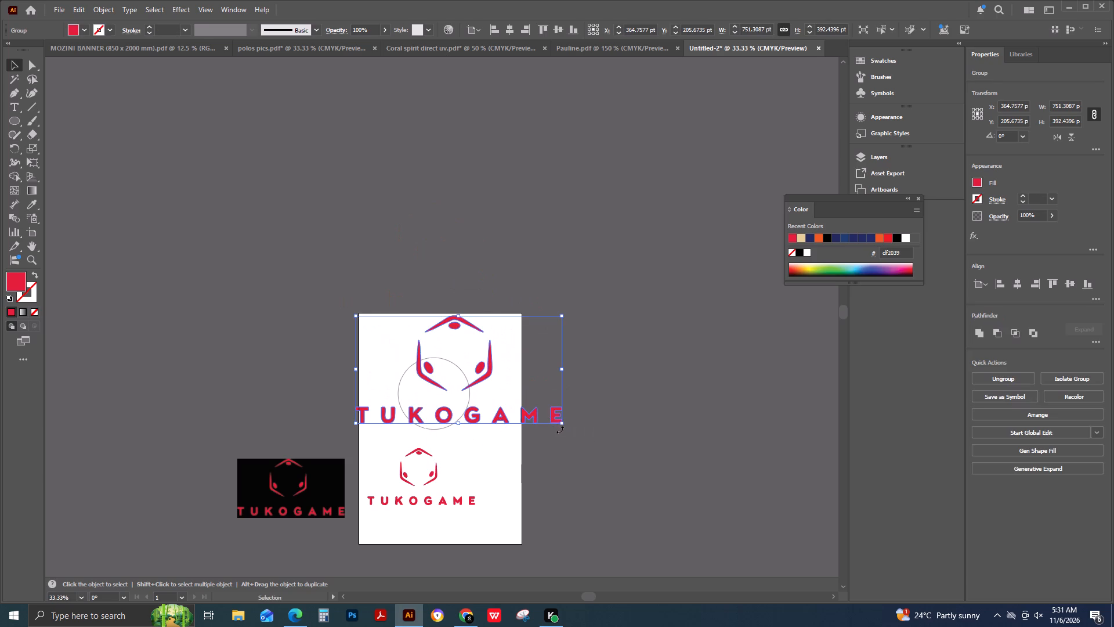
shift+drag(563, 426, 440, 360)
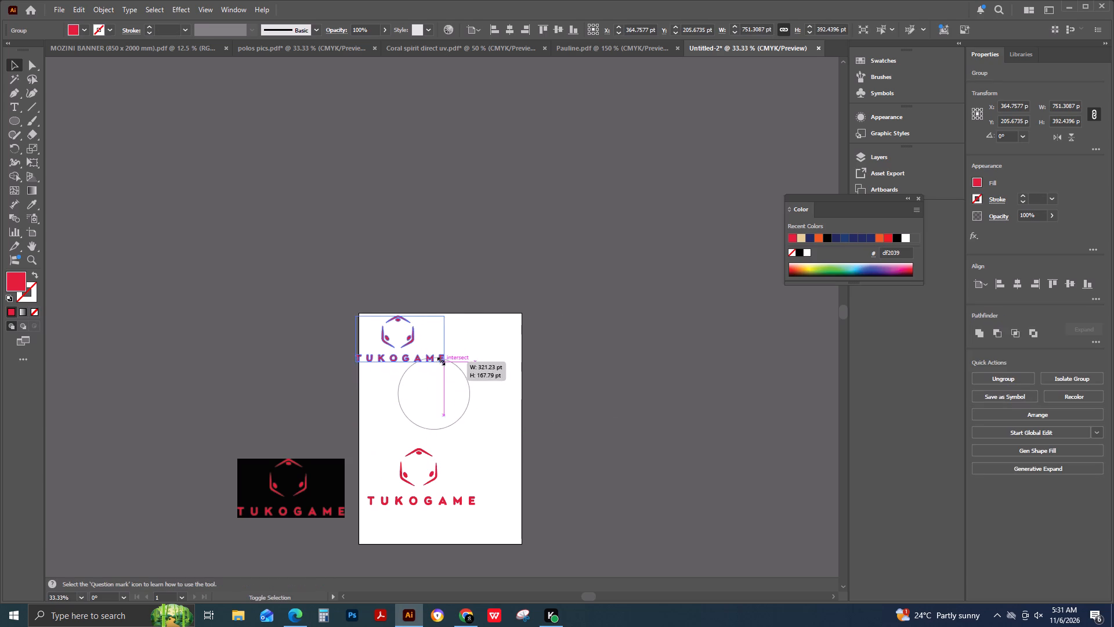
shift+drag(440, 360, 437, 358)
drag(408, 335, 447, 391)
Scale the grouped logo down to about 207.4 × 108.3 pt, centre it horizontally in the circle's upper-middle area, and deselect.
alt+scroll(432, 394, up, 2)
shift+drag(517, 437, 511, 432)
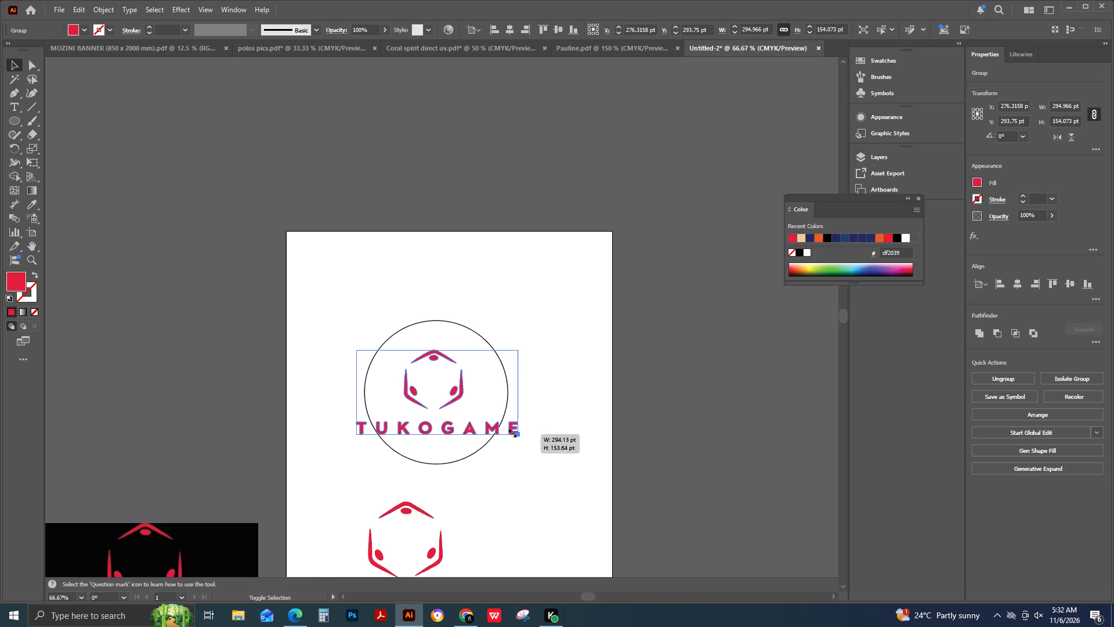
shift+drag(511, 432, 470, 417)
drag(455, 405, 482, 405)
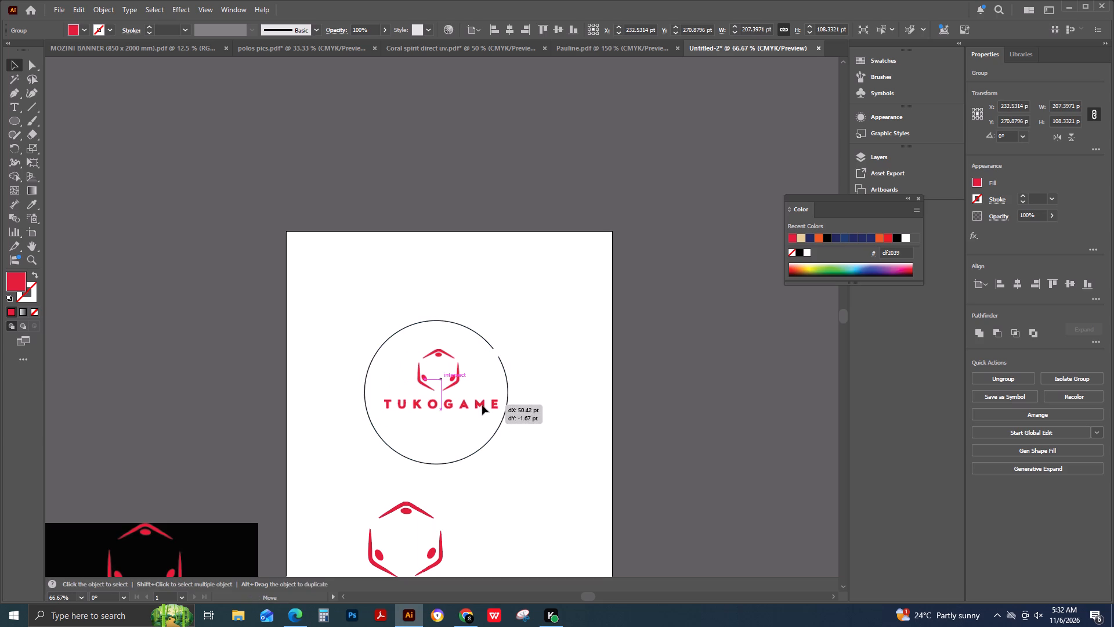
drag(482, 405, 478, 405)
click(516, 410)
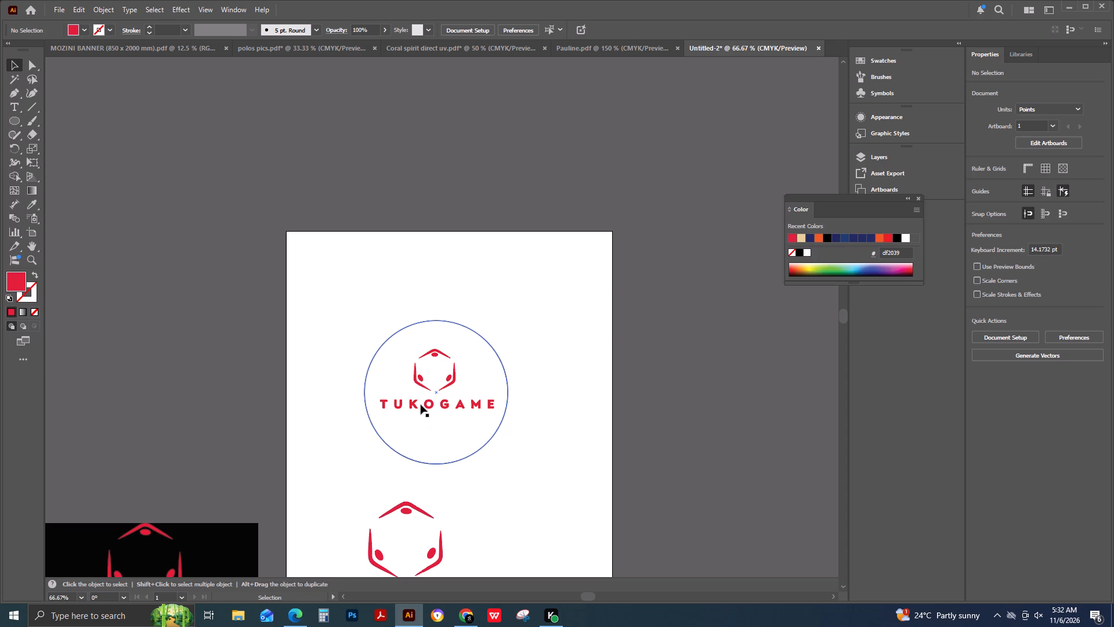
Add the point text "TUKO HUNT EXPERIENCE" beside the circle.
alt+scroll(421, 405, up, 2)
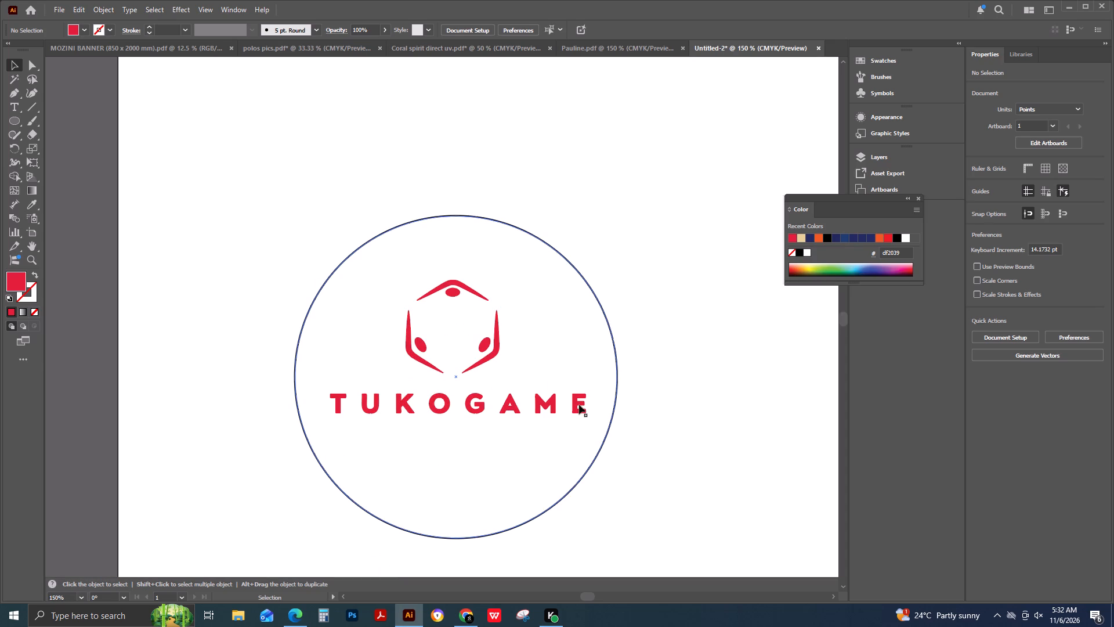
scroll(417, 402, down, 2)
click(417, 402)
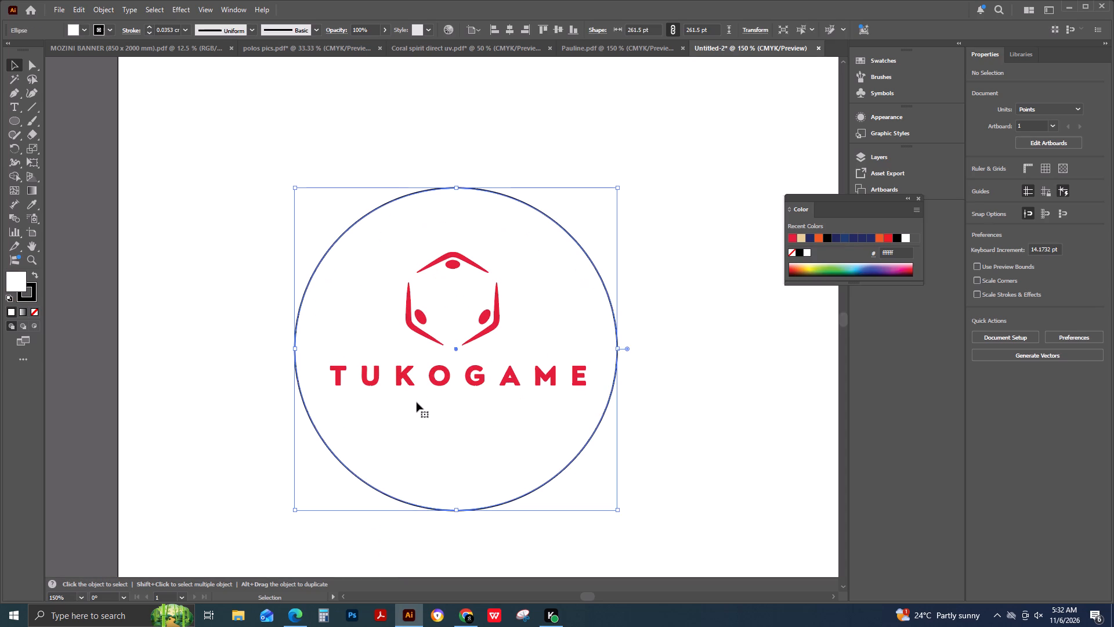
click(708, 390)
key(t)
click(634, 306)
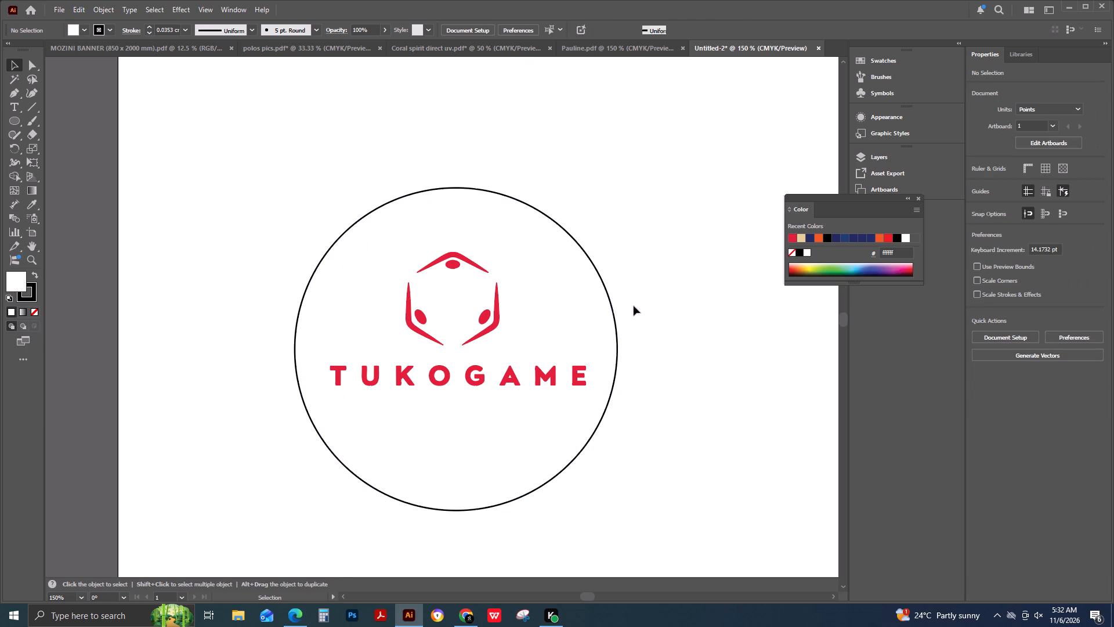
key(BackSpace)
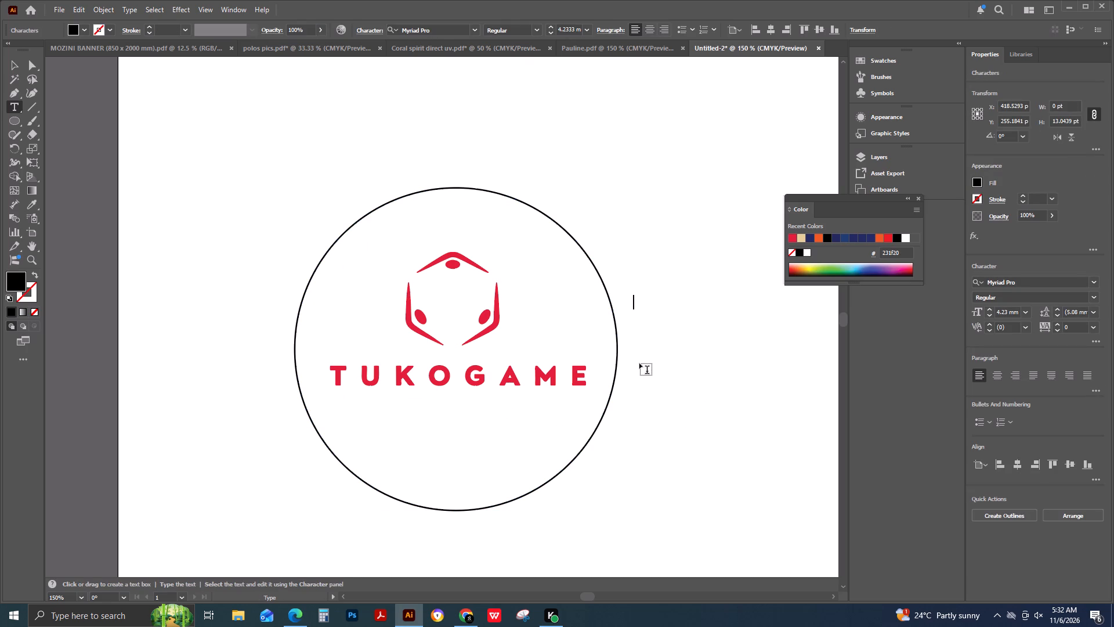
text(TUKO)
key(space)
text(HUNT)
key(space)
text(EXPERIENC)
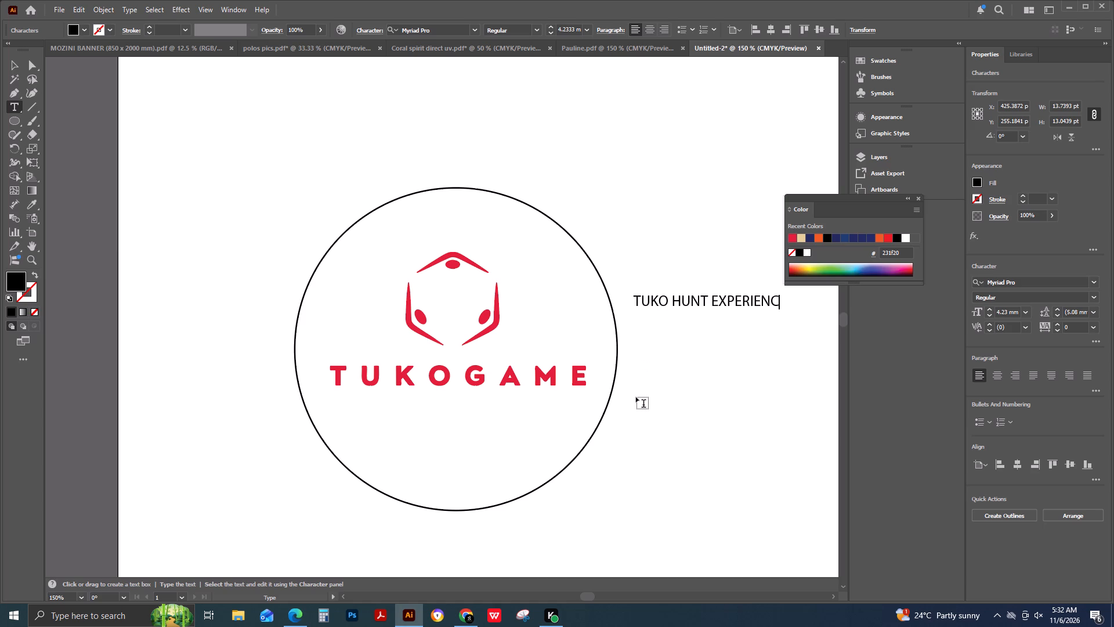
key(e)
click(8, 63)
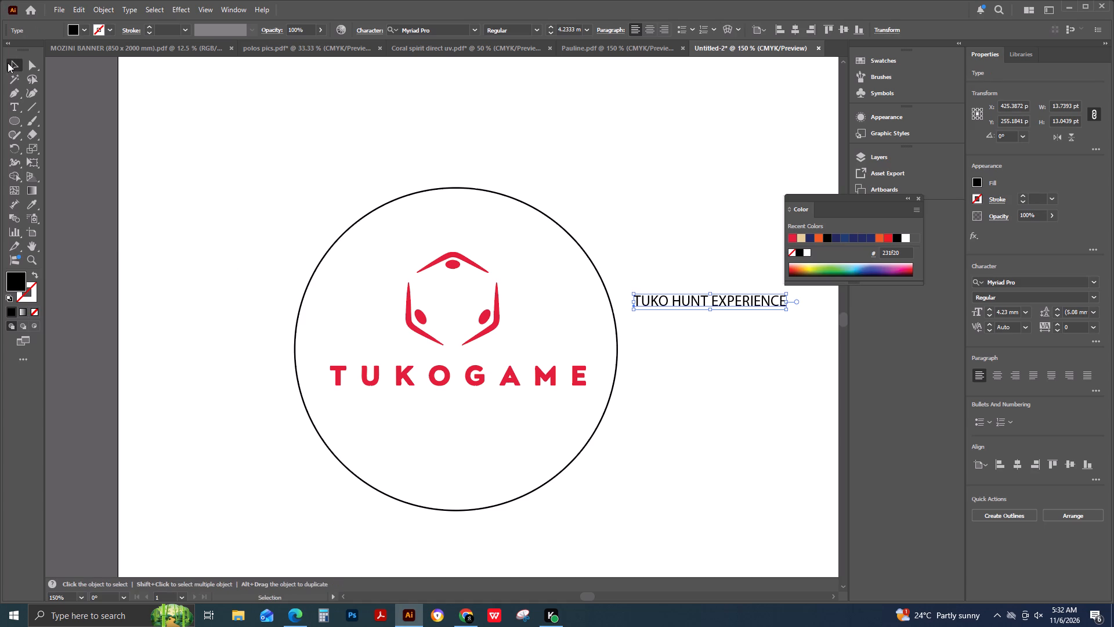
Move the TUKO HUNT EXPERIENCE text inside the circle, below the TUKOGAME lettering, to about X 282 pt, Y 350.2 pt.
drag(734, 309, 710, 297)
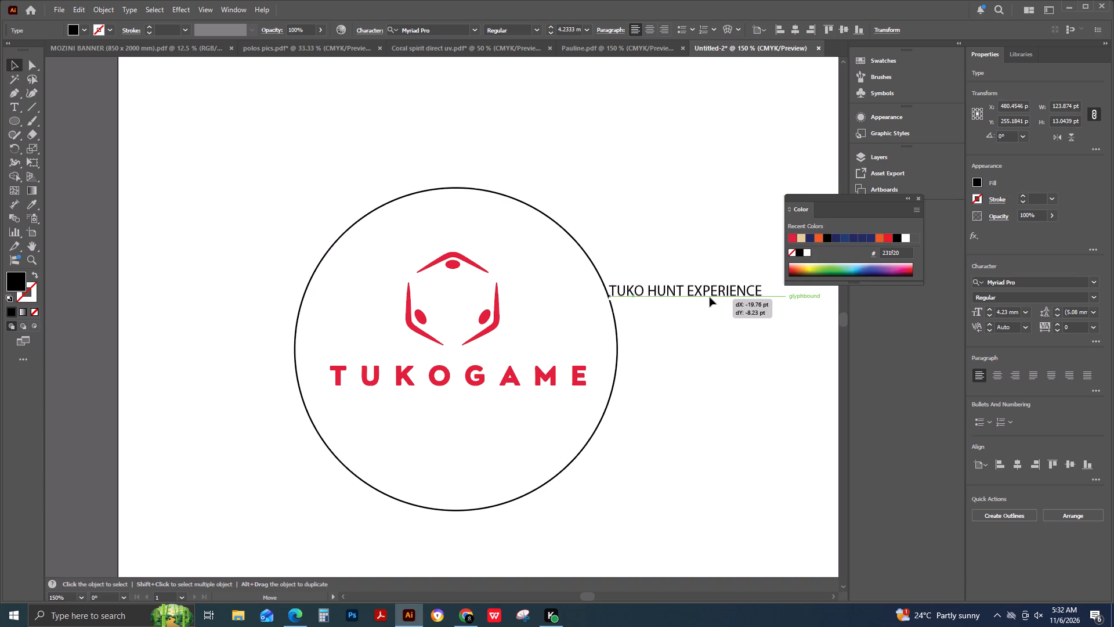
drag(710, 297, 490, 426)
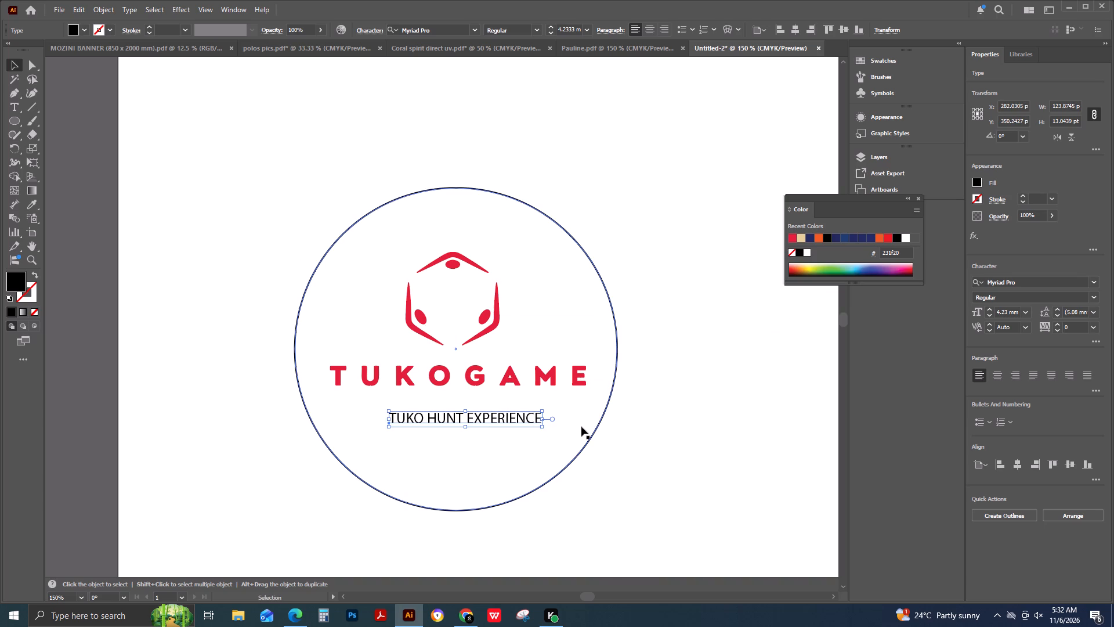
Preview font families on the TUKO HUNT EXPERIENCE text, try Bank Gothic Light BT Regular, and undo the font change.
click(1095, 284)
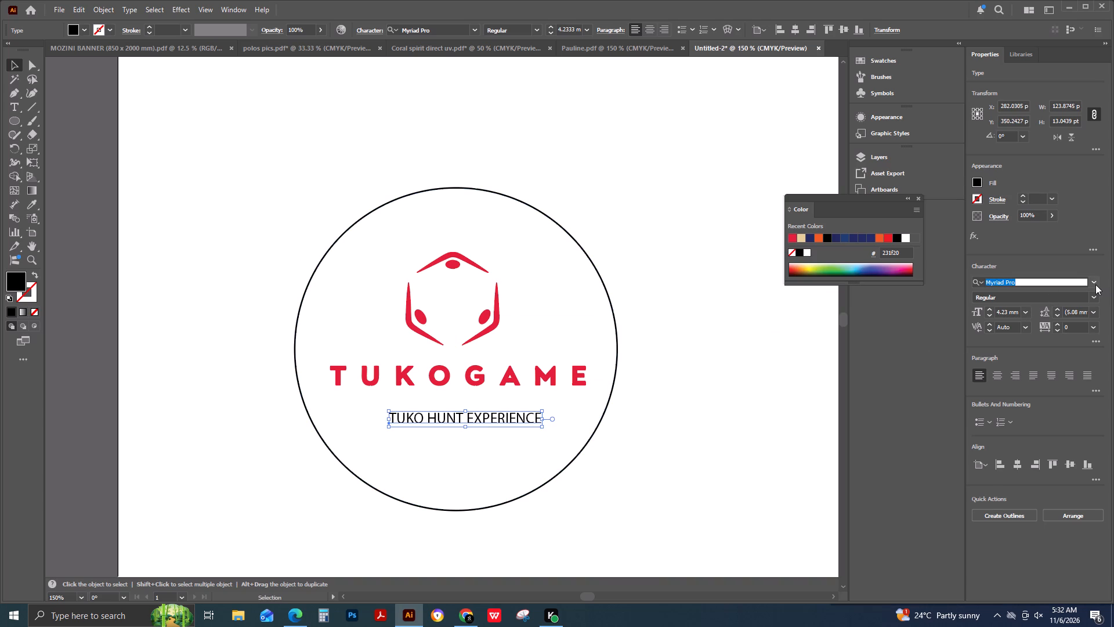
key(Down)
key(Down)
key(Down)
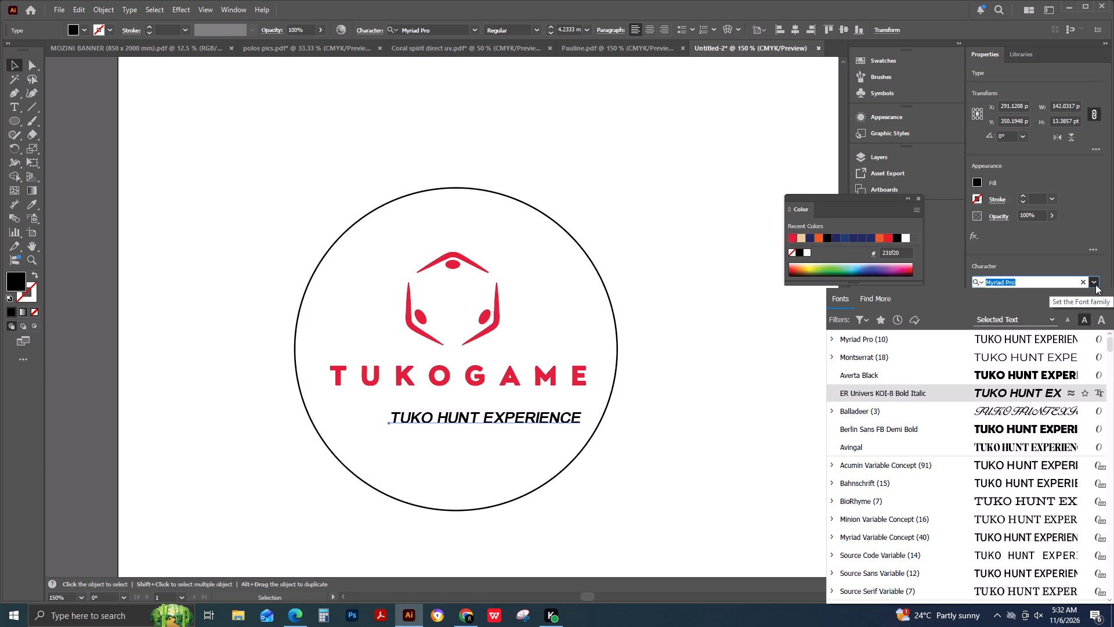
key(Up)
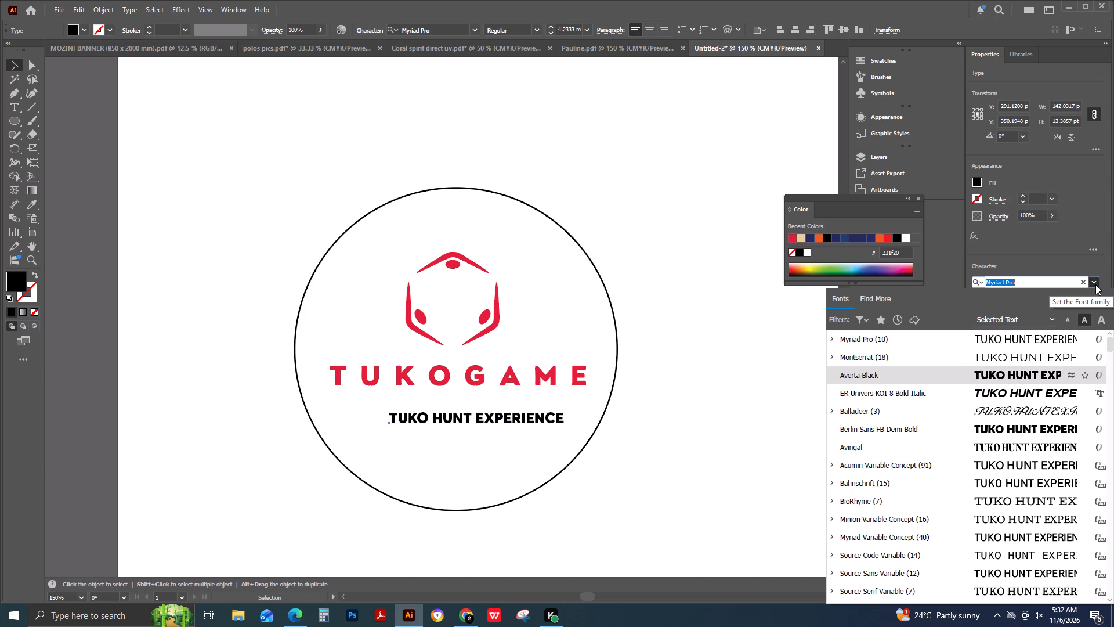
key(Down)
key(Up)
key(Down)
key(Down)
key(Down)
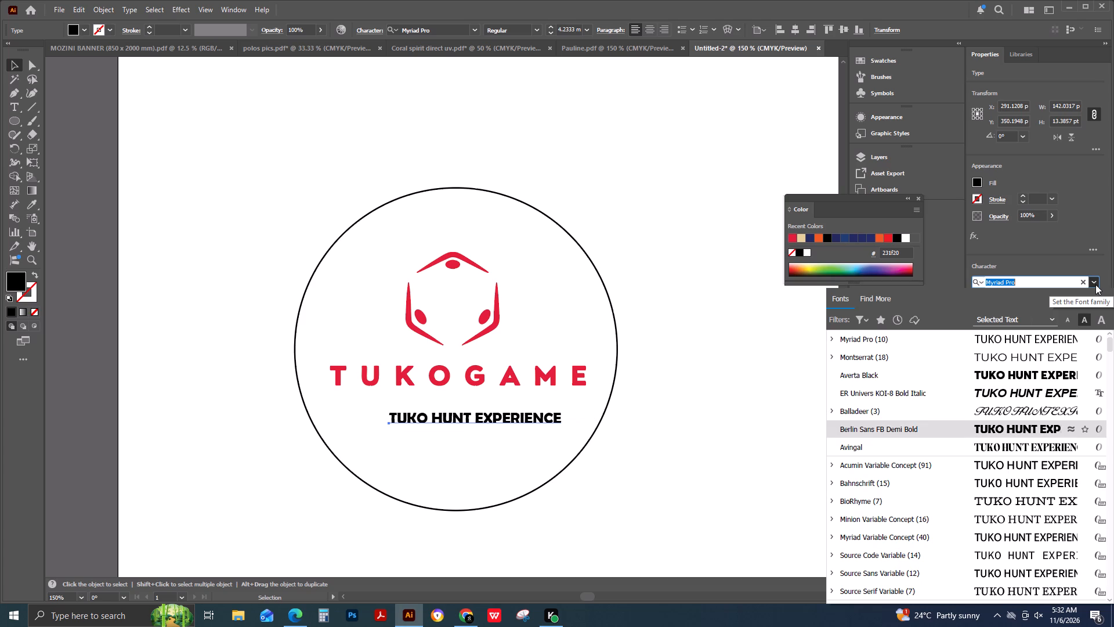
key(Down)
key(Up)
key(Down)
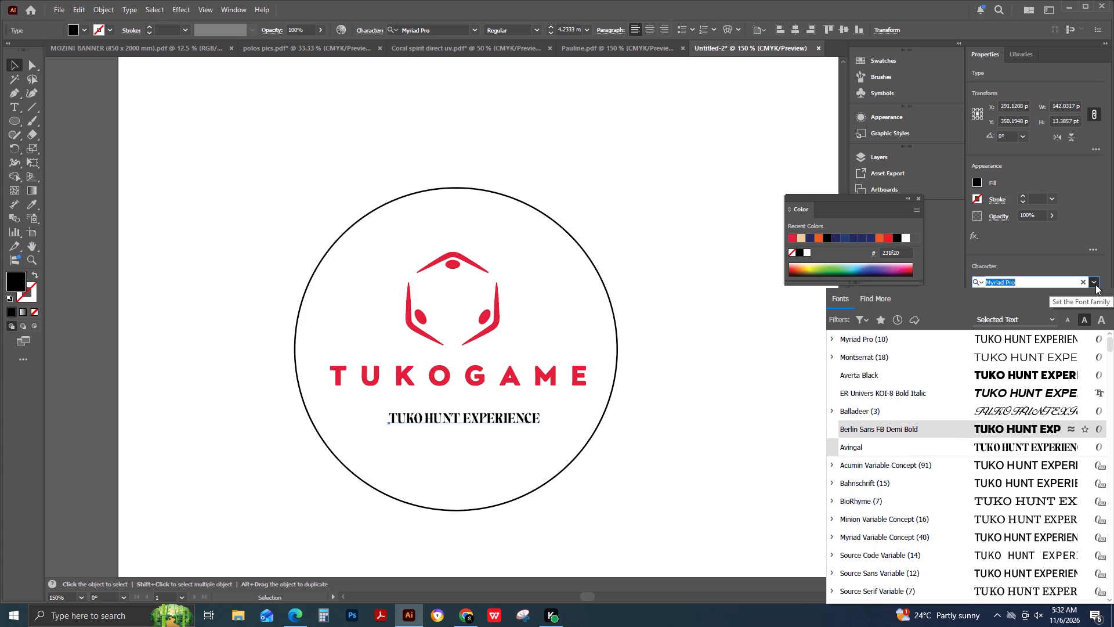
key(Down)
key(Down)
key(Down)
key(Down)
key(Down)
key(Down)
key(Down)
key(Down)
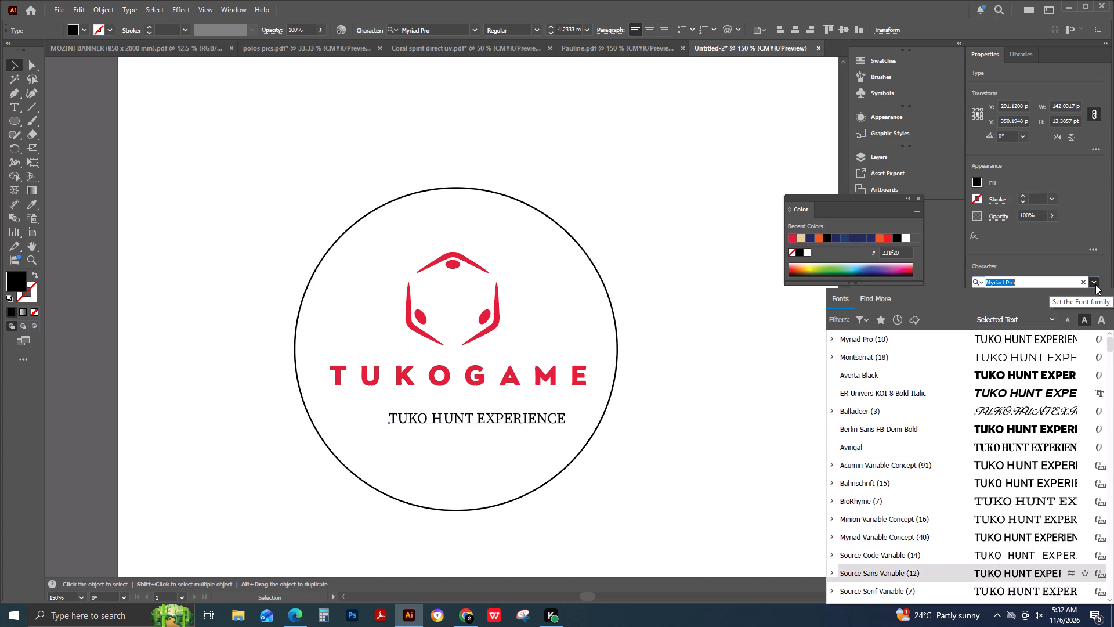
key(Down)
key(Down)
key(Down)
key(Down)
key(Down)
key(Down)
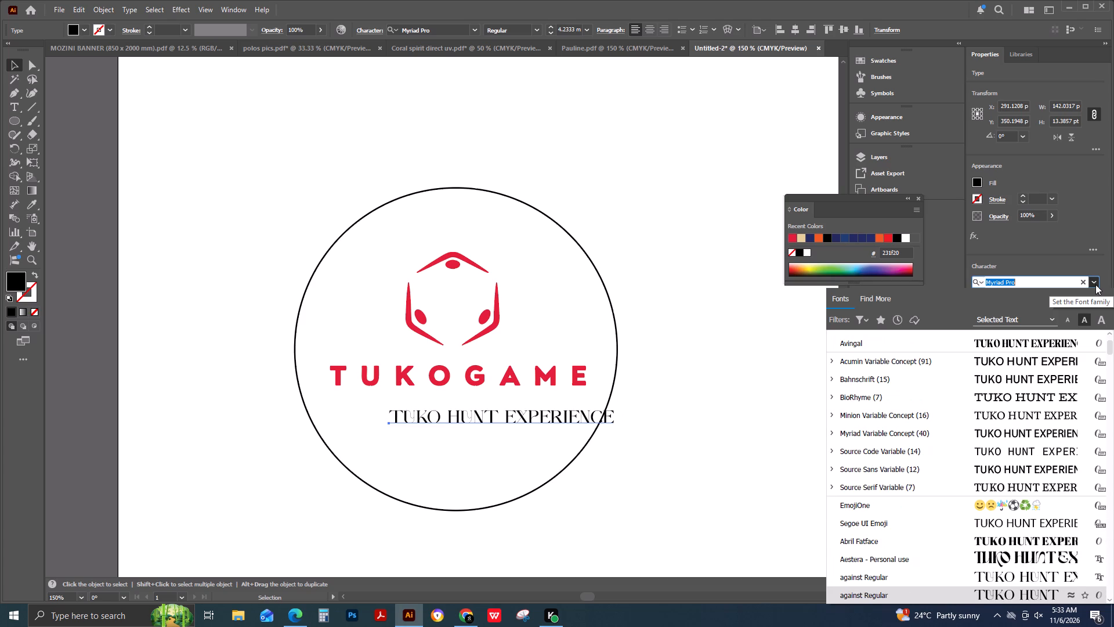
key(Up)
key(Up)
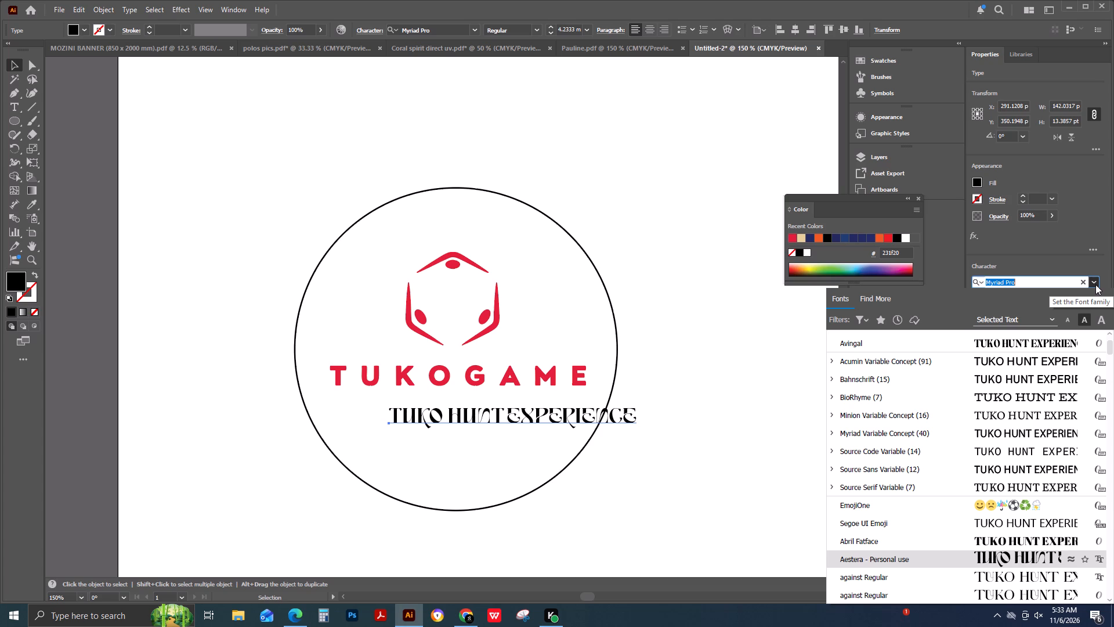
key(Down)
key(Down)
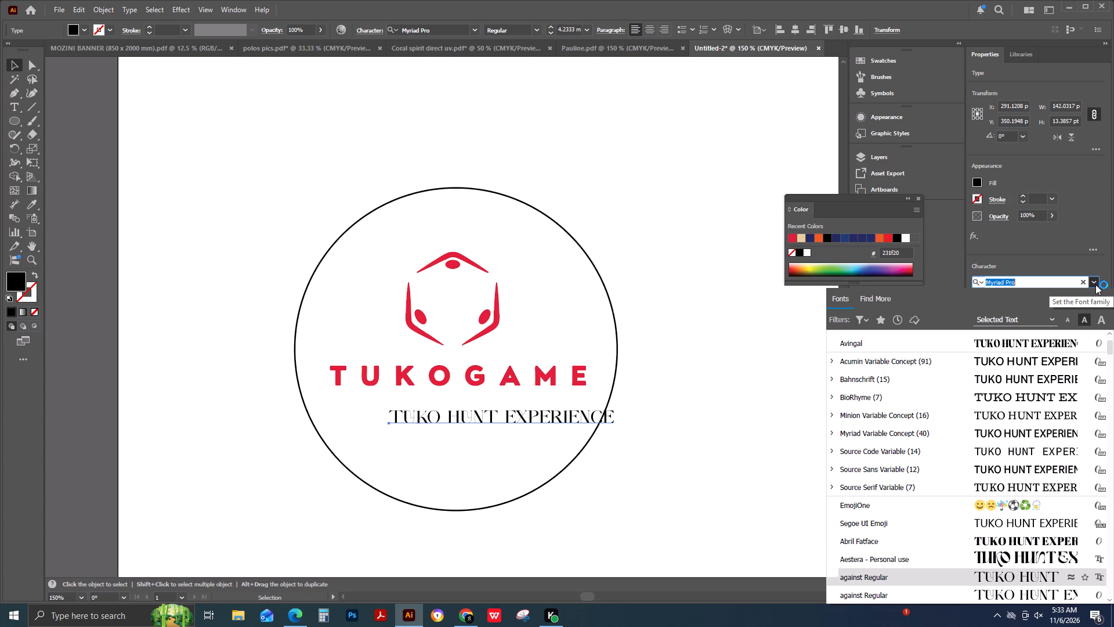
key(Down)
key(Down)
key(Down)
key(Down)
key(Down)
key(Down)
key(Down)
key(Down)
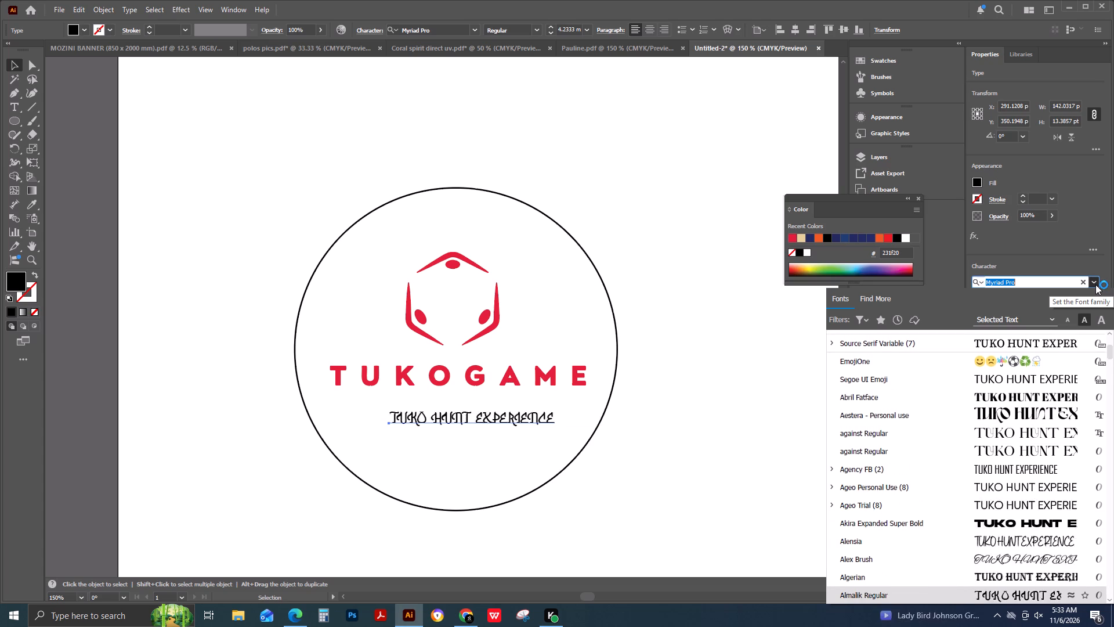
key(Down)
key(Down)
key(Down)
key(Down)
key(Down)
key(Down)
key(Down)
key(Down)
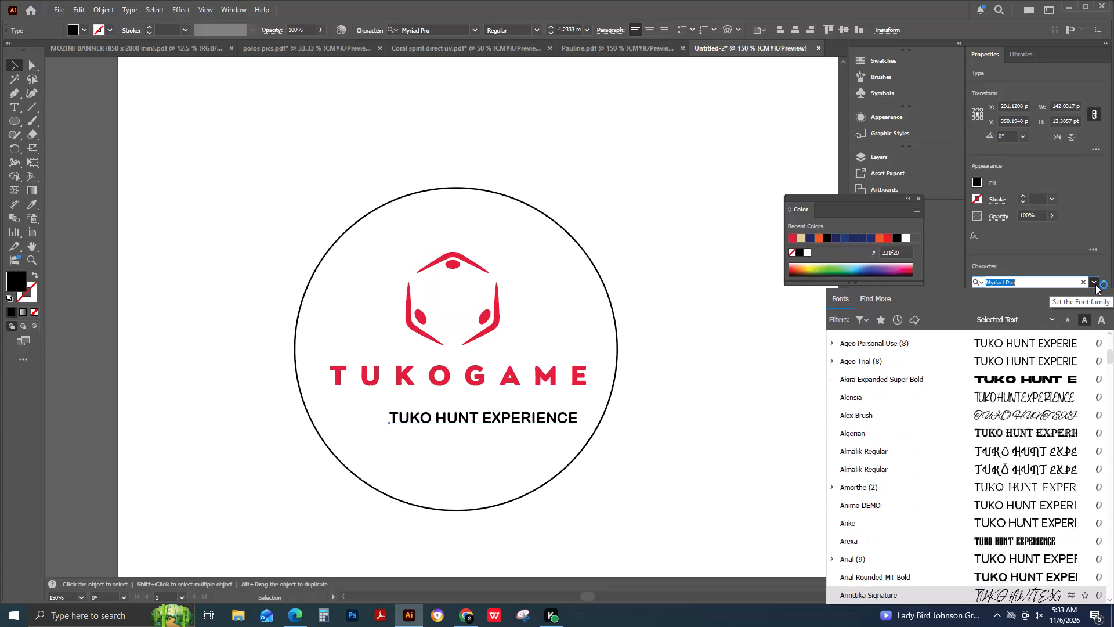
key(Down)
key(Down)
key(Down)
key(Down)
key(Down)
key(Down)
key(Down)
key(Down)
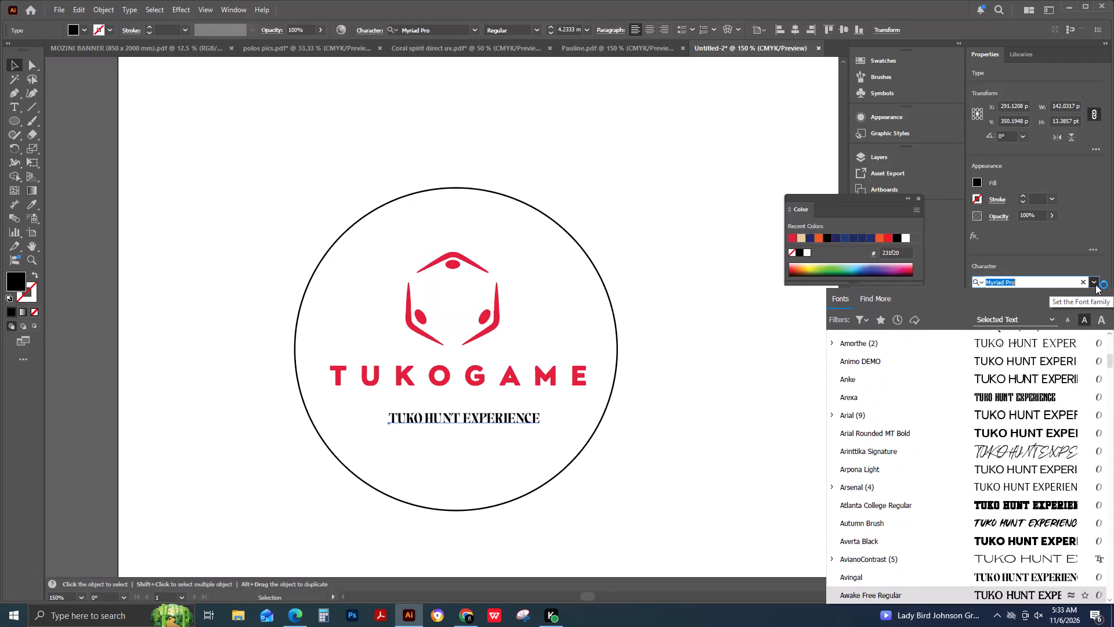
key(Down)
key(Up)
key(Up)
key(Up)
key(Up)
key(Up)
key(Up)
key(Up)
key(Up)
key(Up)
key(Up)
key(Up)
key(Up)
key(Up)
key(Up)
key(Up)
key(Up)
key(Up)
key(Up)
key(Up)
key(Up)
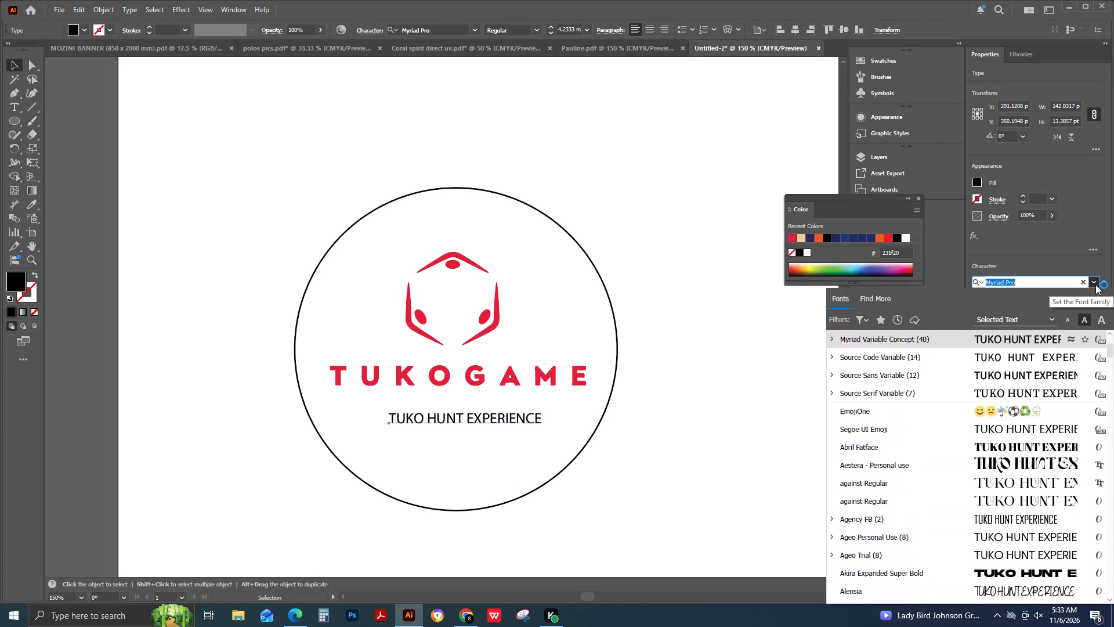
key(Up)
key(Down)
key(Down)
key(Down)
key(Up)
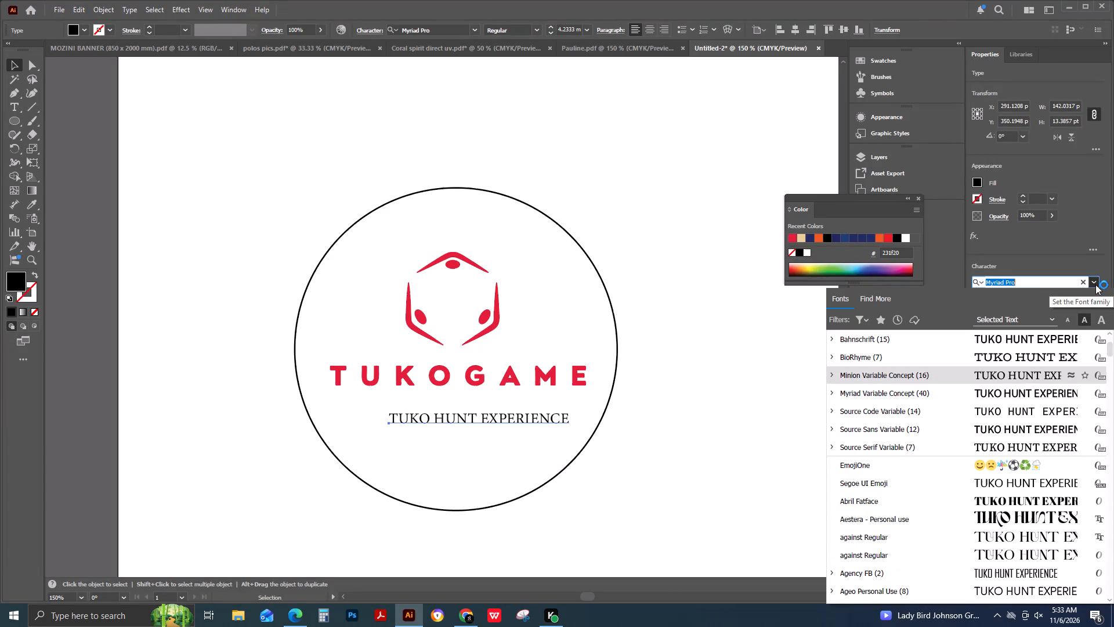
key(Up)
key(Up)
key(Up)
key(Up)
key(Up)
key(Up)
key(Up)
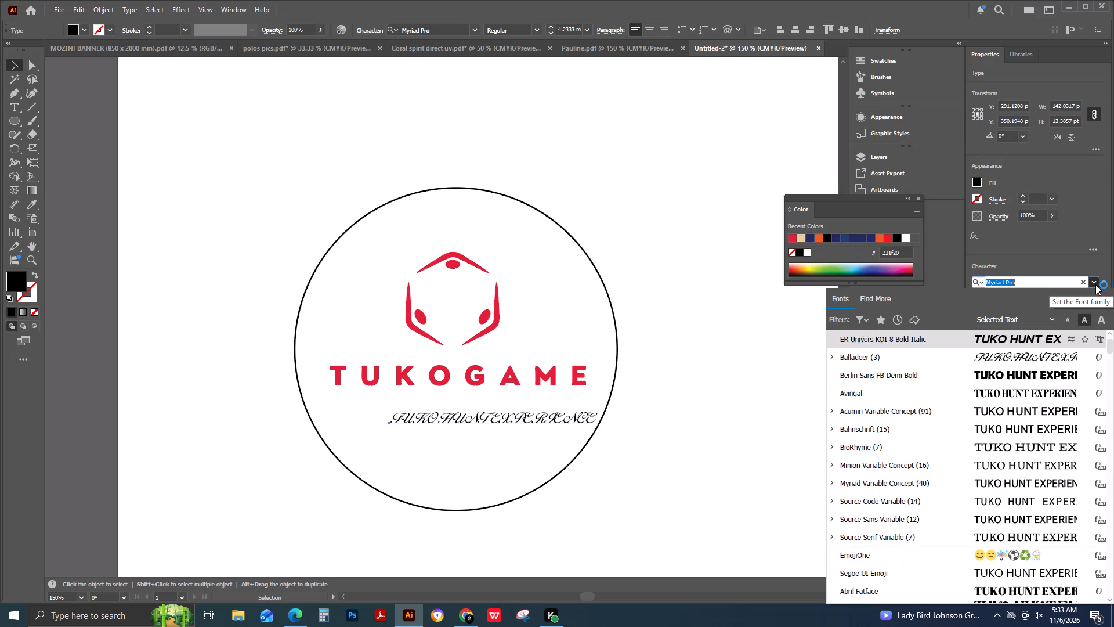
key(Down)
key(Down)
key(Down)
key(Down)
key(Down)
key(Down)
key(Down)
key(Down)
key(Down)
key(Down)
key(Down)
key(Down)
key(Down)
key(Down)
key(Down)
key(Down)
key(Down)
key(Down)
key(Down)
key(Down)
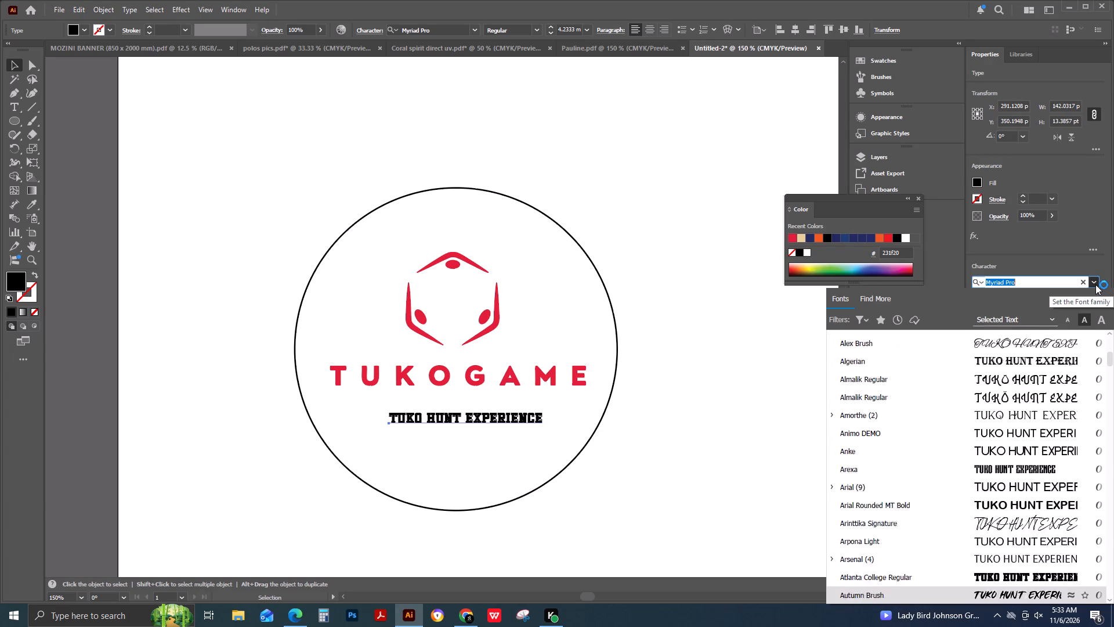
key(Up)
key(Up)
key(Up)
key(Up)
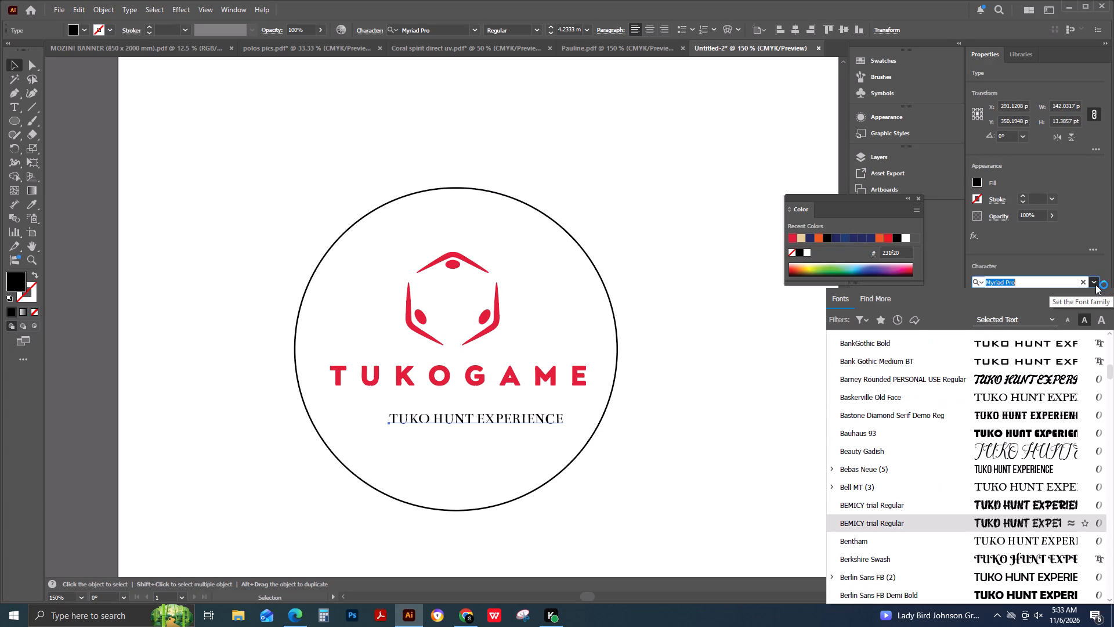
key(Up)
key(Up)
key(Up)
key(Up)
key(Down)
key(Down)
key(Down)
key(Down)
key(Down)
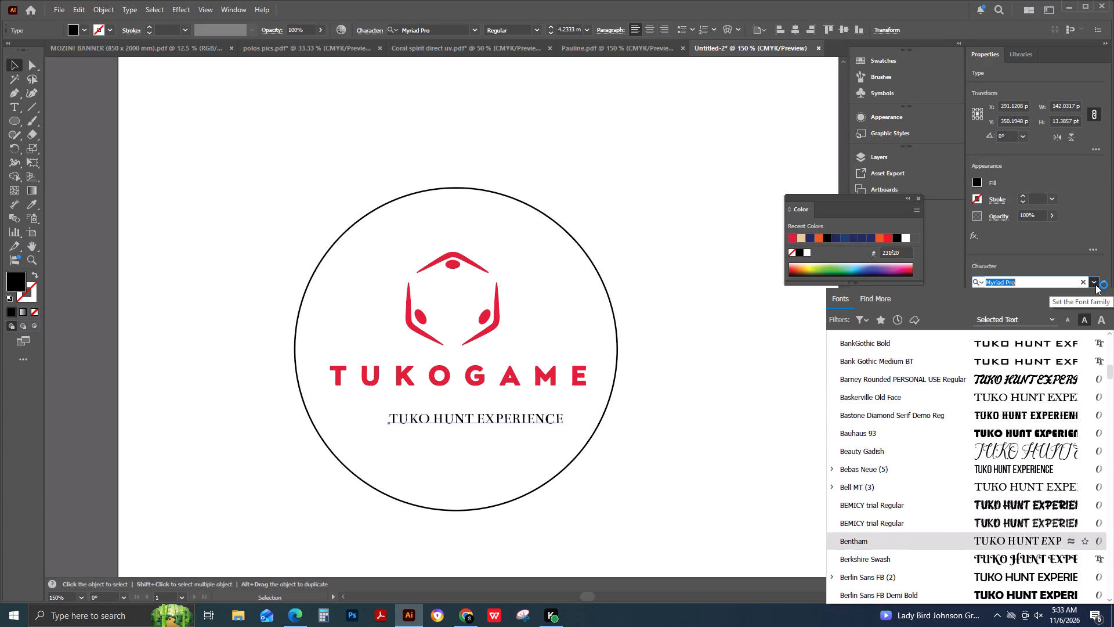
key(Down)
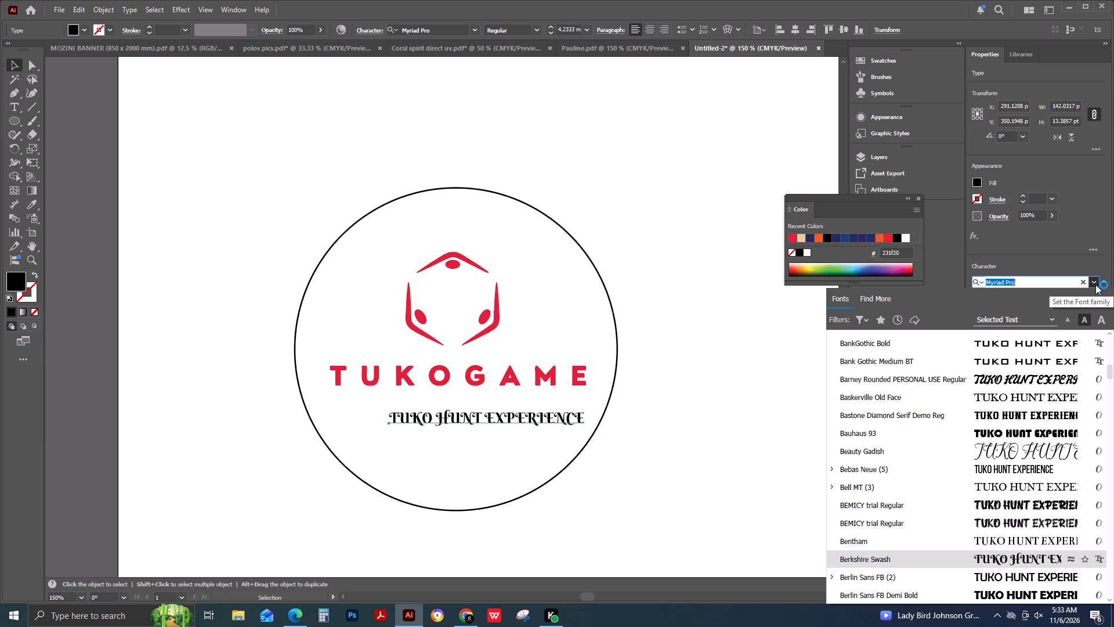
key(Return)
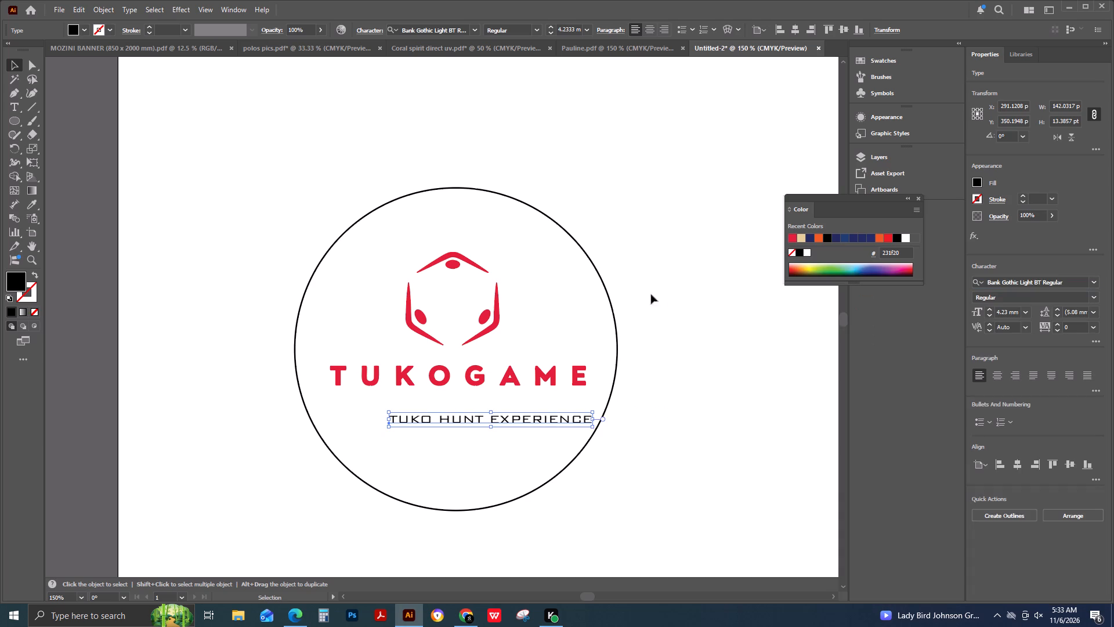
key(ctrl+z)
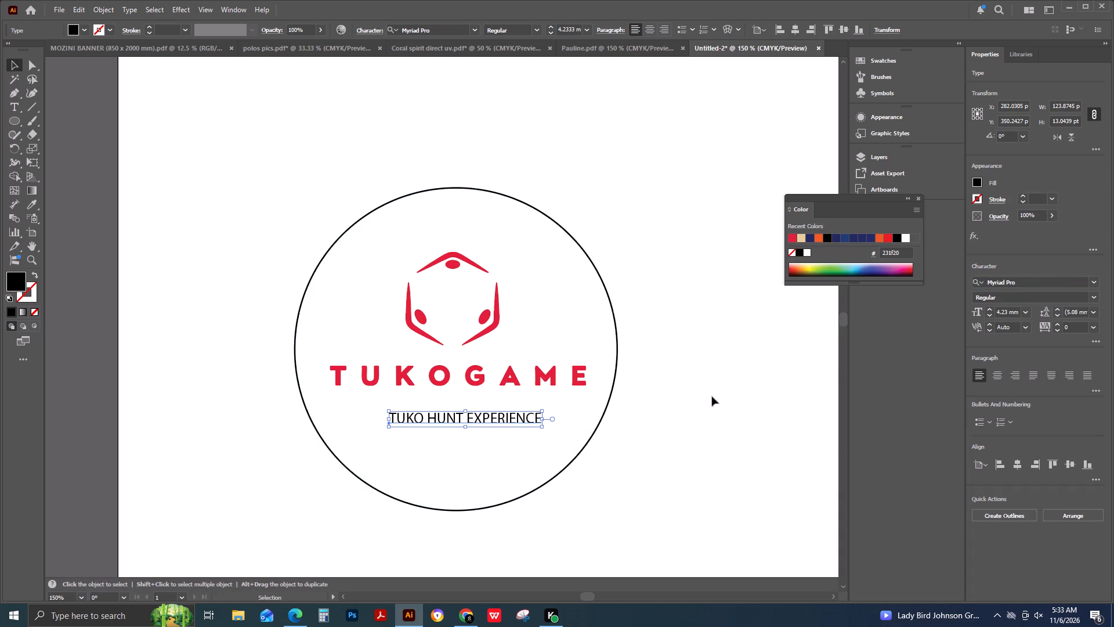
Change the case of the TUKO HUNT EXPERIENCE text to Title Case.
click(1098, 286)
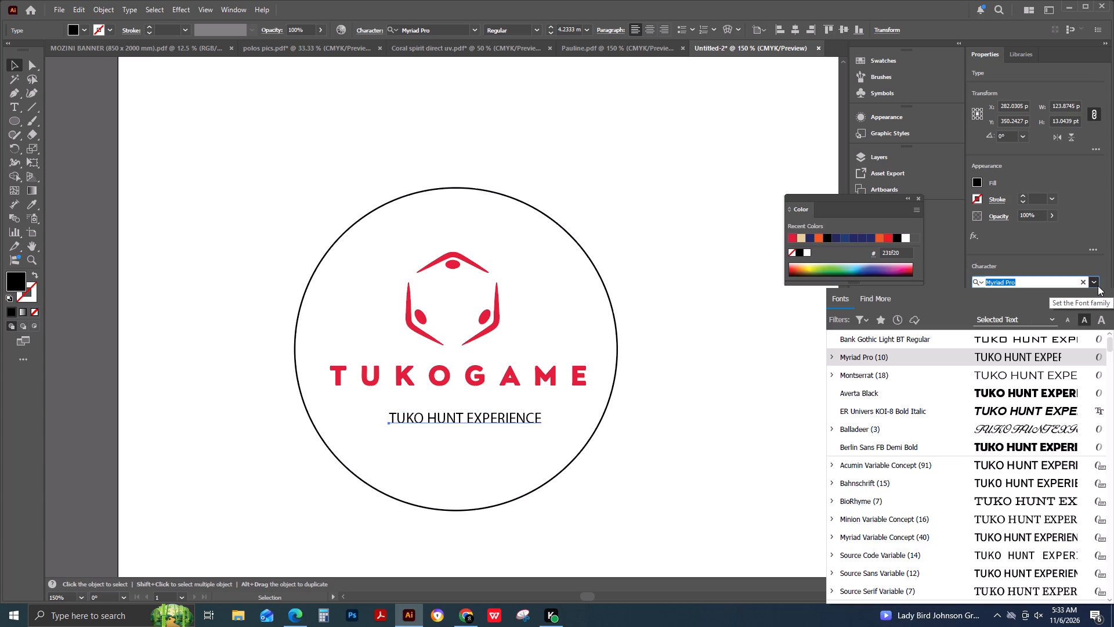
click(652, 399)
click(474, 418)
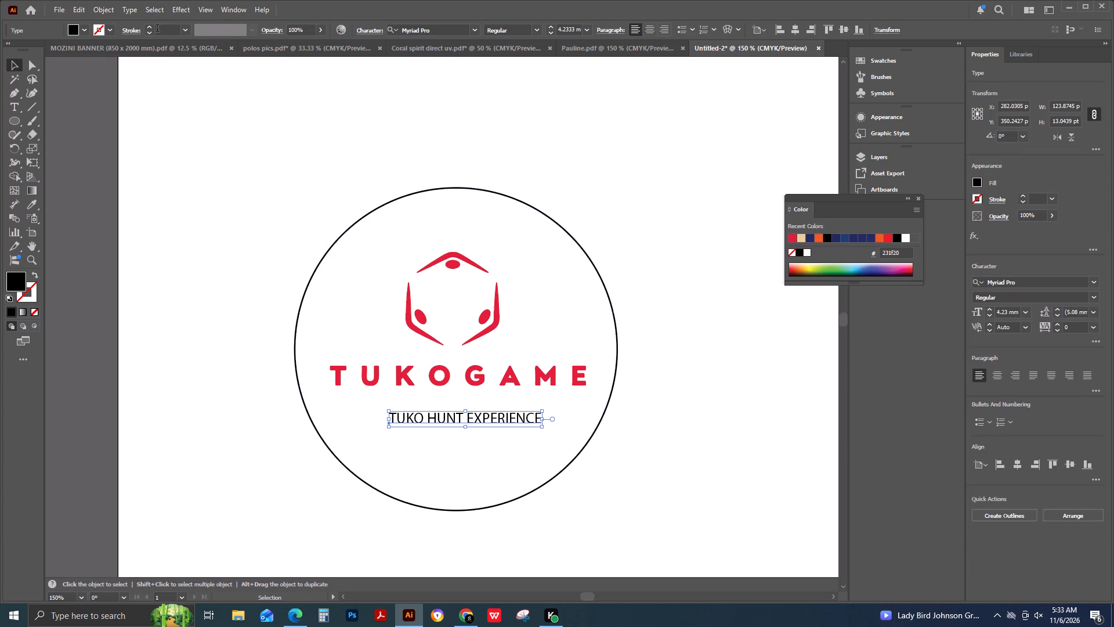
click(153, 10)
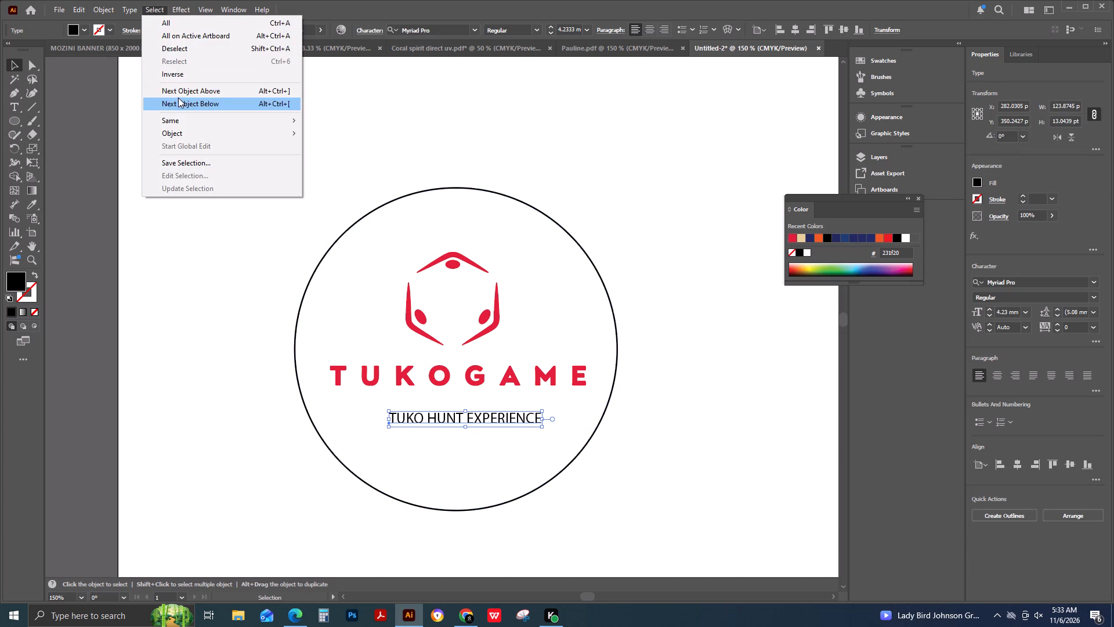
click(124, 3)
click(125, 8)
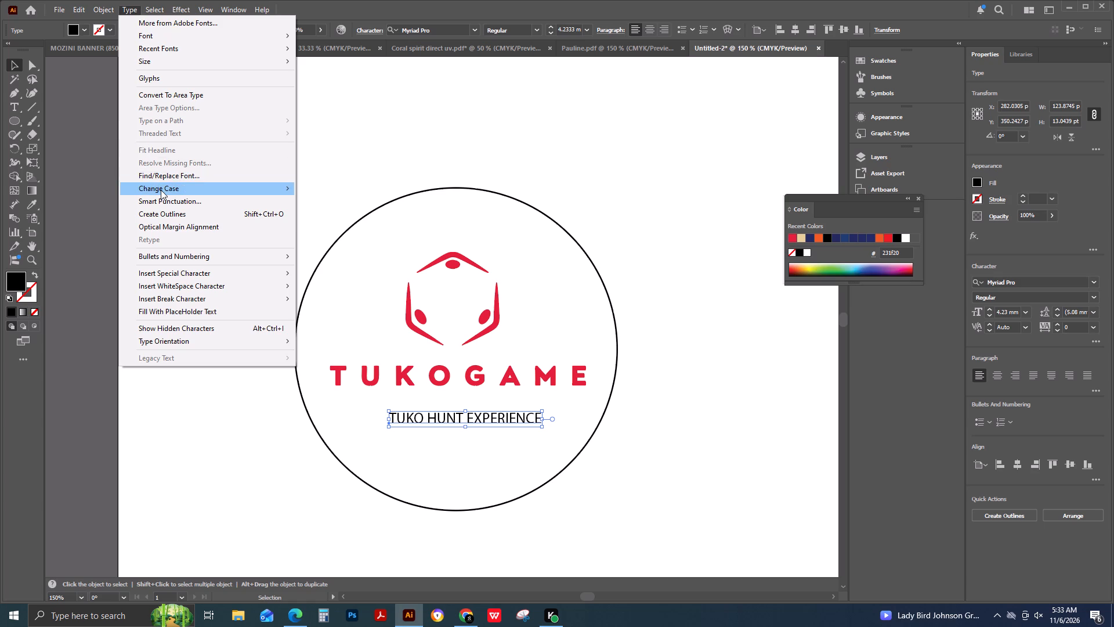
click(161, 190)
click(320, 220)
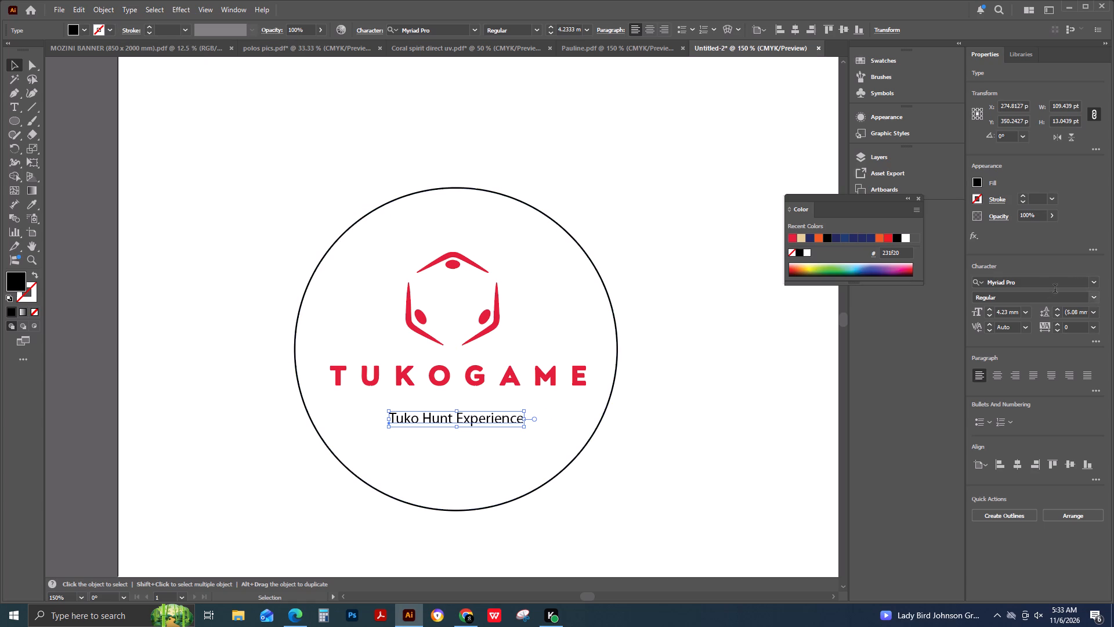
Preview font families on the Tuko Hunt Experience tagline and apply Berkshire Swash Regular.
click(1098, 288)
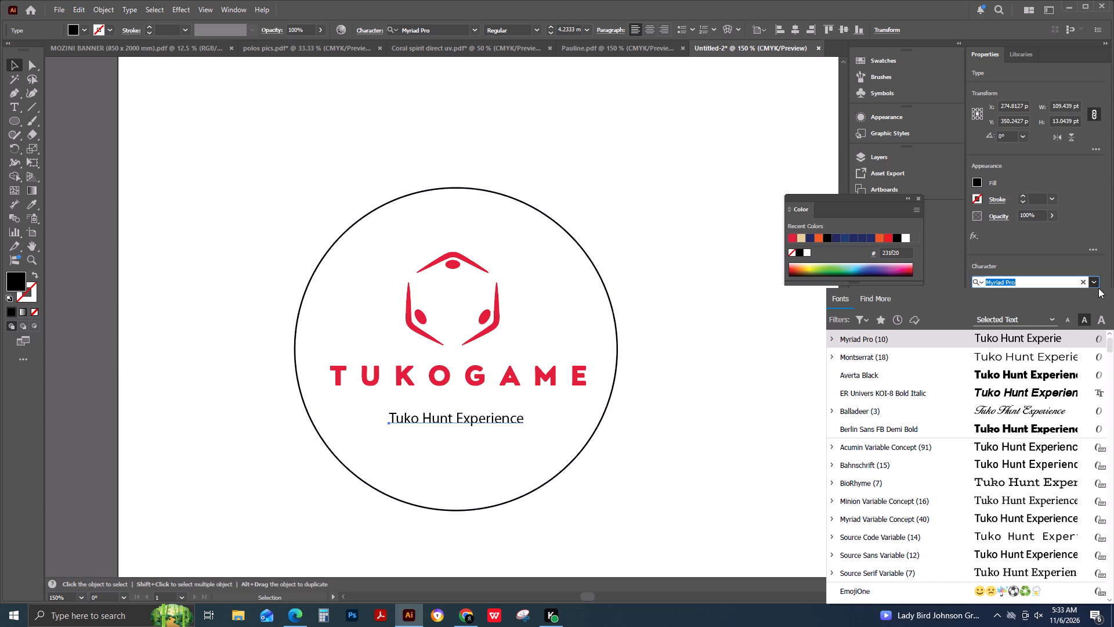
key(Down)
key(Down)
key(Down)
key(Down)
key(Down)
key(Down)
key(Down)
key(Down)
key(Down)
key(Down)
key(Down)
key(Down)
key(Down)
key(Down)
key(Down)
key(Down)
key(Down)
key(Down)
key(Down)
key(Down)
key(Down)
key(Down)
key(Down)
key(Down)
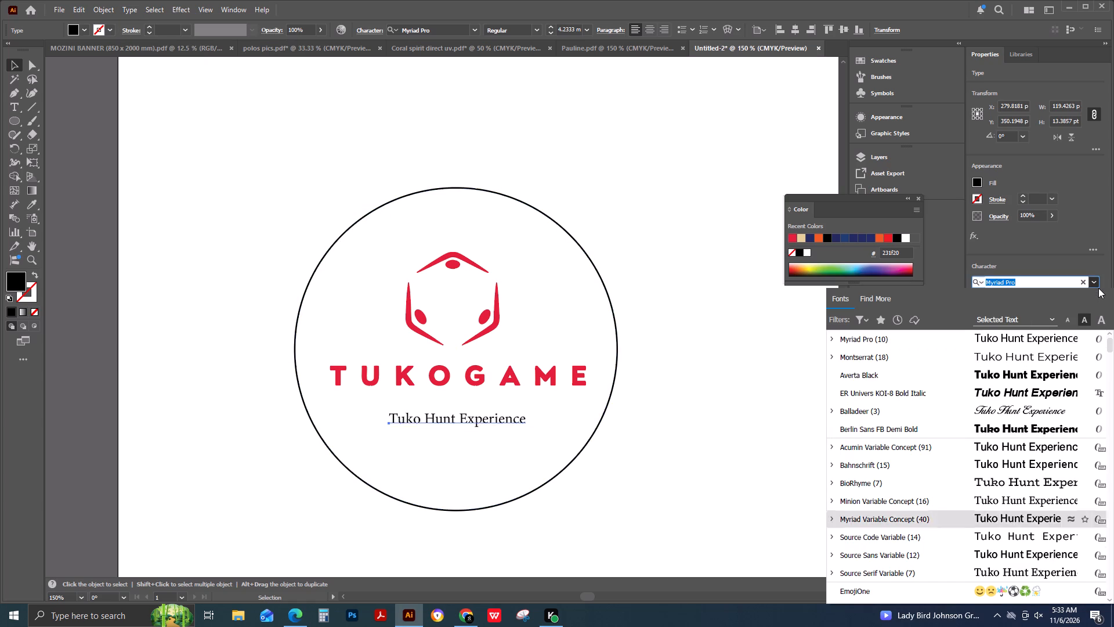
key(Down)
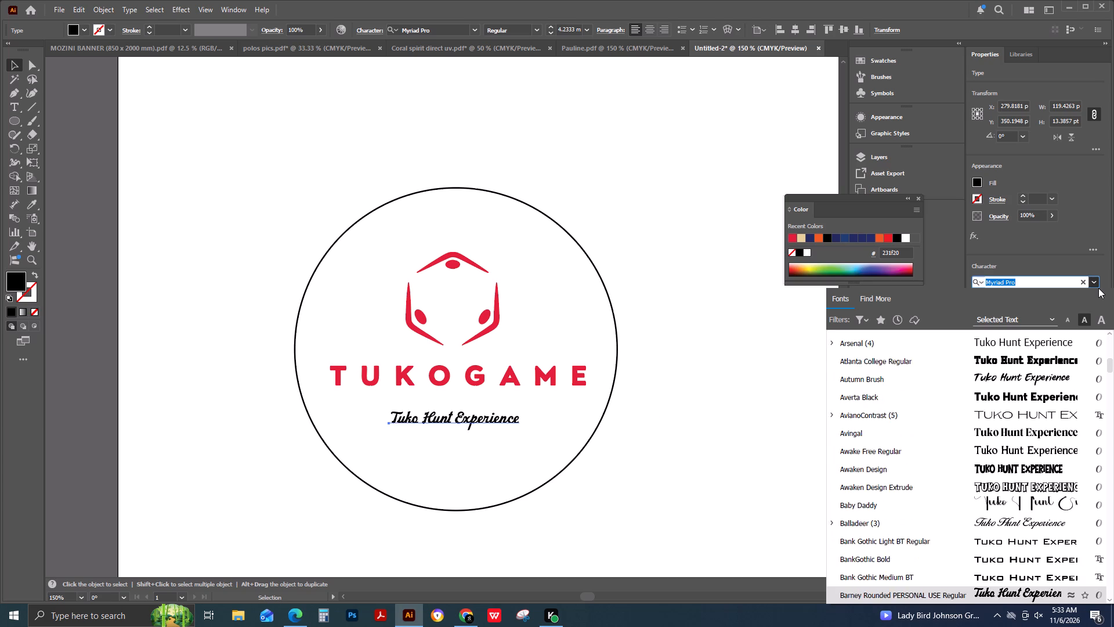
key(Down)
key(Down)
key(Down)
key(Down)
key(Down)
key(Down)
key(Down)
key(Down)
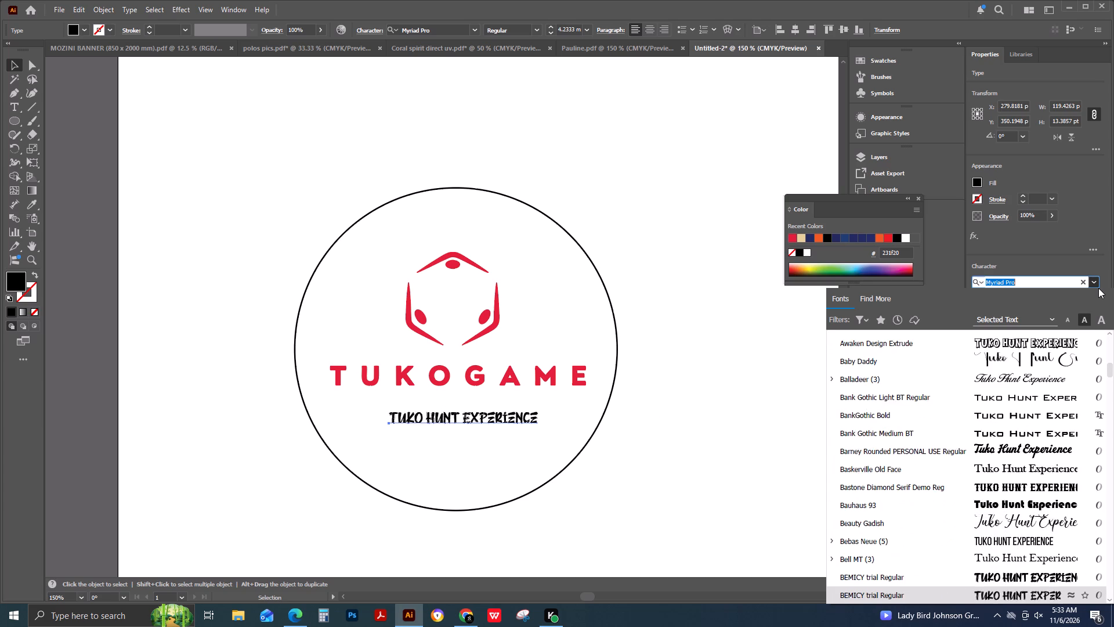
key(Down)
key(Down)
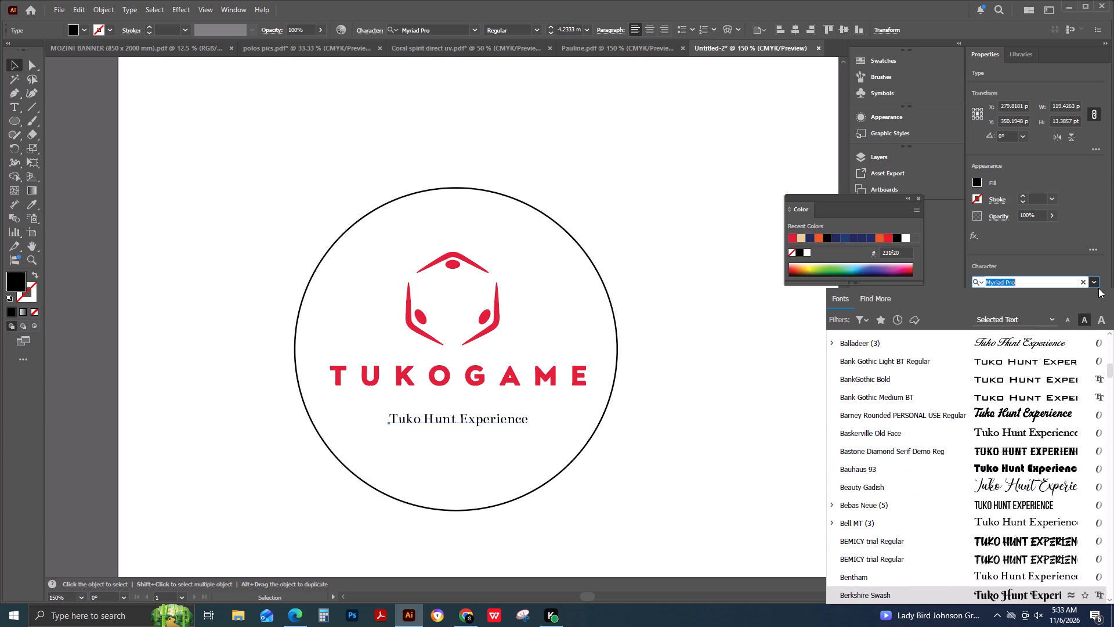
key(Return)
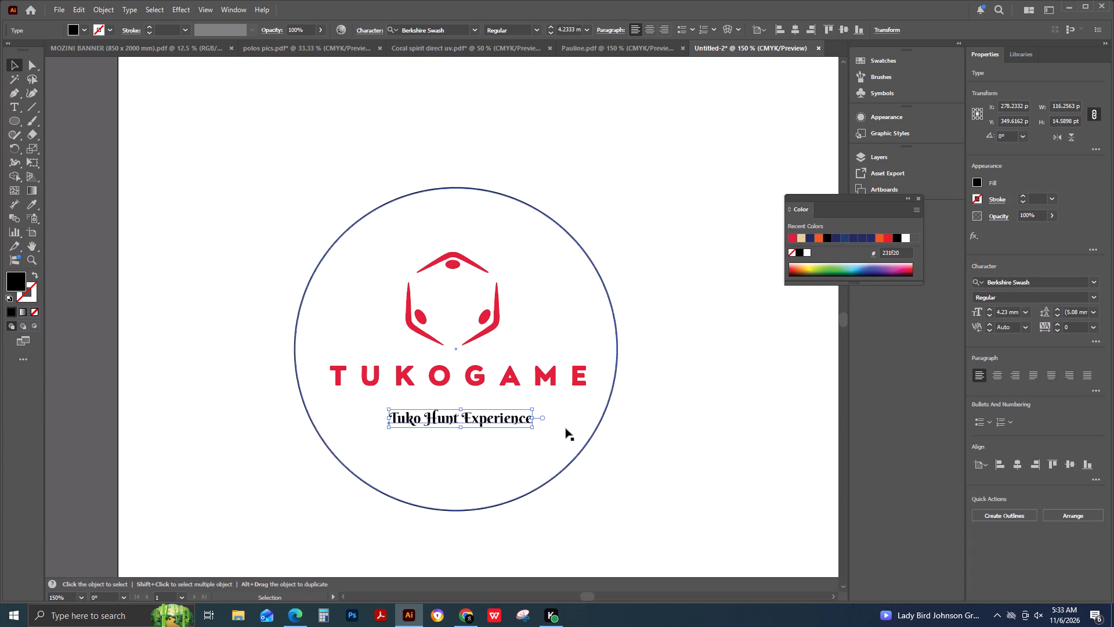
Enlarge the tagline proportionally to about 5.42 mm type size and position it under the TUKOGAME lettering at about X 274.5 pt, Y 344.9 pt.
drag(533, 430, 572, 478)
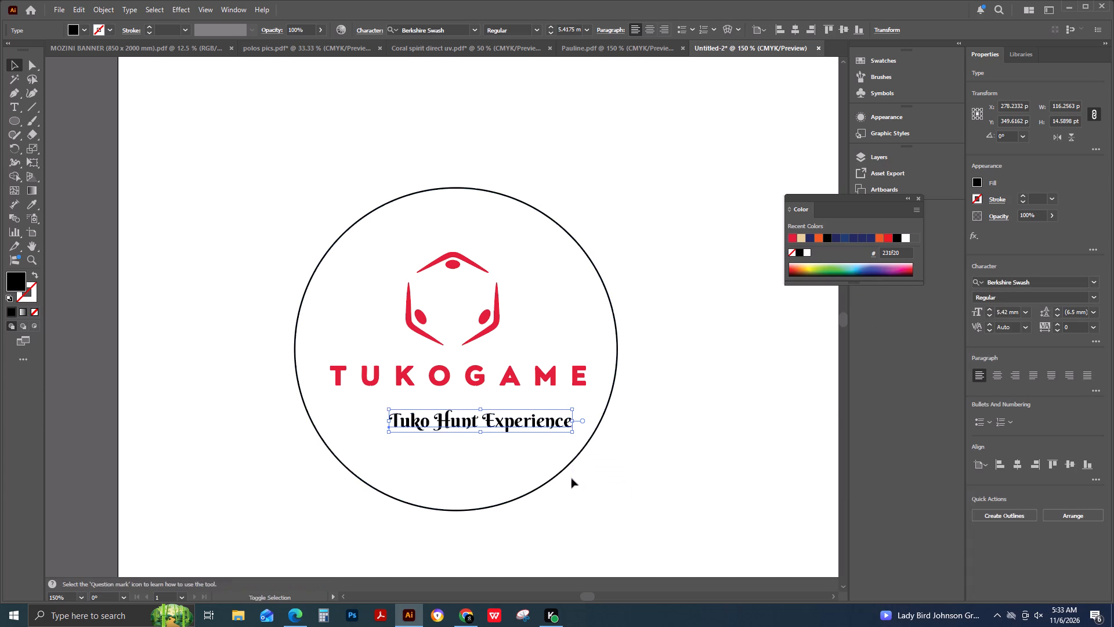
drag(544, 427, 525, 423)
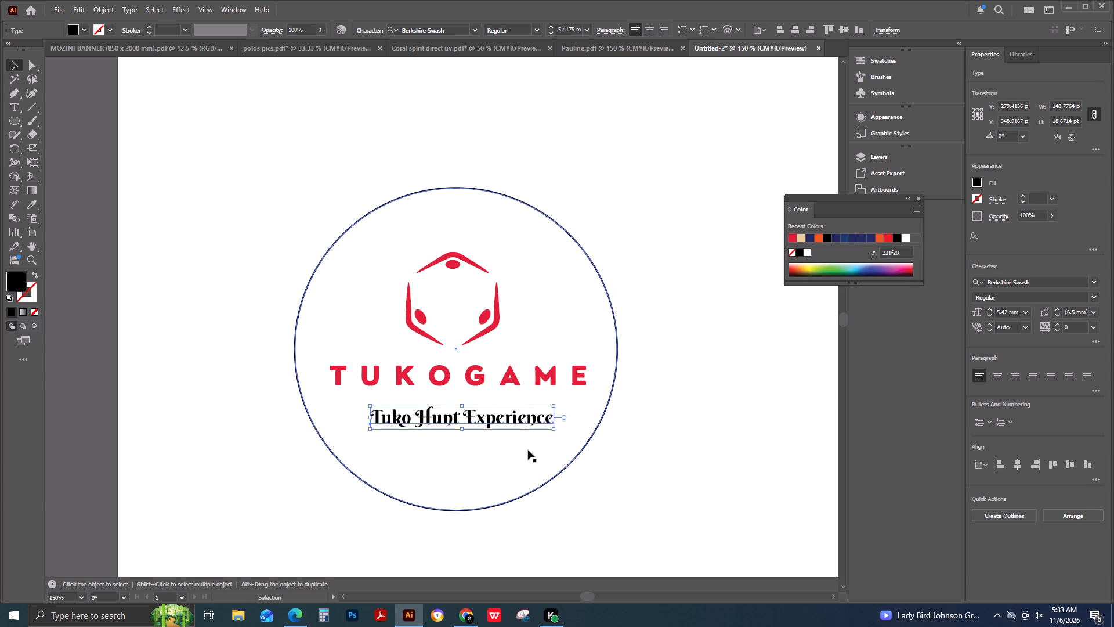
drag(525, 424, 520, 417)
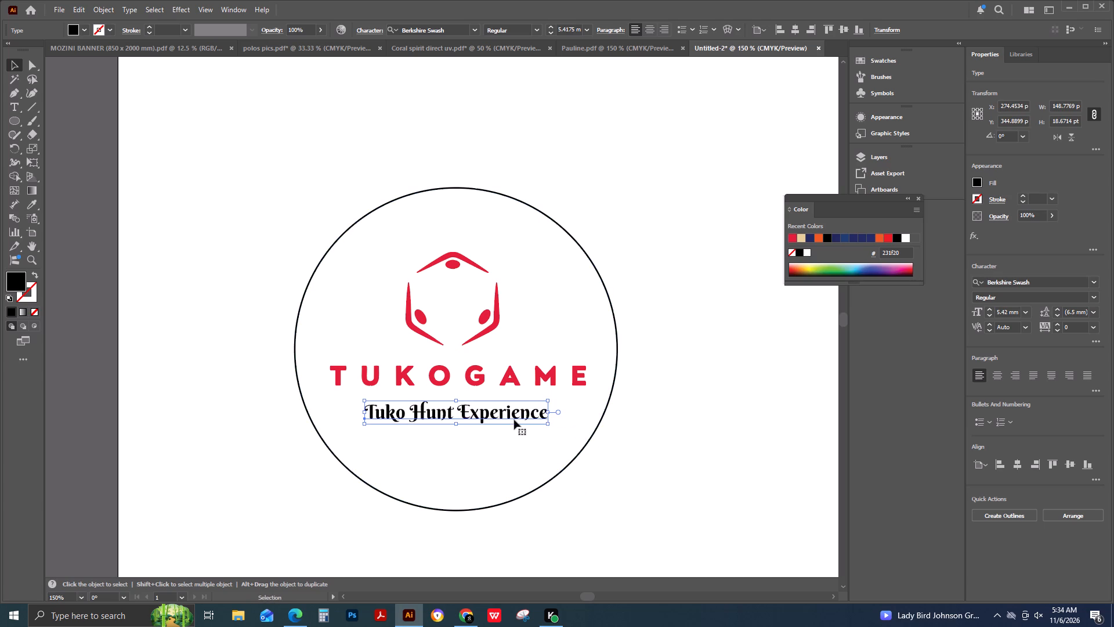
Ungroup the red TUKOGAME logo so its emblem and letters can be selected separately, leaving the circle in place.
drag(331, 354, 415, 385)
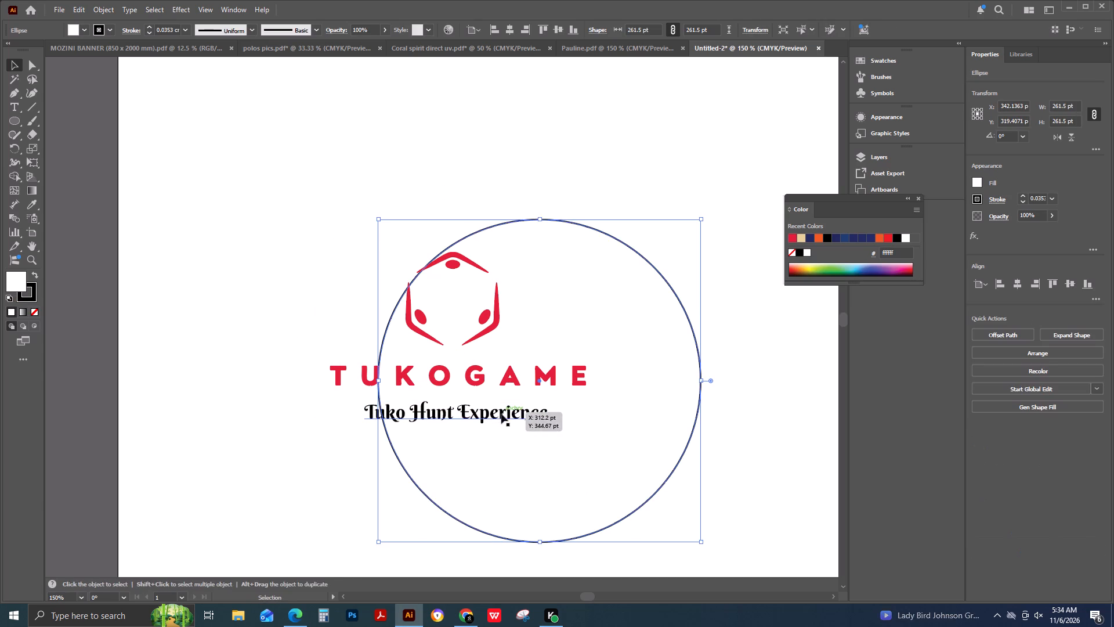
key(ctrl+z)
click(457, 340)
click(505, 318)
click(494, 320)
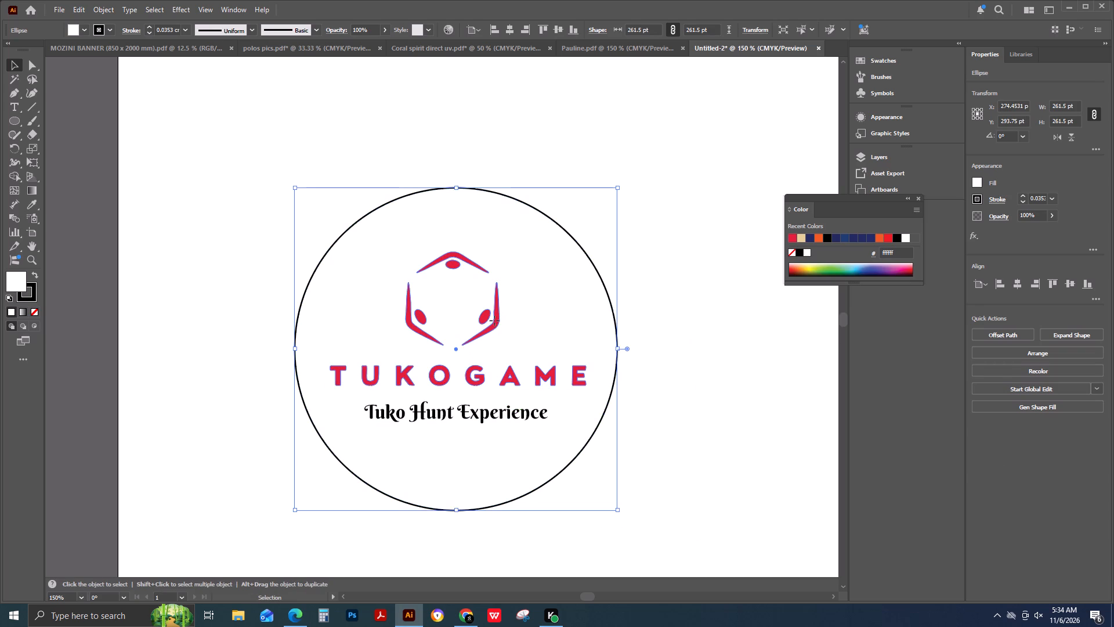
click(1004, 374)
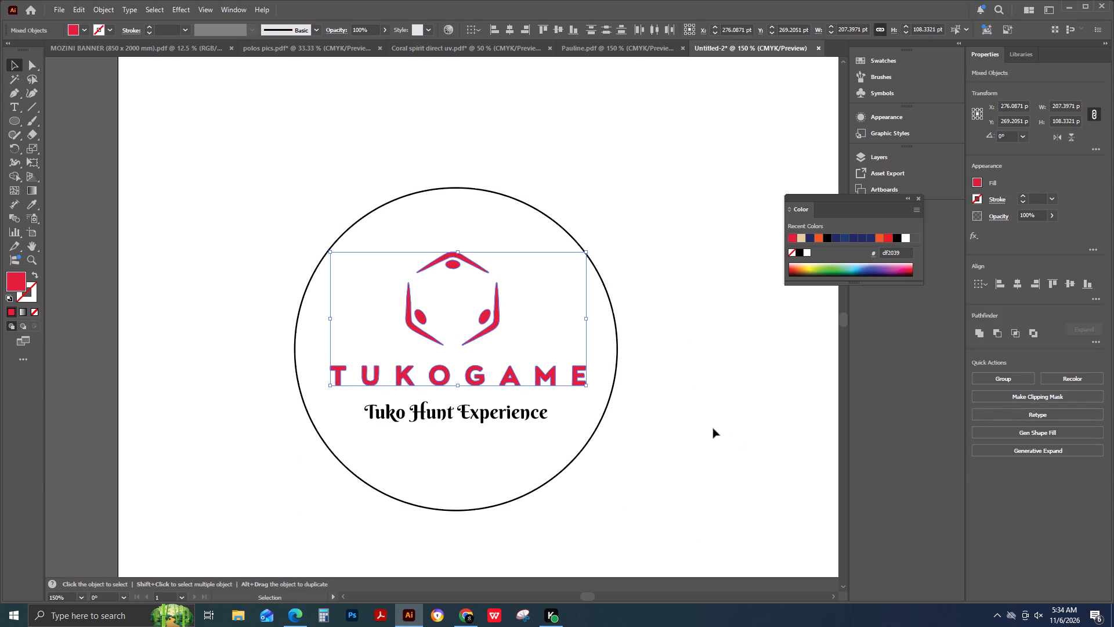
click(713, 428)
Move the circle clear of the logo and delete all the red TUKOGAME letters, keeping the hexagon emblem.
drag(328, 359, 372, 372)
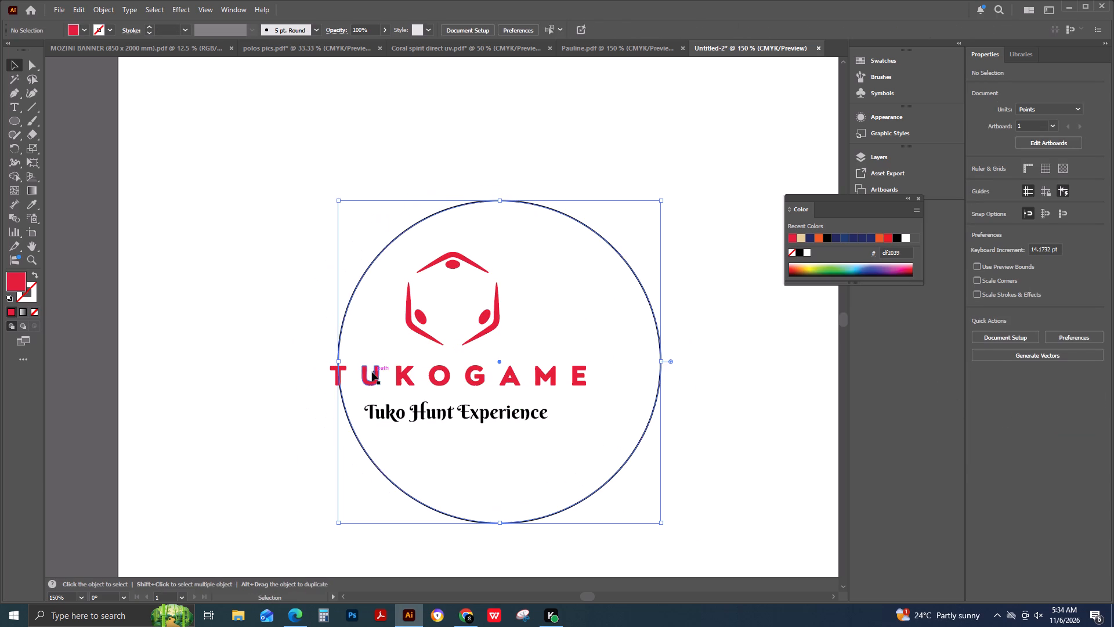
drag(658, 333, 816, 478)
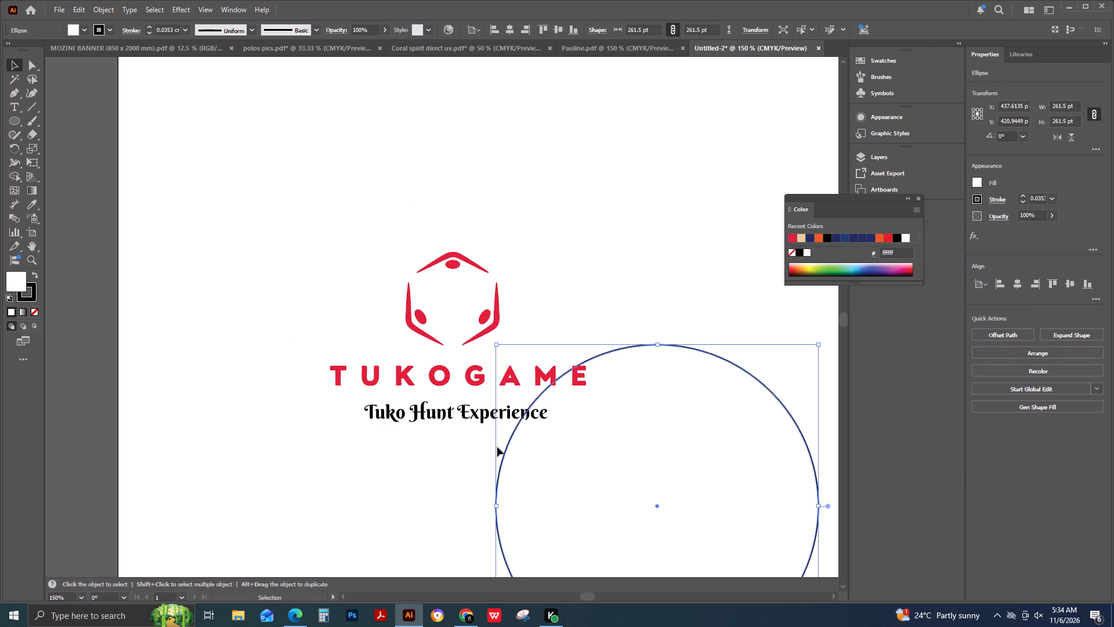
drag(499, 472, 578, 511)
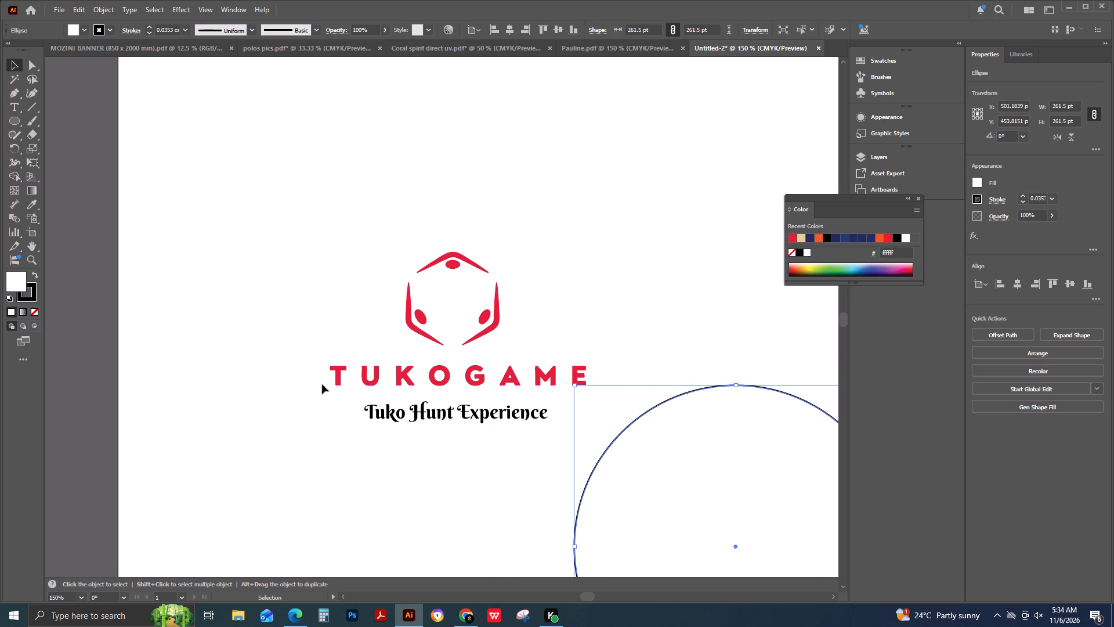
click(296, 358)
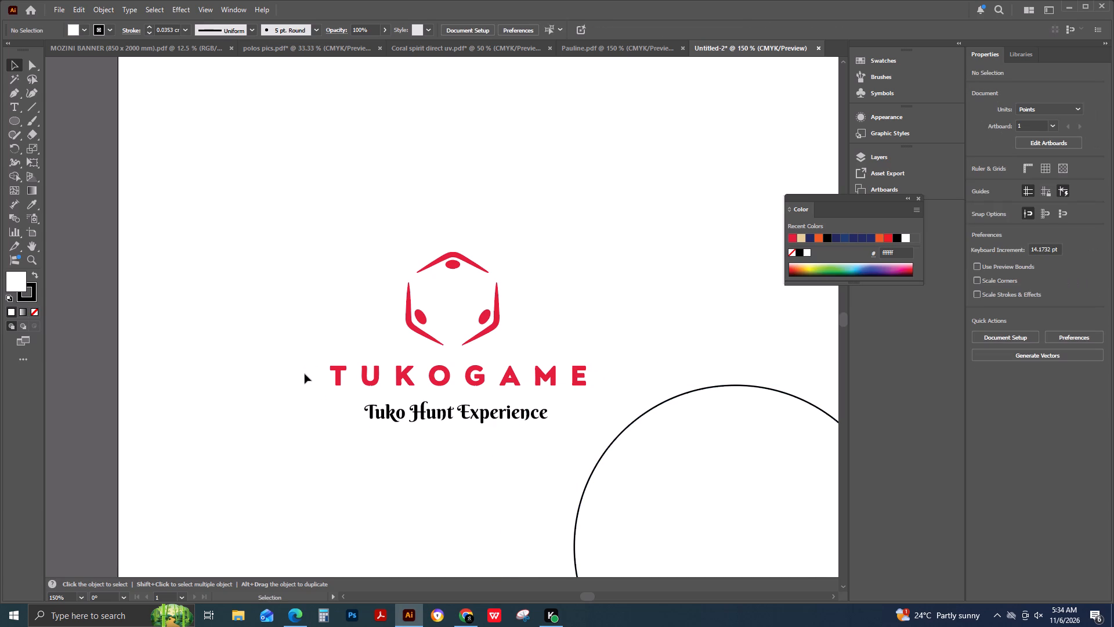
drag(302, 371, 595, 388)
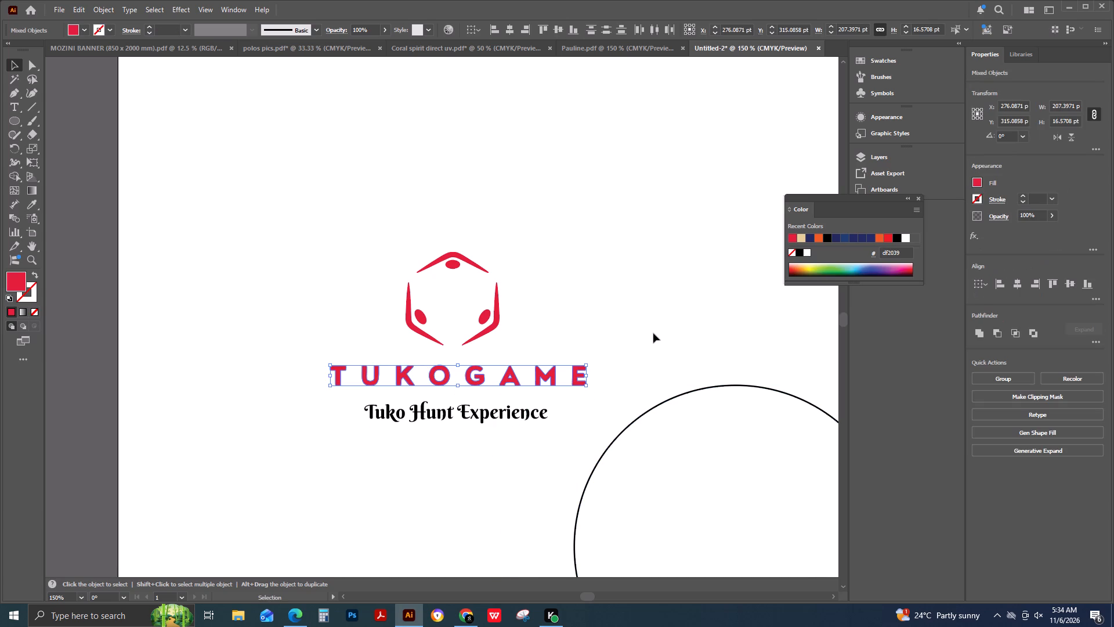
key(Delete)
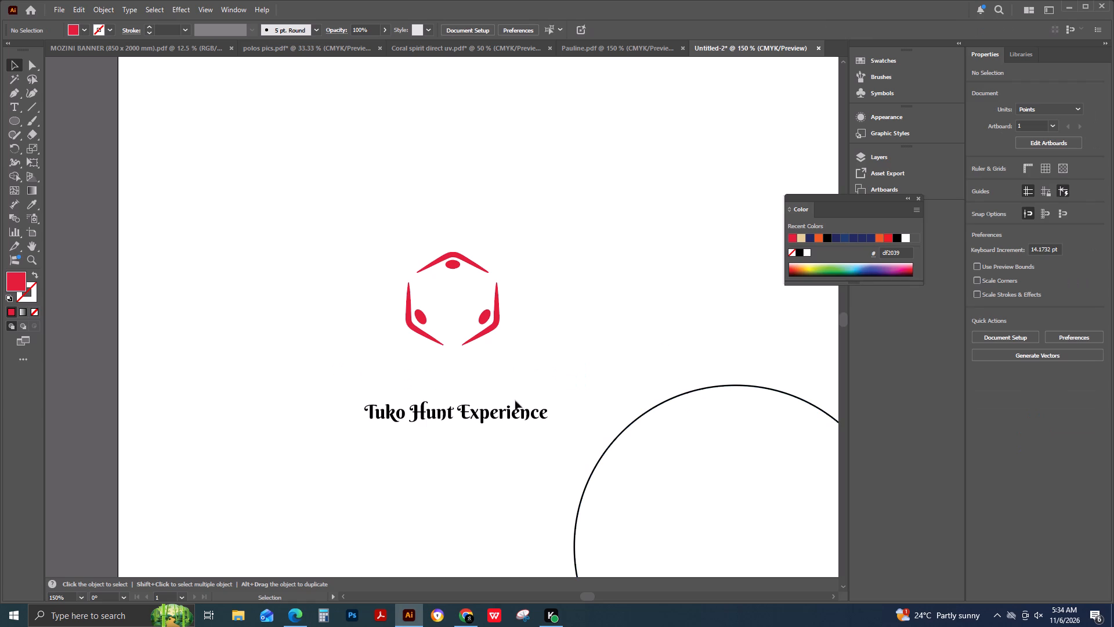
Move the Tuko Hunt Experience tagline straight up beneath the hexagon emblem, to about Y 320 pt.
drag(495, 407, 496, 379)
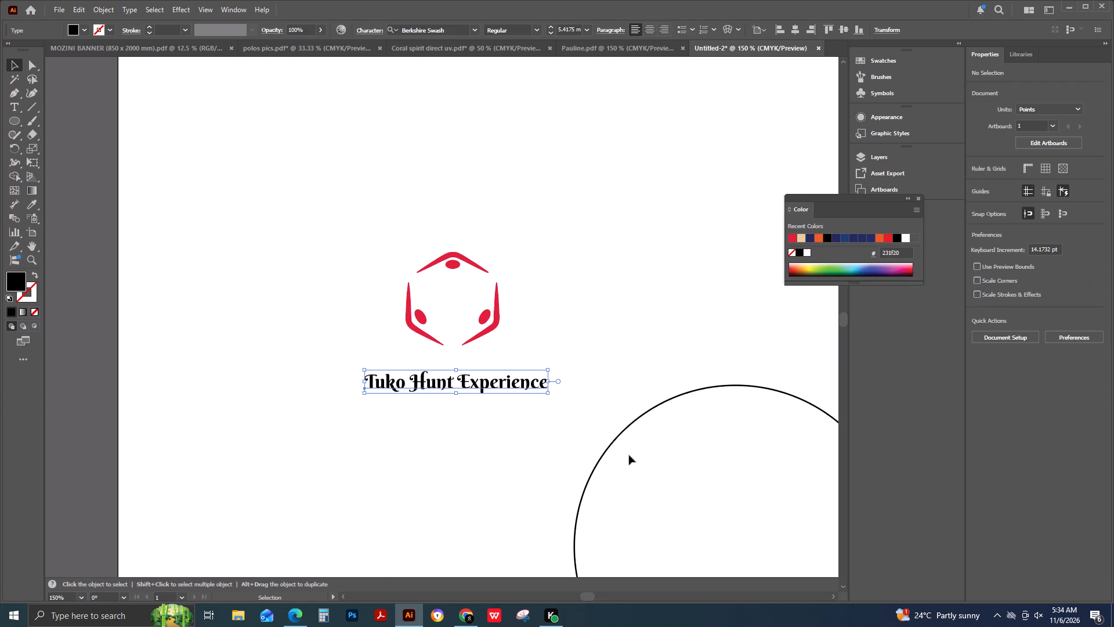
Move the circle back around the emblem and tagline, centred at about X 275.4 pt, Y 282.8 pt.
drag(613, 439, 336, 237)
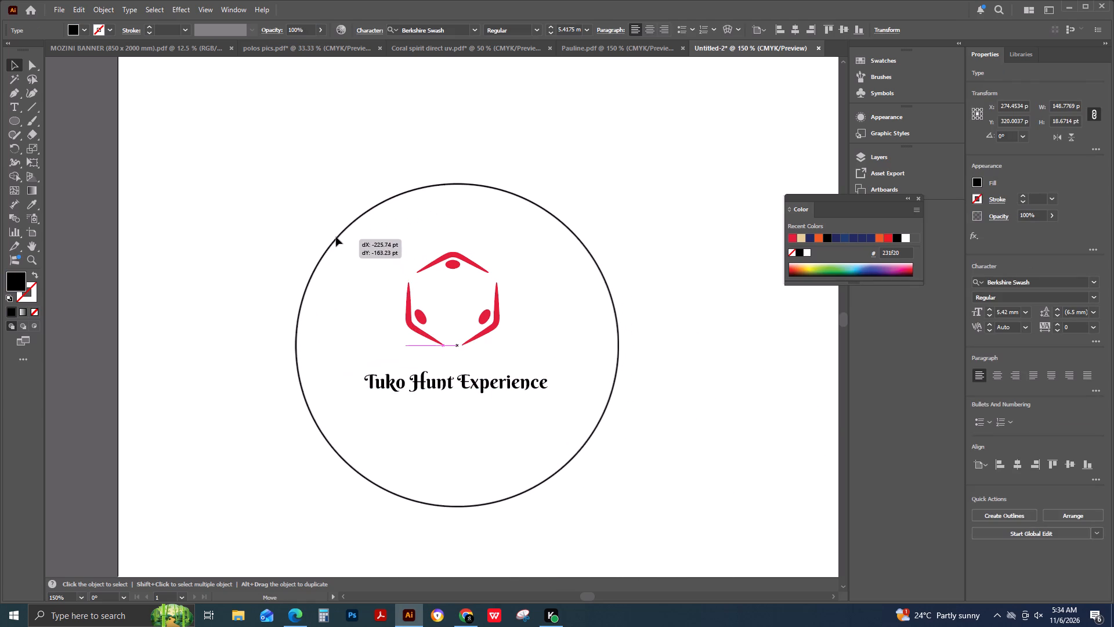
drag(336, 237, 336, 229)
click(519, 402)
click(677, 371)
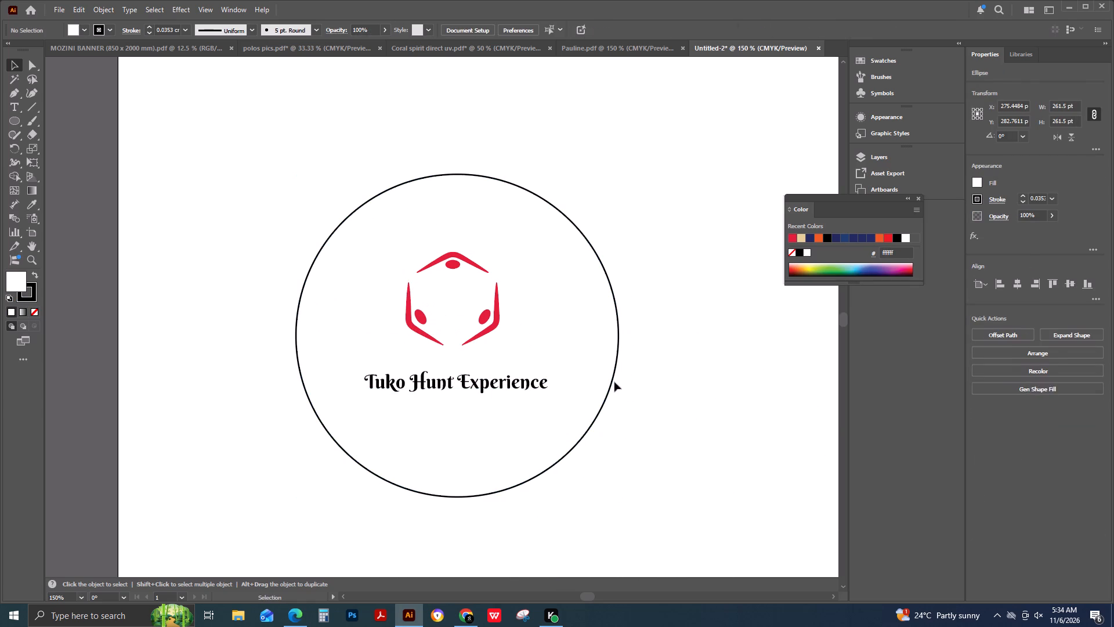
Enlarge the Tuko Hunt Experience tagline slightly and recentre it horizontally inside the circle.
click(483, 390)
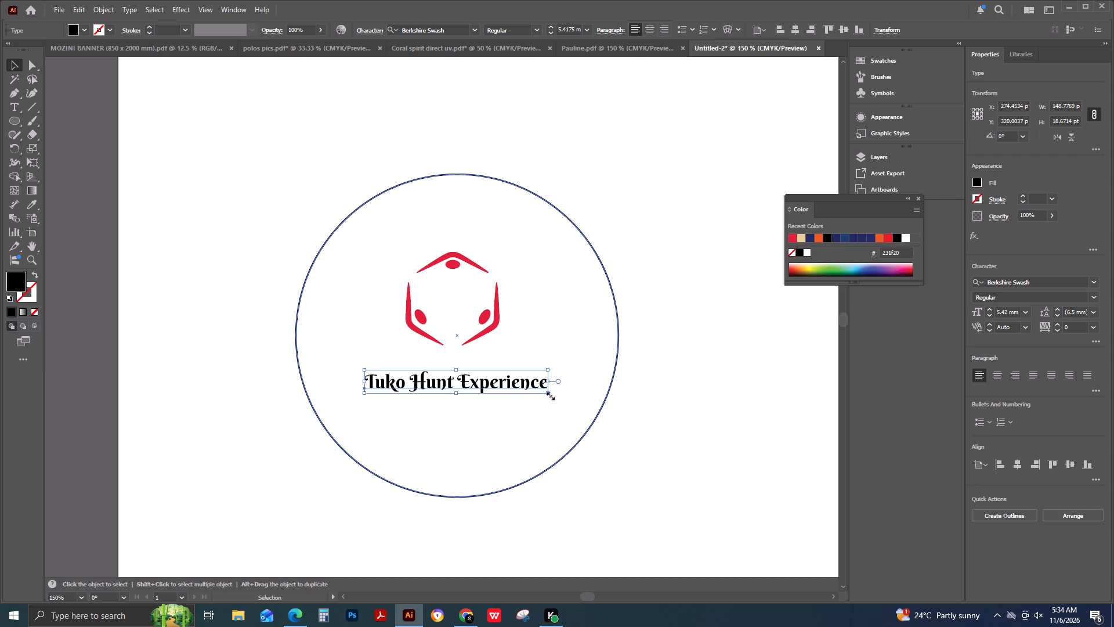
shift+drag(549, 395, 572, 416)
drag(530, 389, 519, 391)
click(460, 325)
click(372, 289)
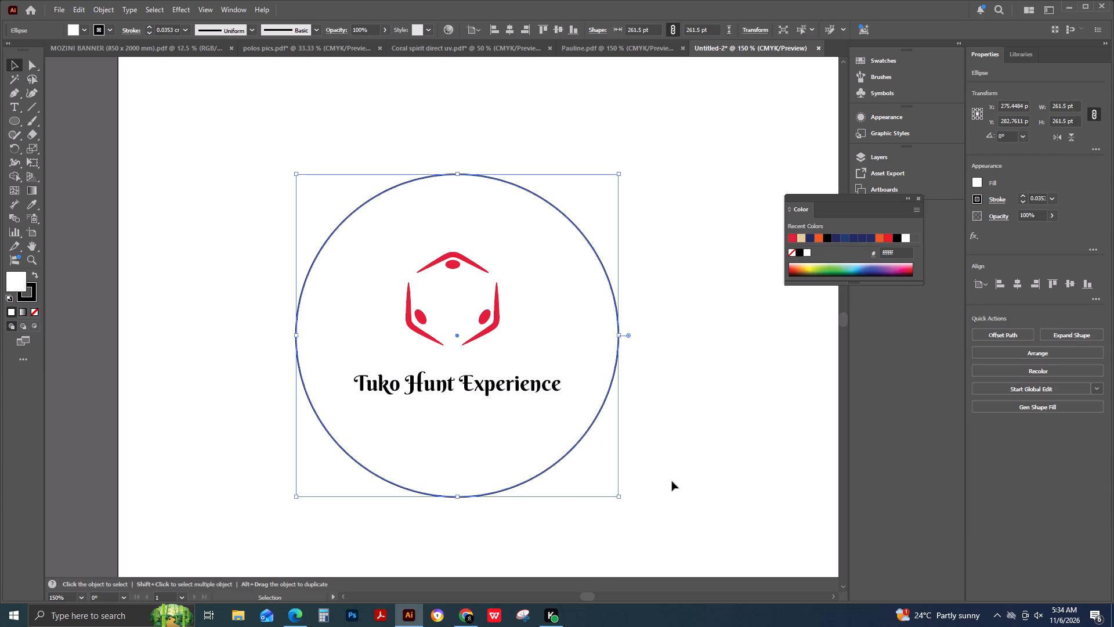
key(Down)
click(706, 431)
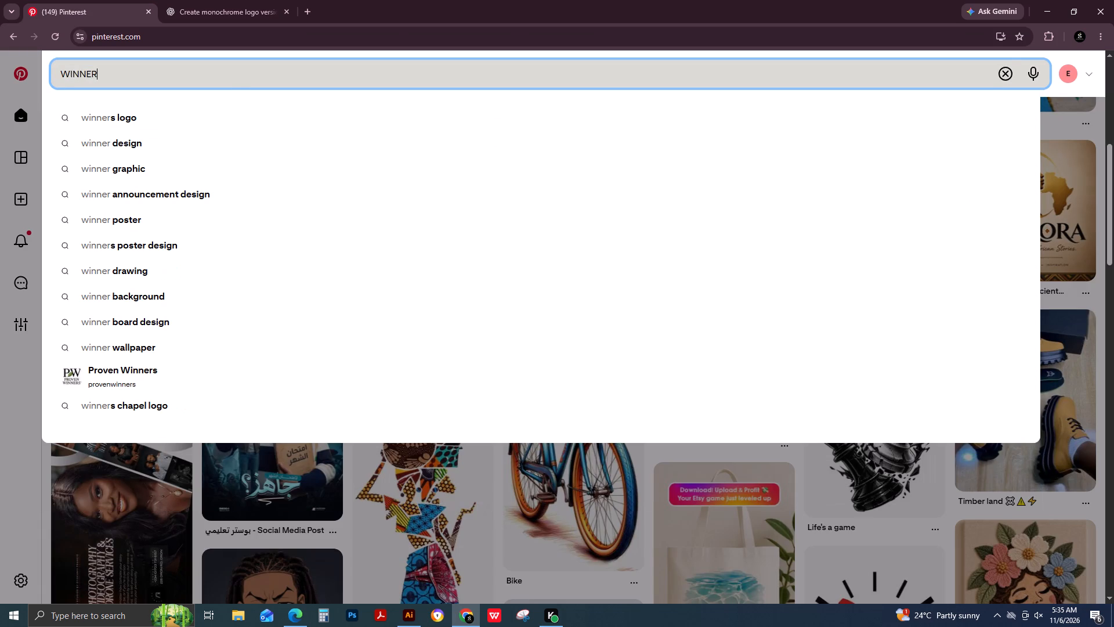
text(winner)
key(space)
text(tem)
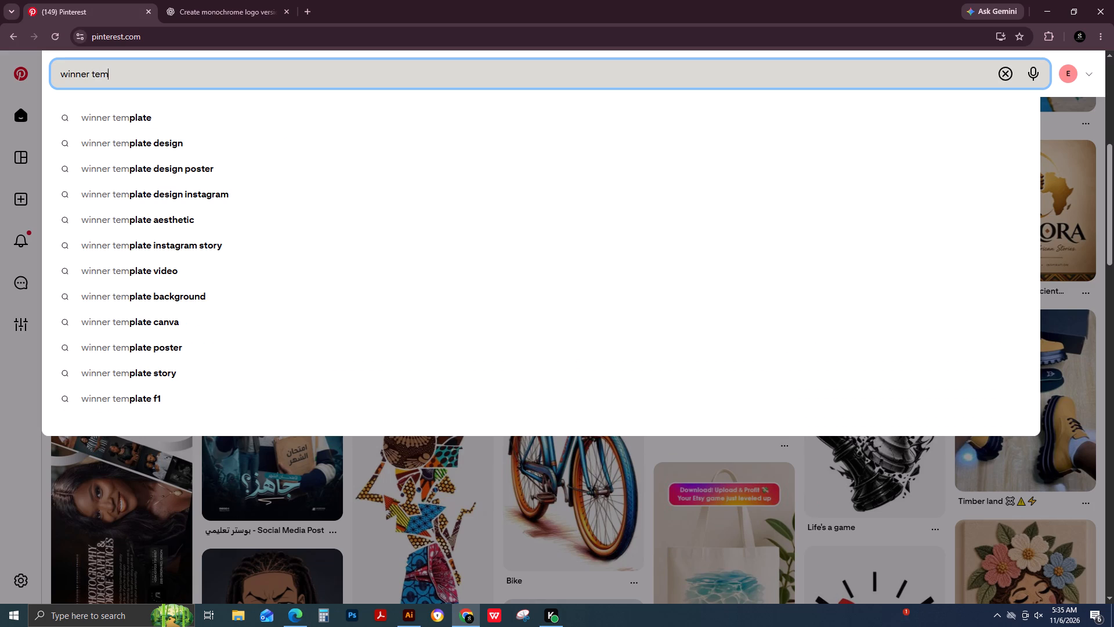
text(plates)
key(Return)
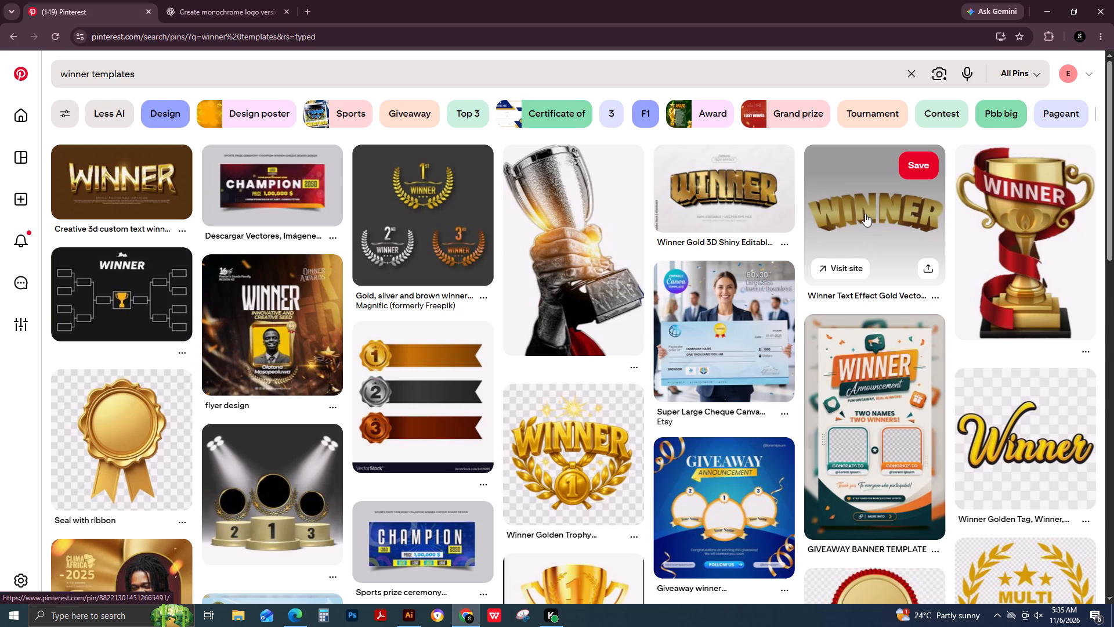
Browse the winner template results, open the gold WINNER text effect pin, and examine the related designs below it.
scroll(865, 214, down, 2)
scroll(865, 214, up, 6)
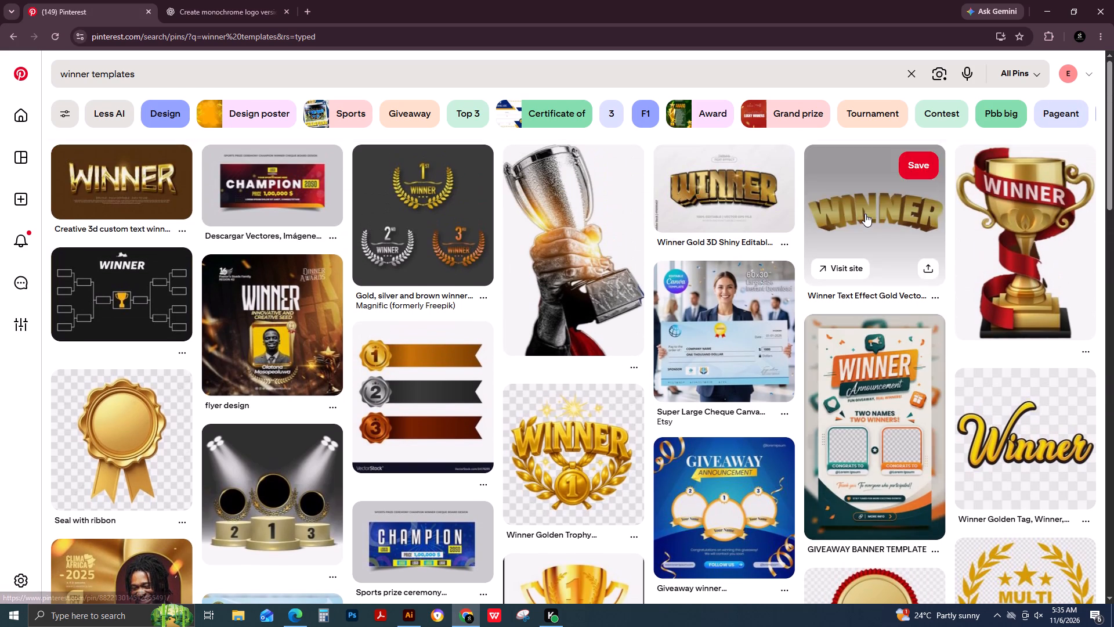
click(844, 197)
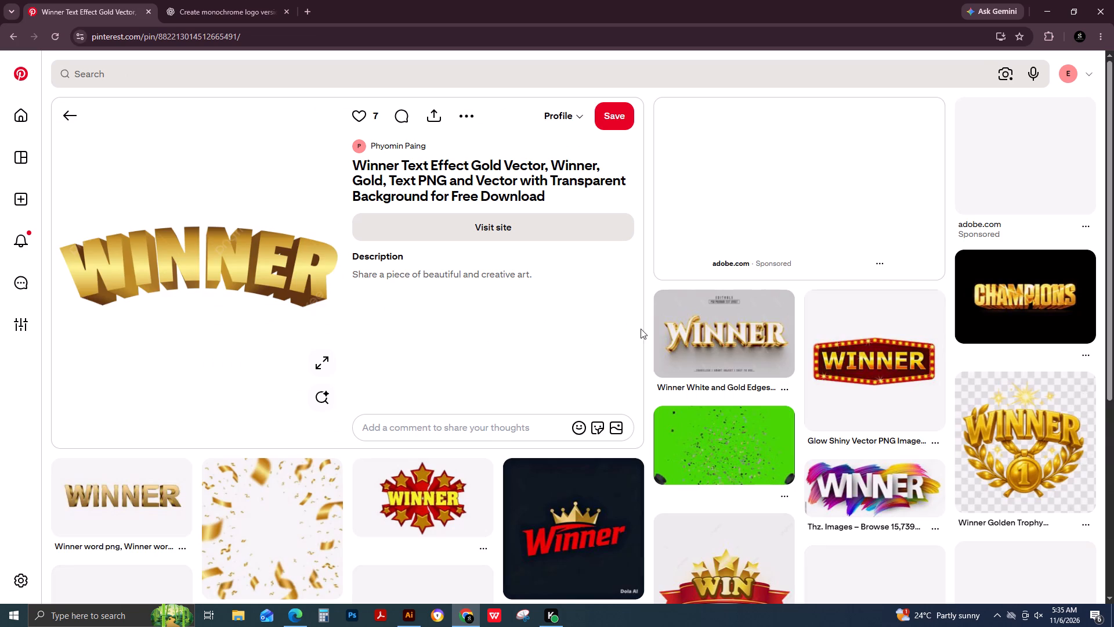
scroll(662, 330, down, 3)
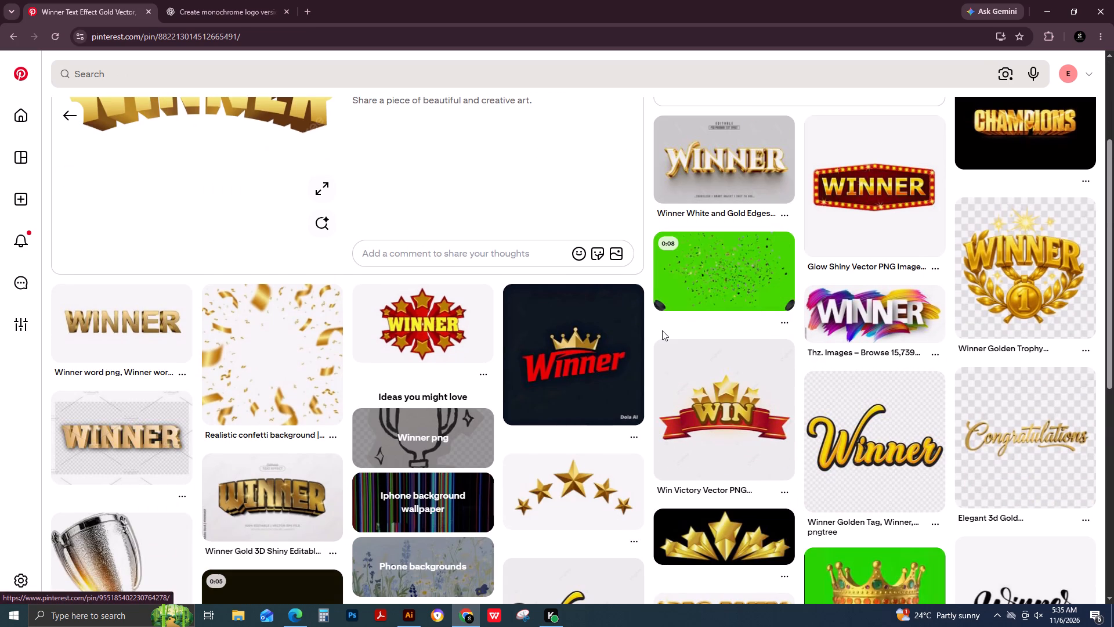
scroll(662, 330, down, 3)
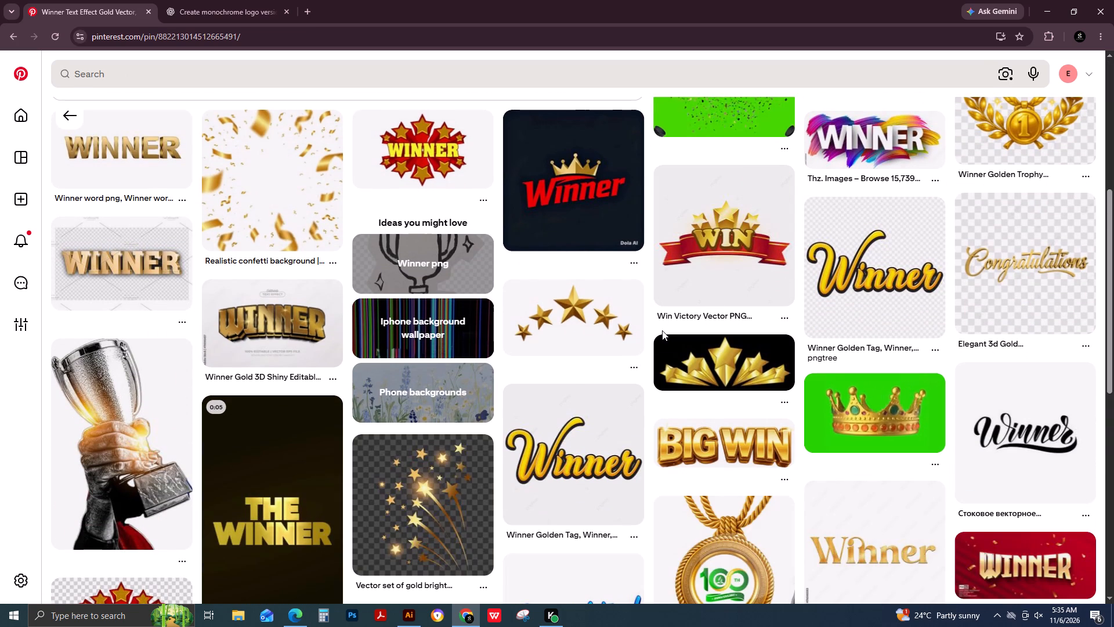
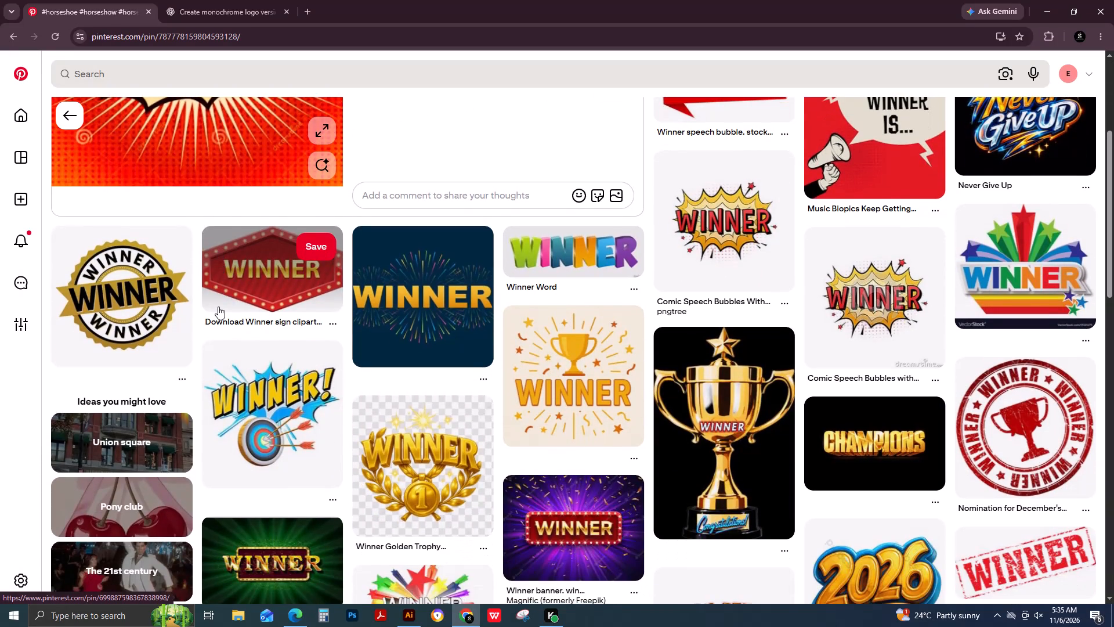
Examine the related winner designs below the red comic-burst WINNER pin for a suitable text style reference.
scroll(218, 307, down, 3)
scroll(218, 307, up, 7)
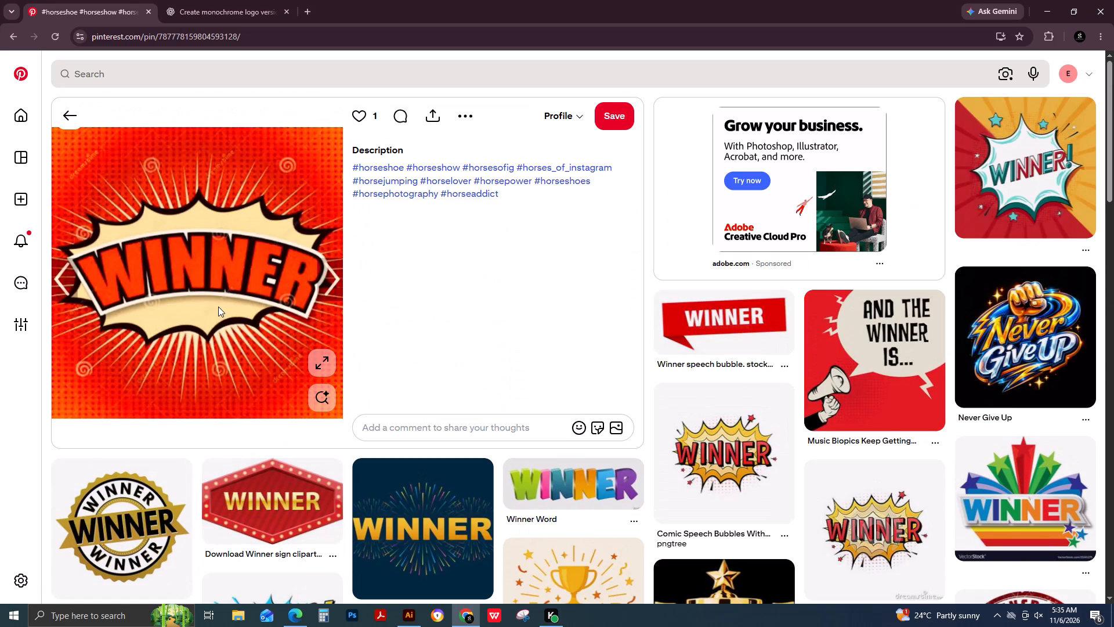
scroll(218, 307, down, 2)
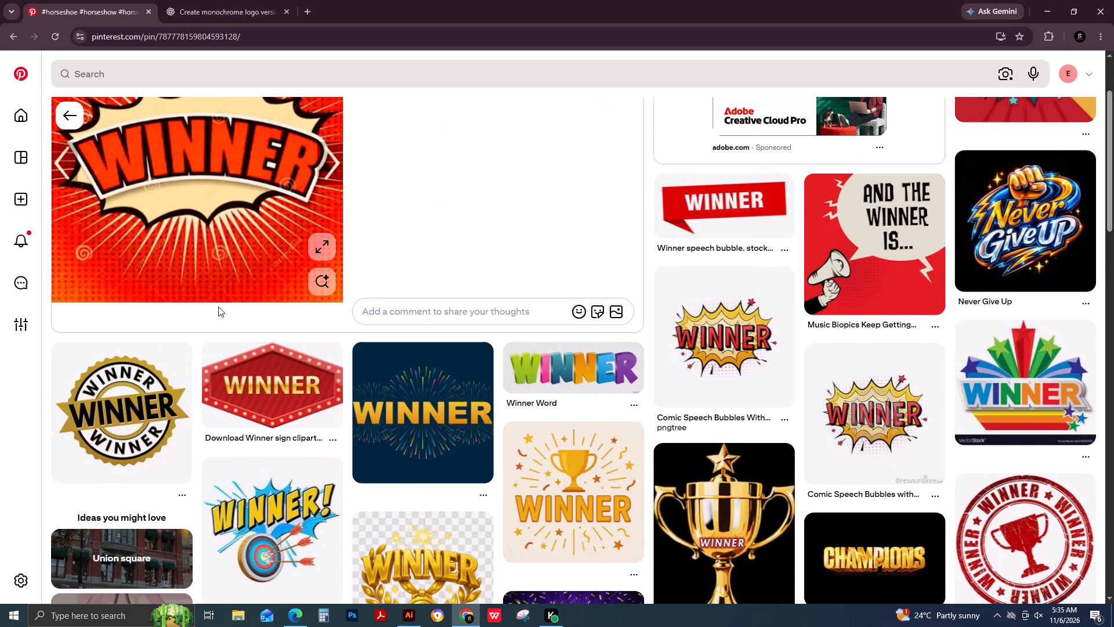
scroll(218, 307, down, 3)
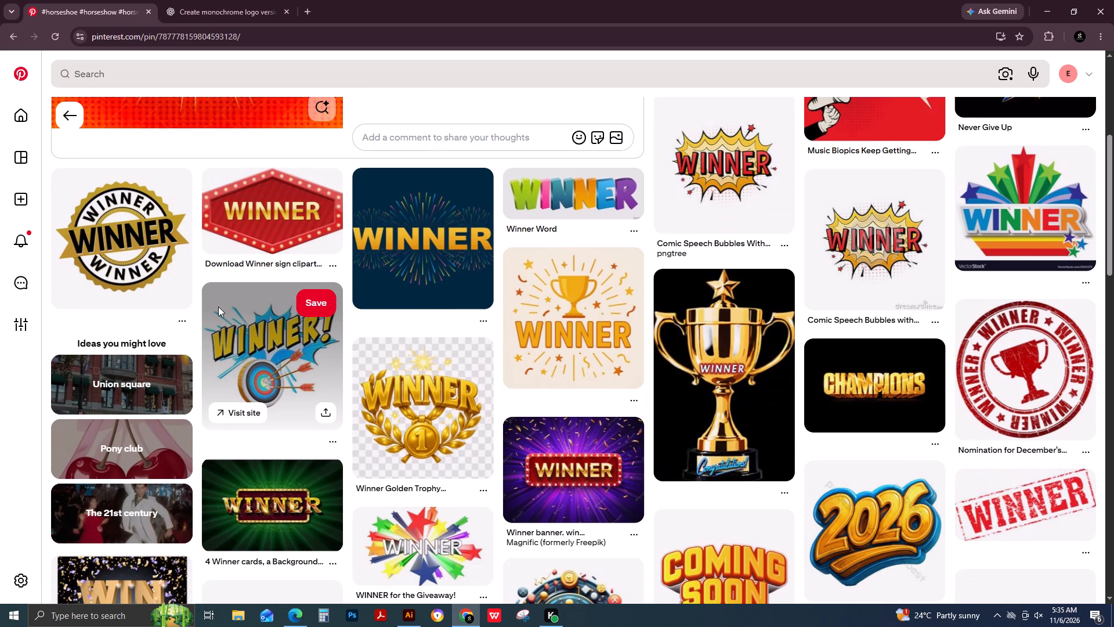
scroll(218, 307, down, 2)
scroll(290, 404, down, 3)
scroll(512, 379, down, 1)
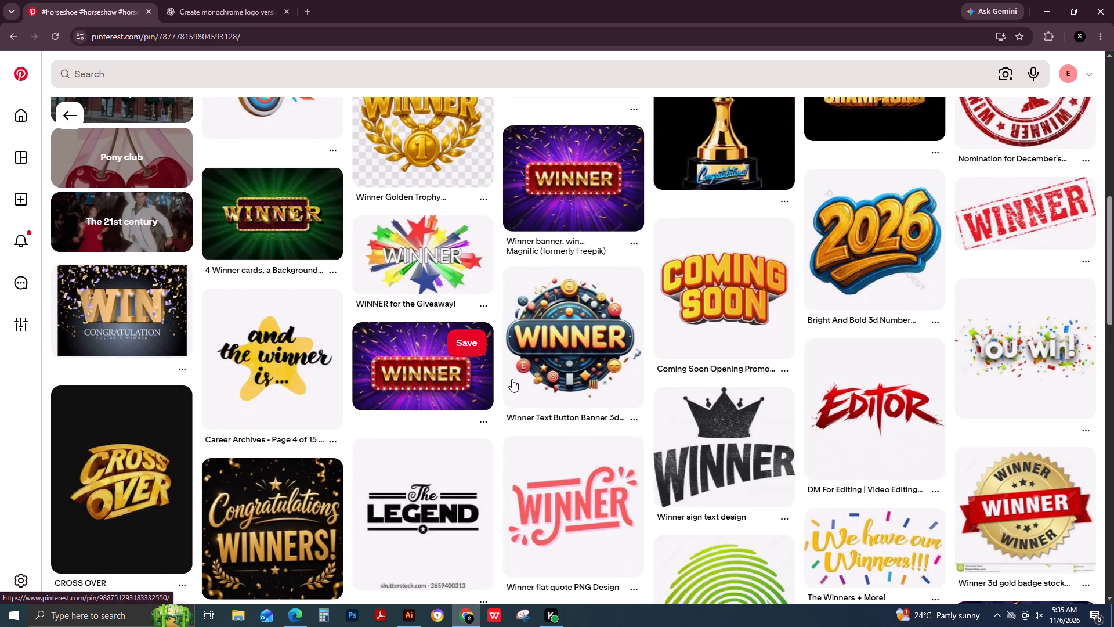
scroll(512, 379, down, 1)
scroll(458, 378, up, 13)
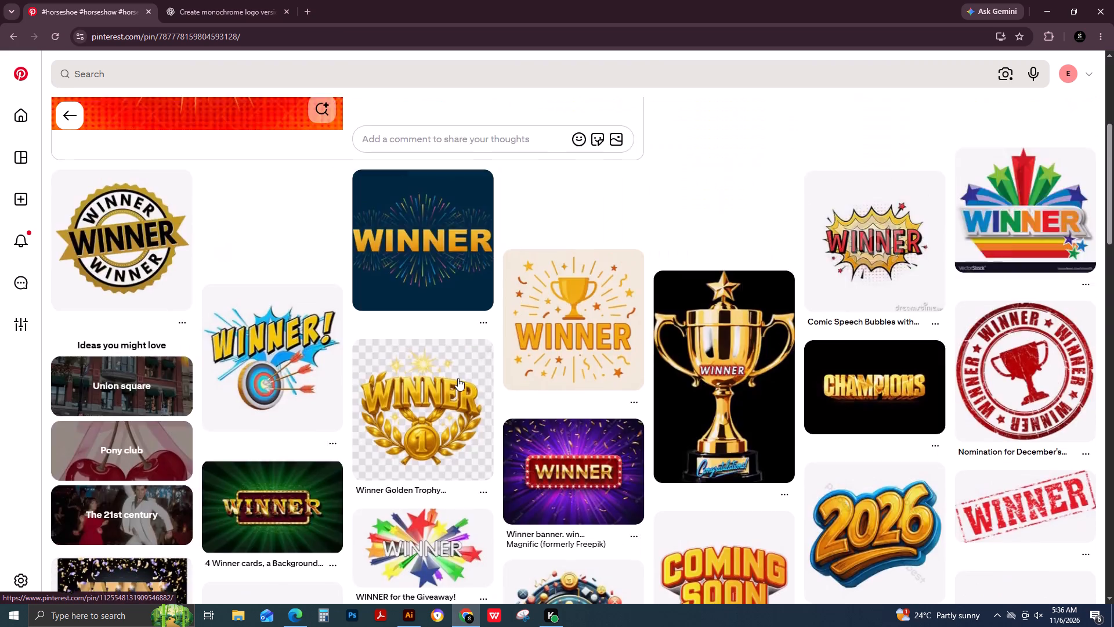
scroll(458, 378, up, 1)
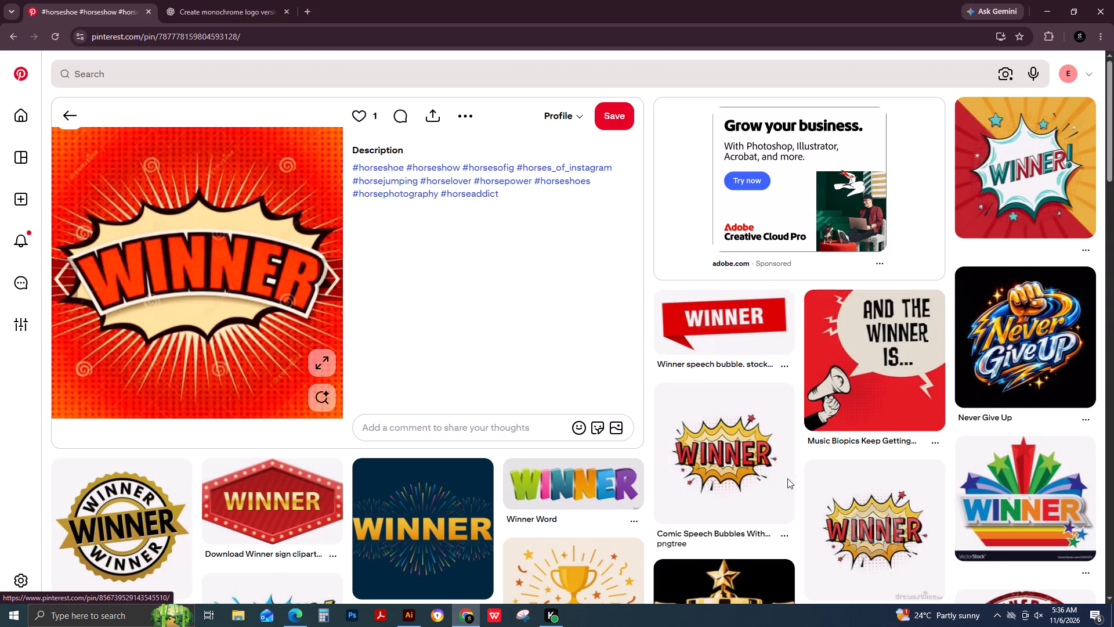
Copy the red comic-burst WINNER image from the pin and paste it into the Untitled-2 document in Illustrator.
right_click(187, 267)
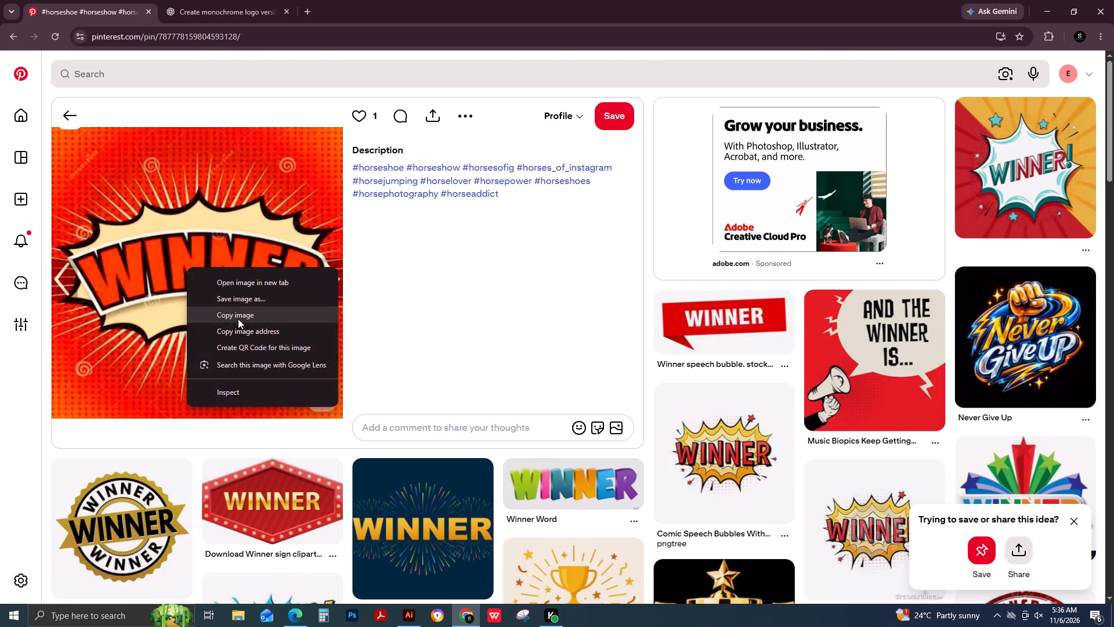
click(238, 319)
click(407, 612)
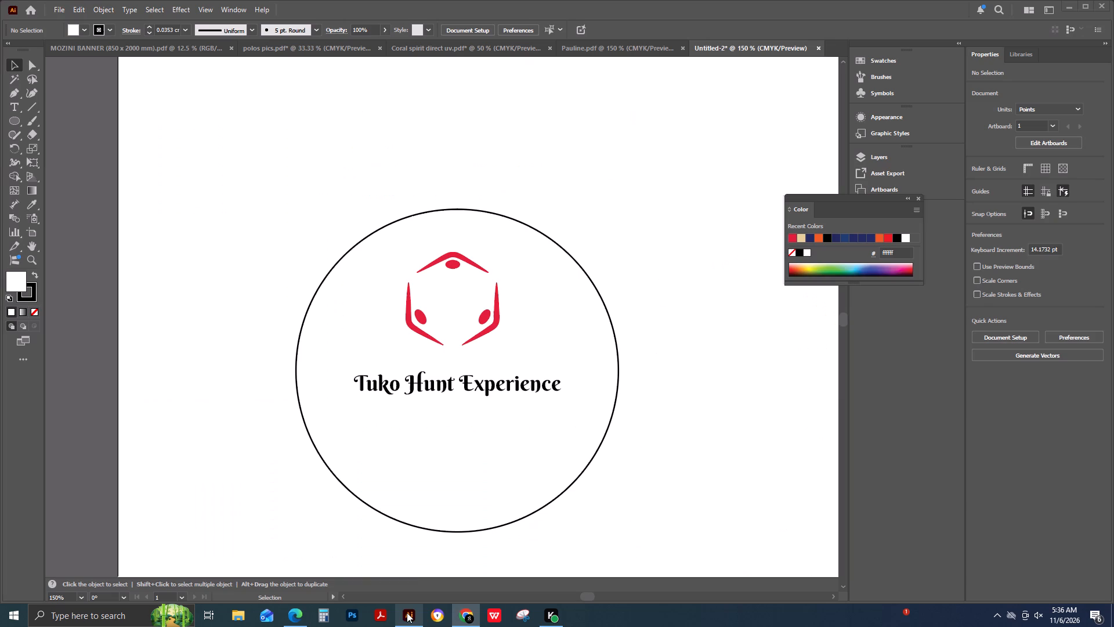
scroll(455, 260, up, 13)
alt+scroll(455, 260, down, 2)
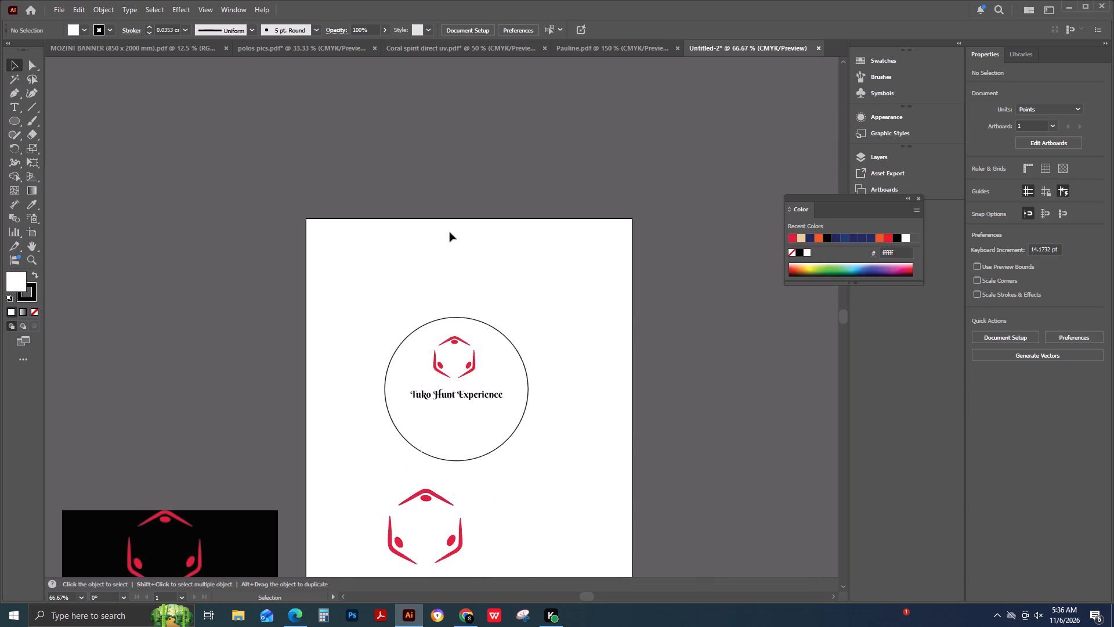
scroll(450, 231, down, 7)
scroll(562, 235, up, 11)
right_click(434, 208)
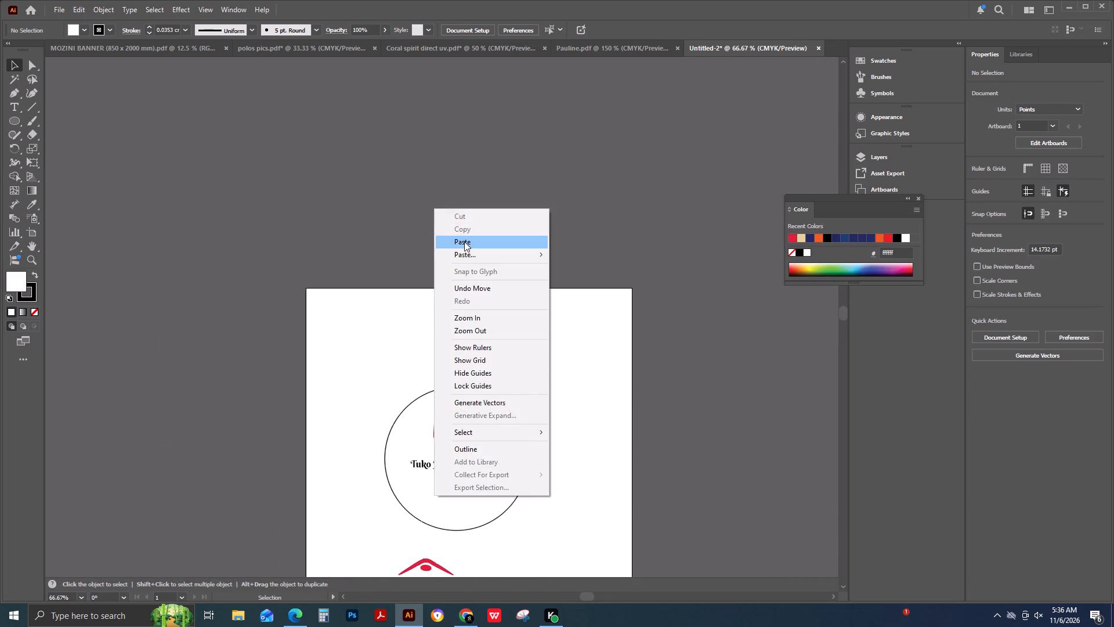
click(464, 242)
Scale the pasted WINNER image down proportionally to about 408 pt square and place it just above the artboard.
scroll(488, 338, down, 9)
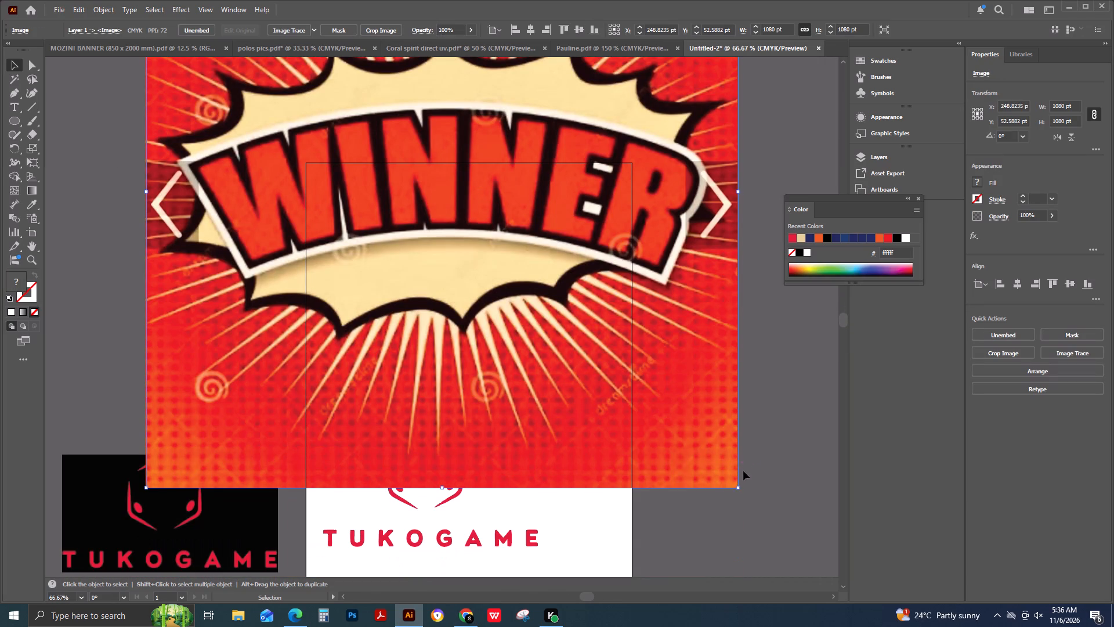
drag(737, 489, 577, 271)
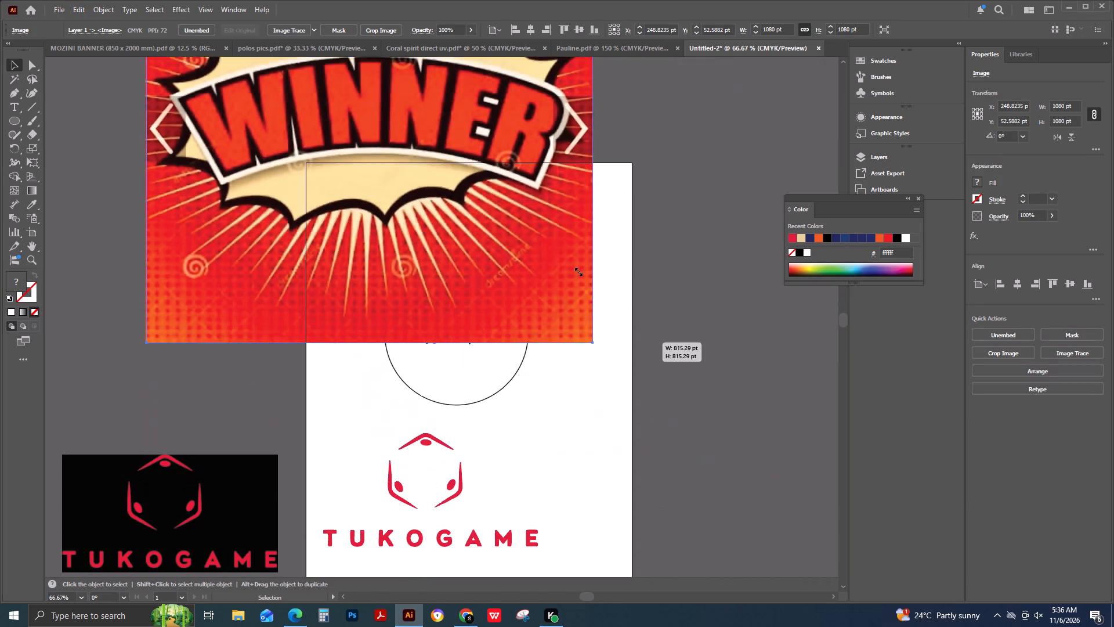
drag(577, 271, 449, 119)
scroll(449, 119, up, 7)
scroll(436, 225, up, 5)
drag(294, 217, 459, 248)
Image-trace the WINNER picture with the 6 Colors preset, expand the tracing and ungroup the resulting shapes.
click(294, 26)
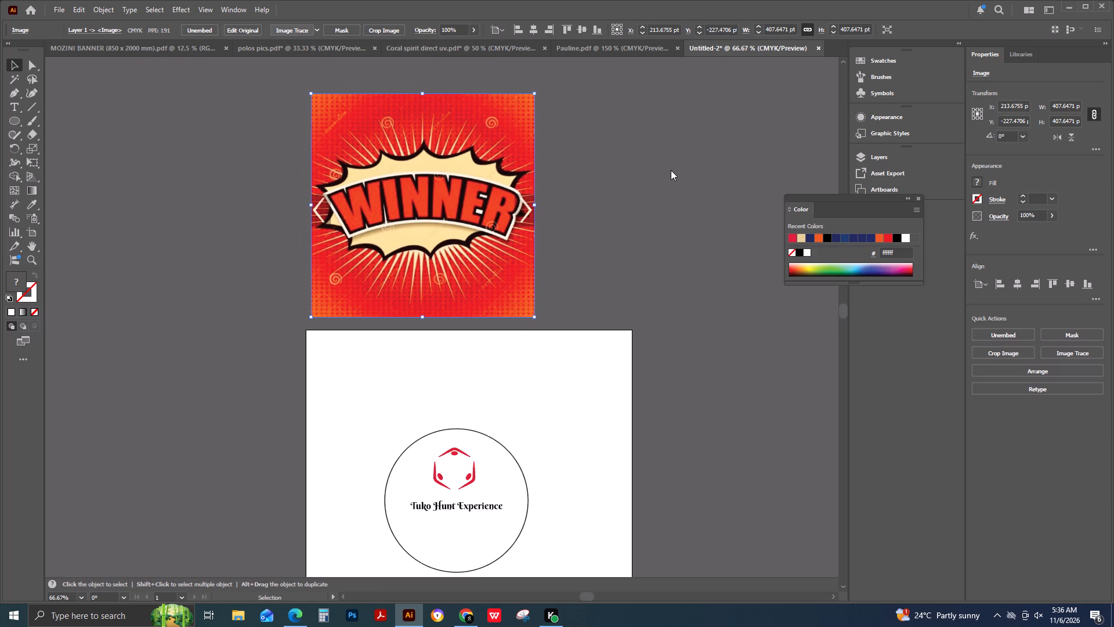
key(ctrl+z)
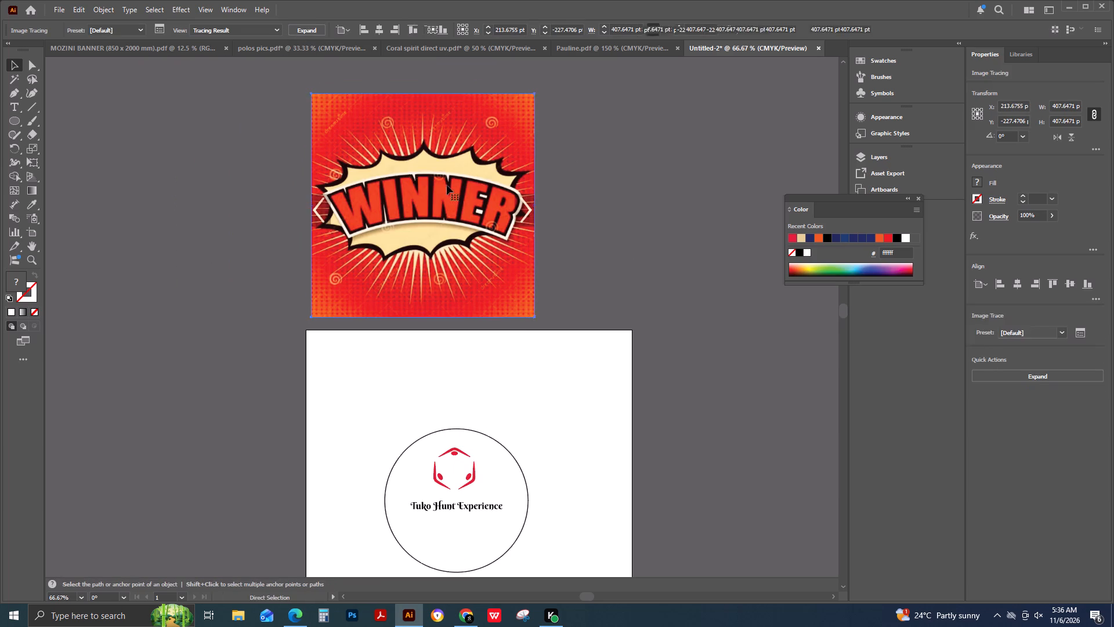
click(321, 31)
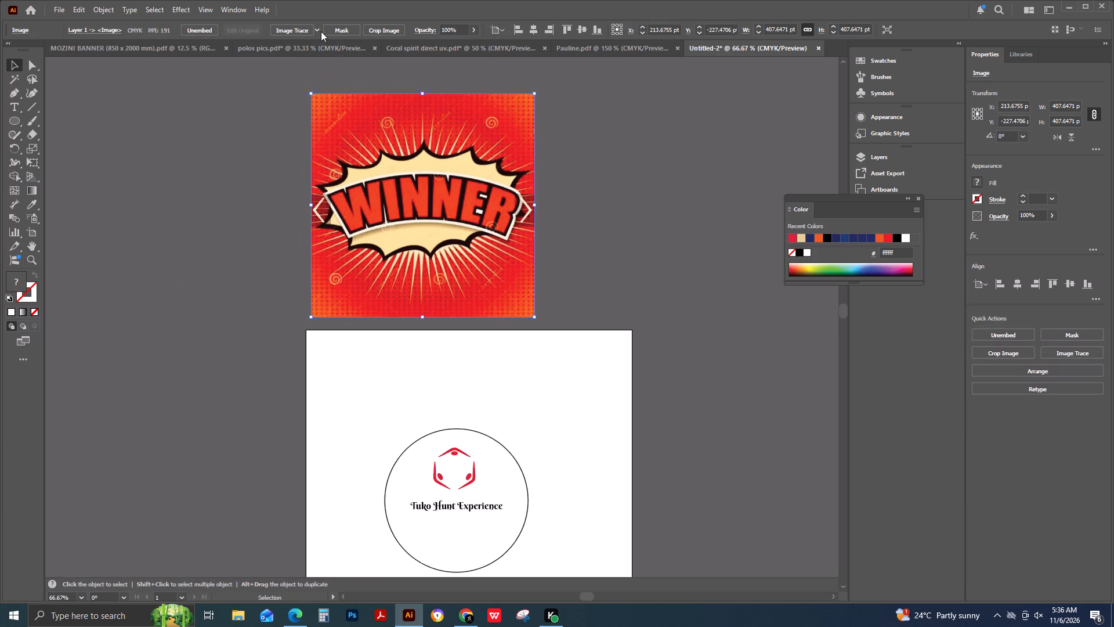
click(315, 31)
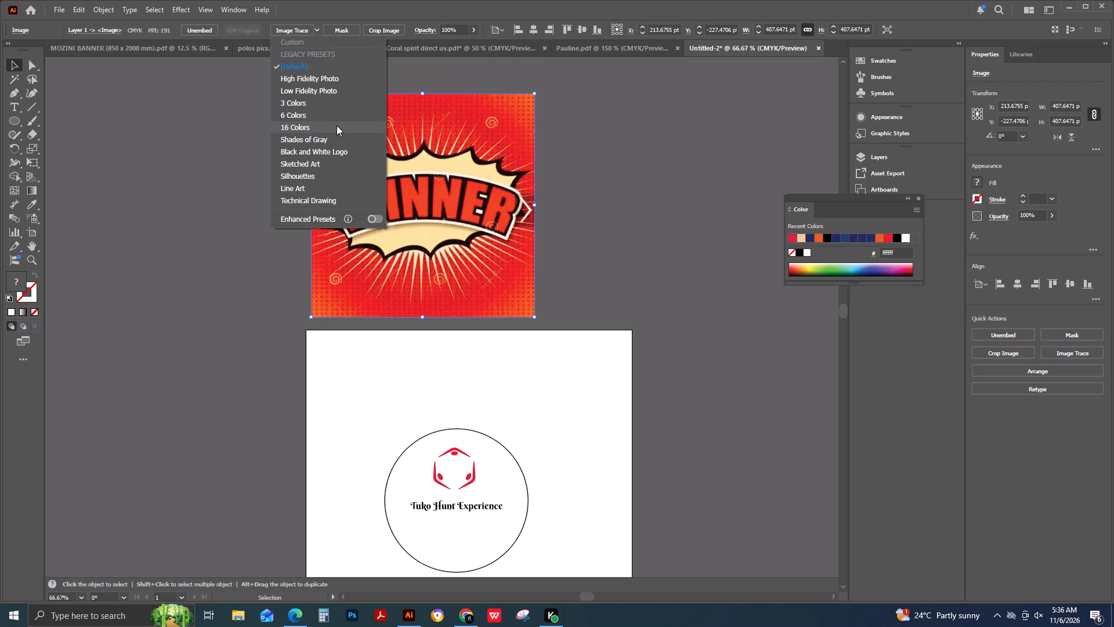
click(336, 120)
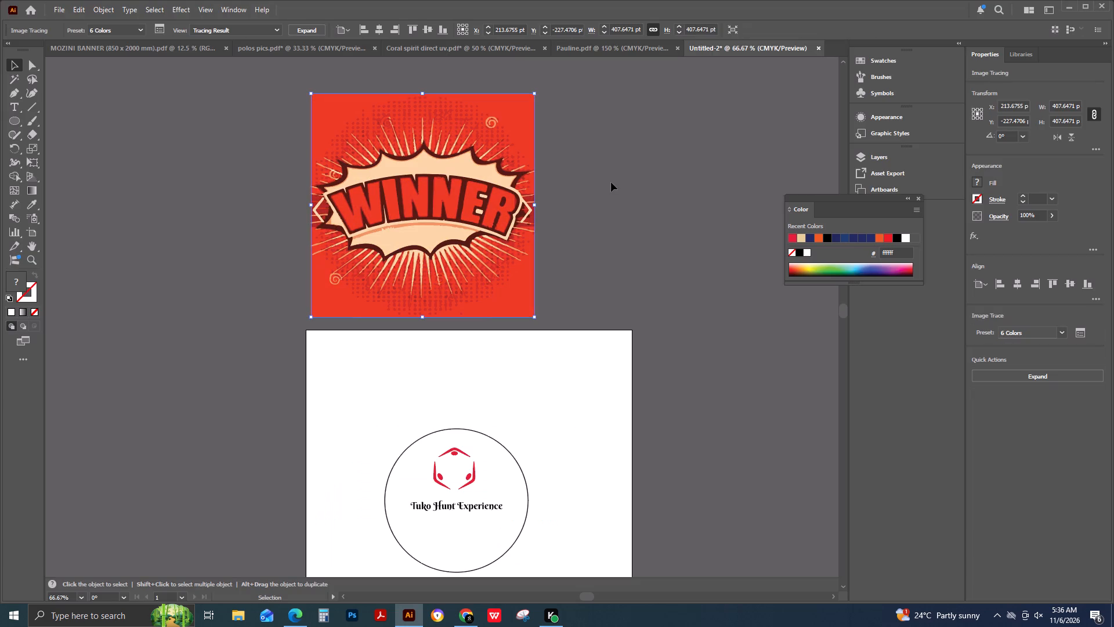
click(319, 31)
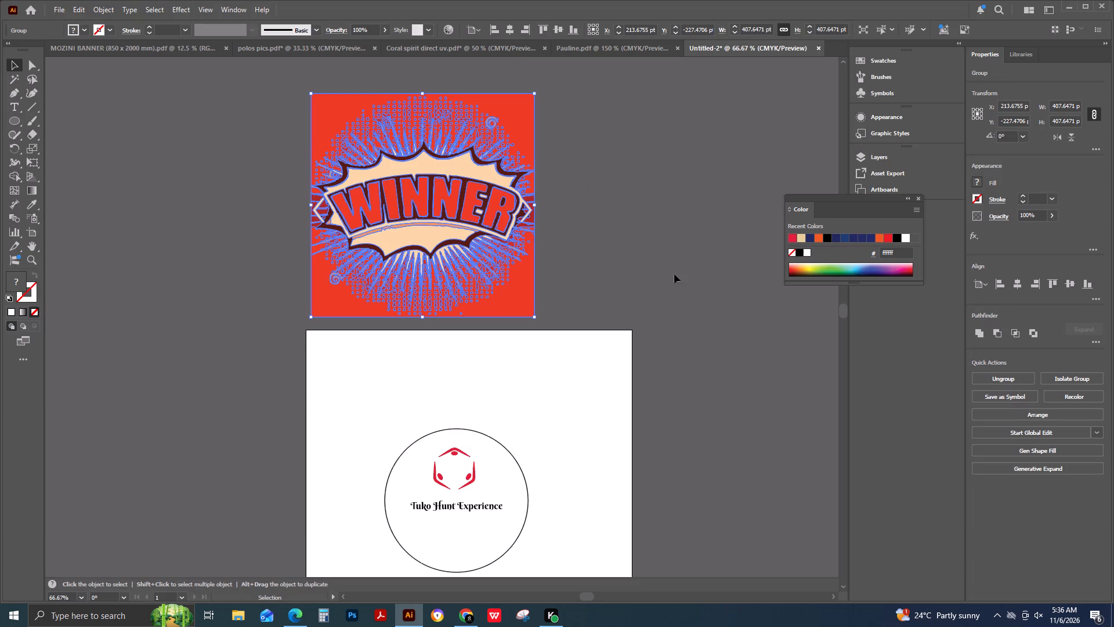
click(981, 377)
click(595, 280)
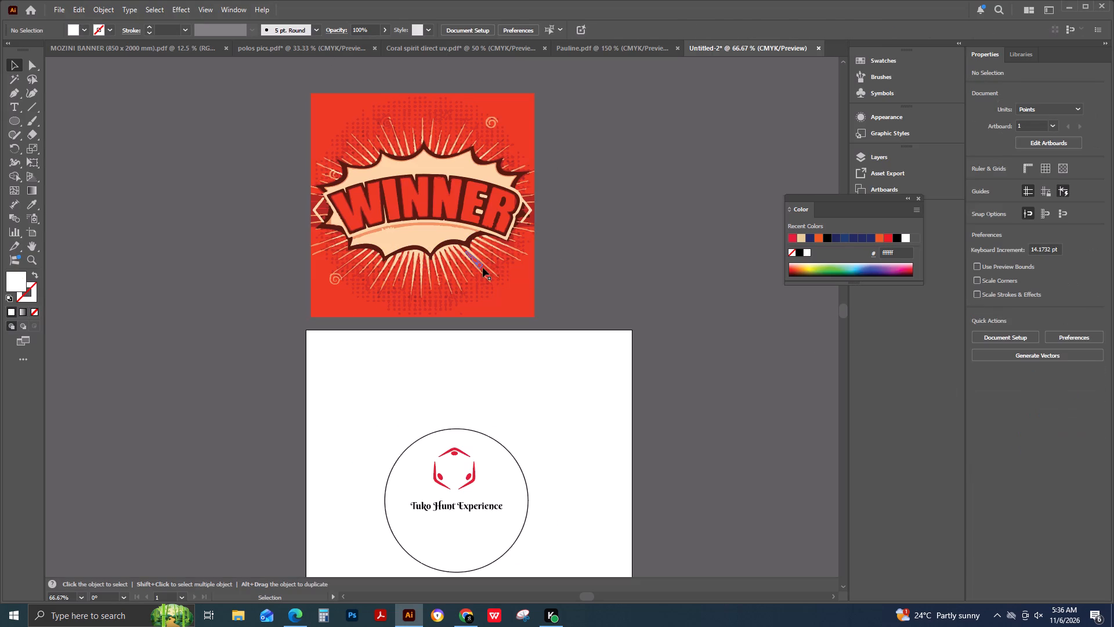
Delete the red background shape behind the lower half of the traced WINNER artwork.
click(483, 268)
click(516, 297)
key(Delete)
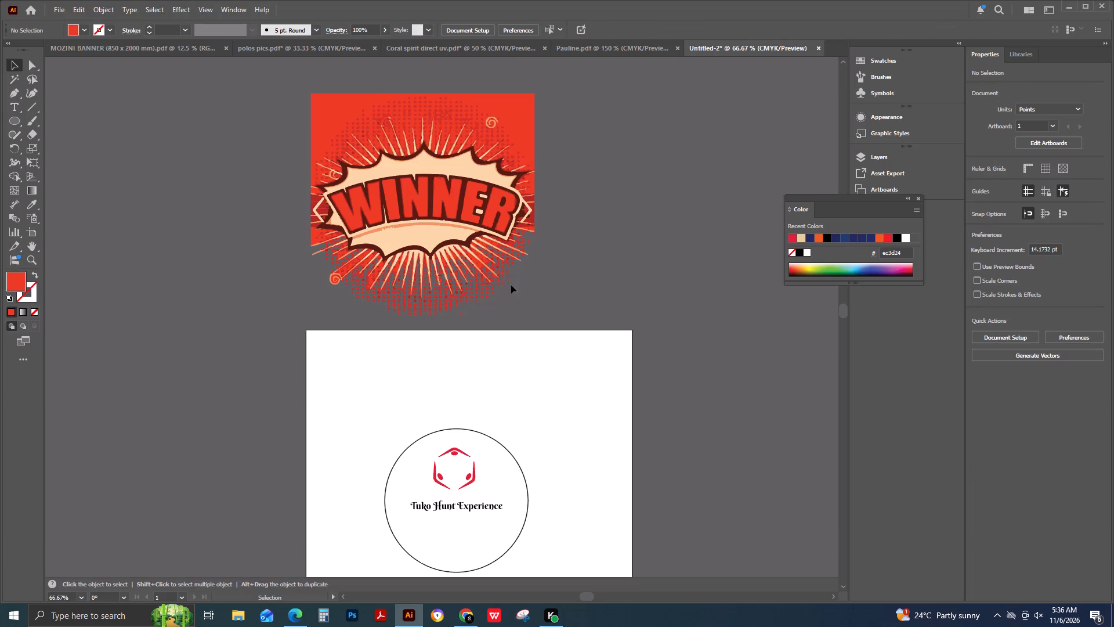
Select all the pale peach shapes in the traced artwork with the Magic Wand and delete them.
key(y)
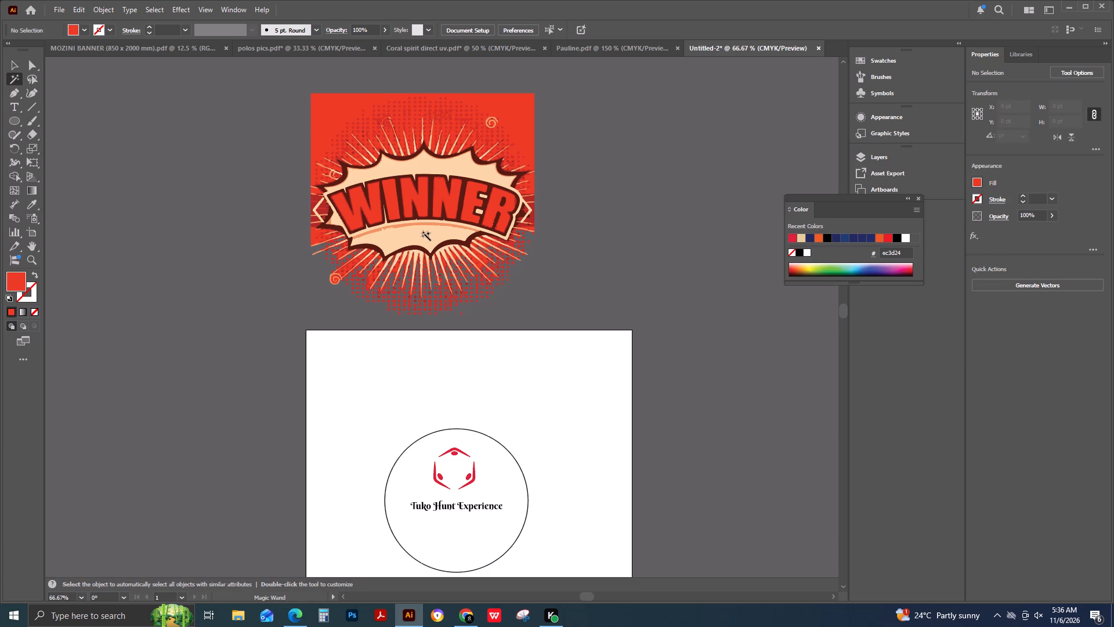
click(423, 232)
key(Delete)
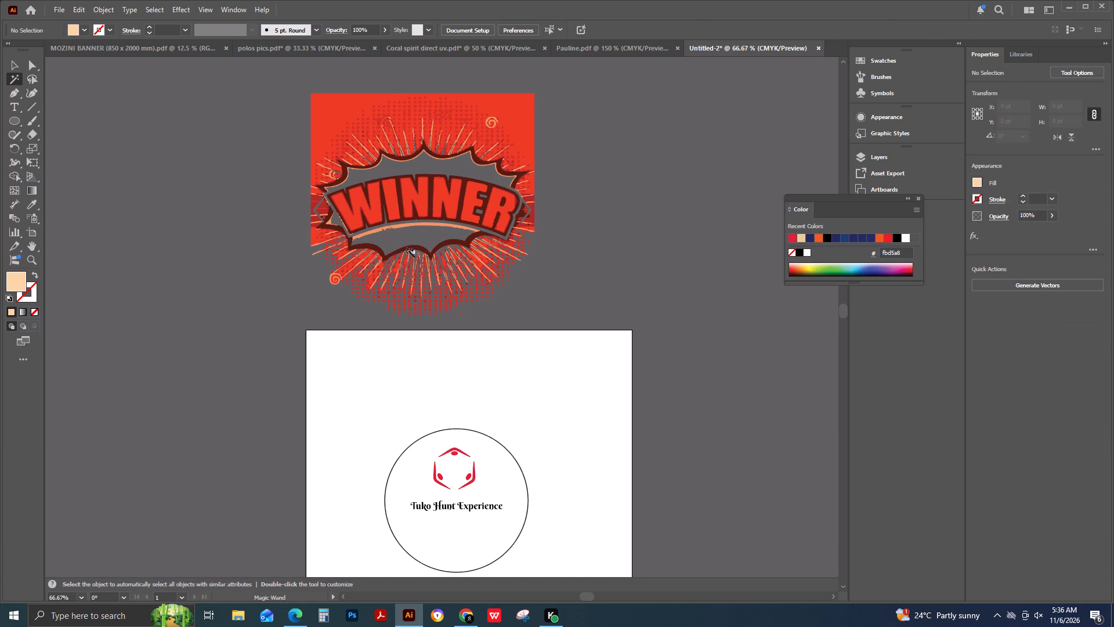
Delete the upper red background shape and the burst, ray and dot pieces above the WINNER lettering.
click(13, 63)
click(380, 127)
click(317, 121)
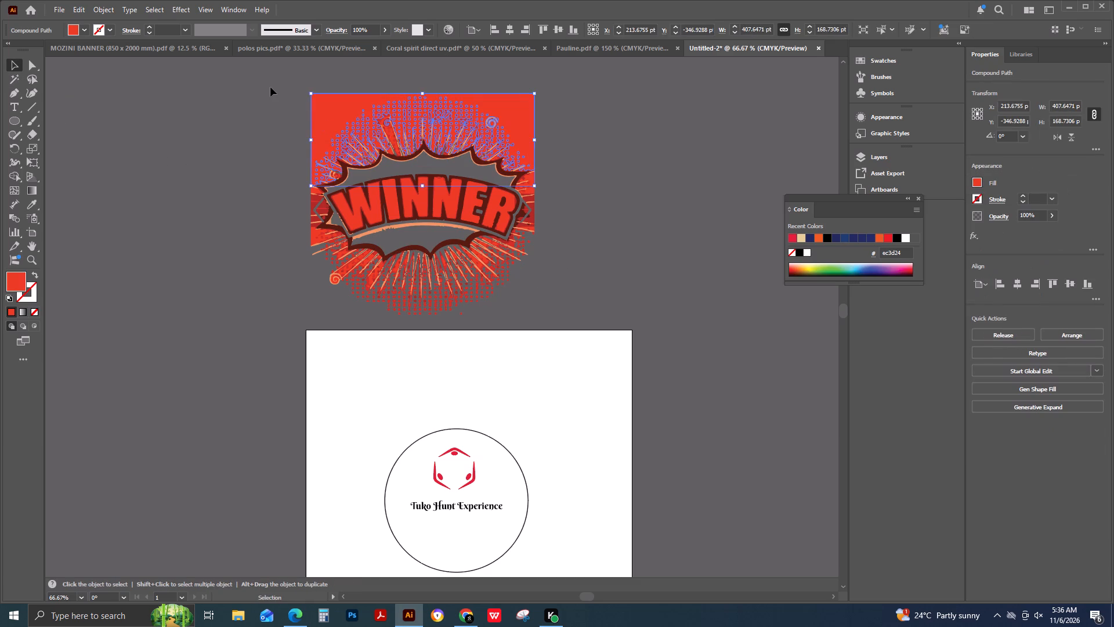
key(Delete)
drag(270, 87, 507, 166)
key(Delete)
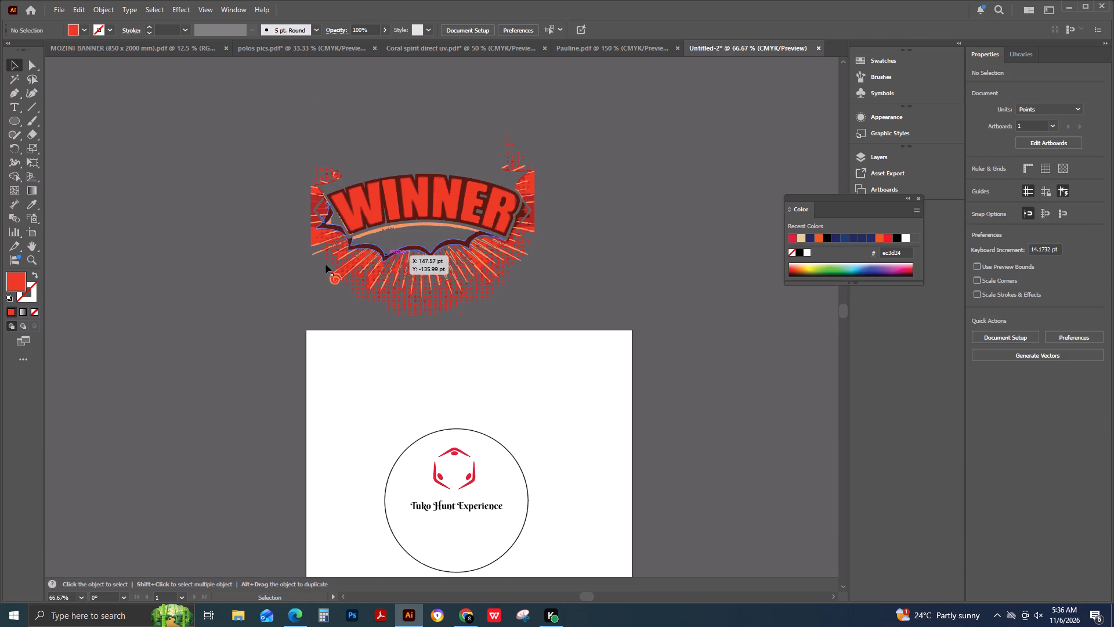
Delete the ray and burst-outline pieces below the WINNER lettering and the burst pieces at its right end.
drag(287, 271, 580, 269)
key(Delete)
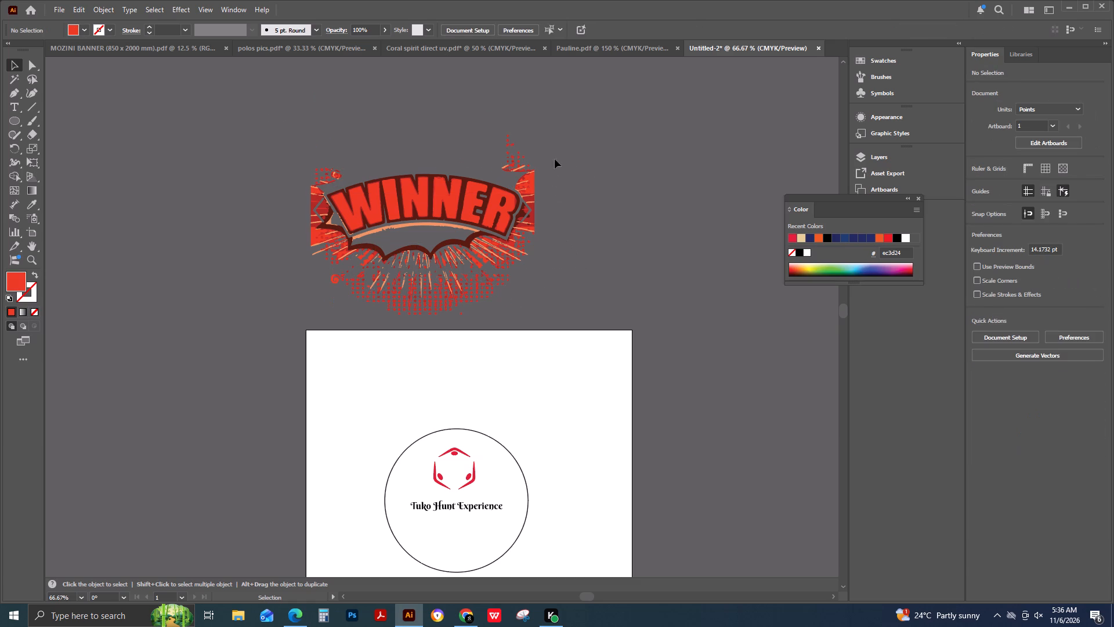
drag(555, 159, 523, 274)
key(Delete)
drag(266, 172, 283, 200)
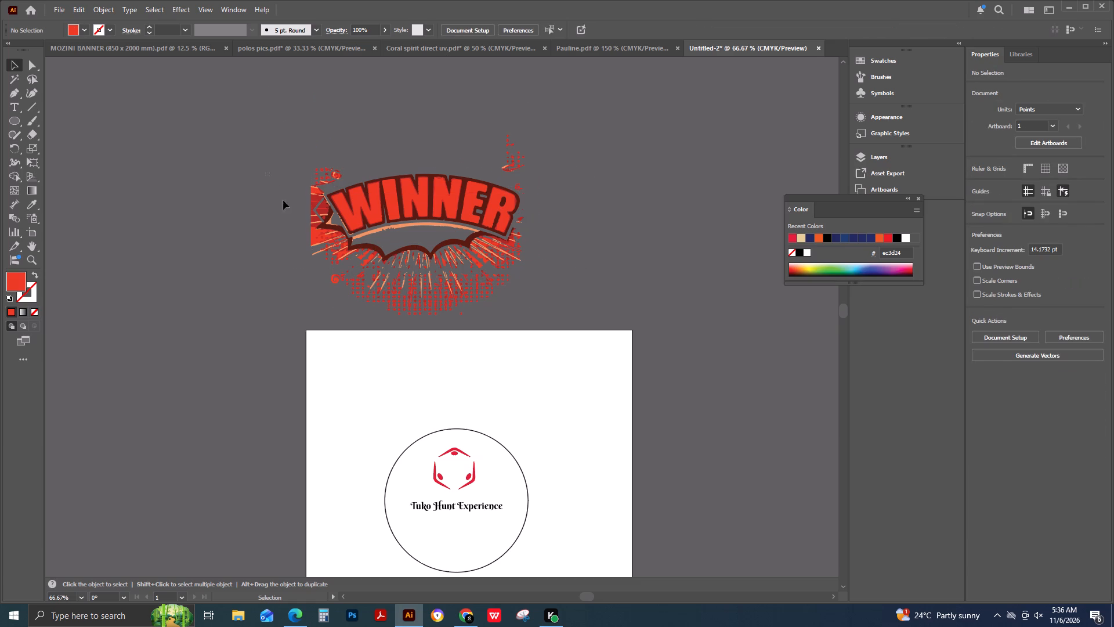
drag(283, 200, 333, 279)
click(645, 247)
drag(276, 261, 581, 304)
key(Delete)
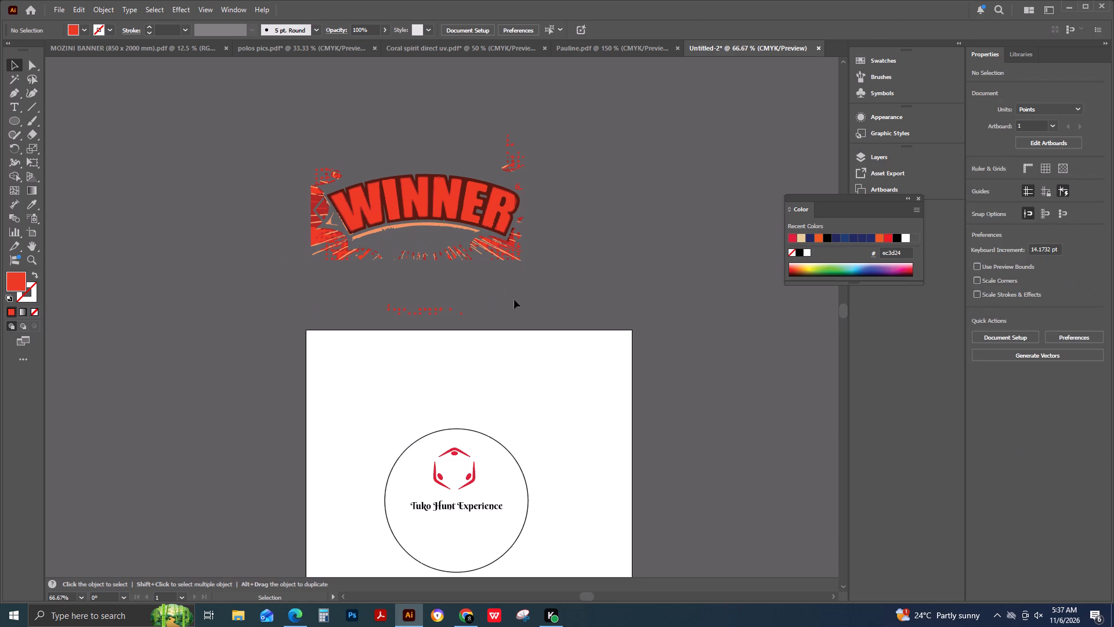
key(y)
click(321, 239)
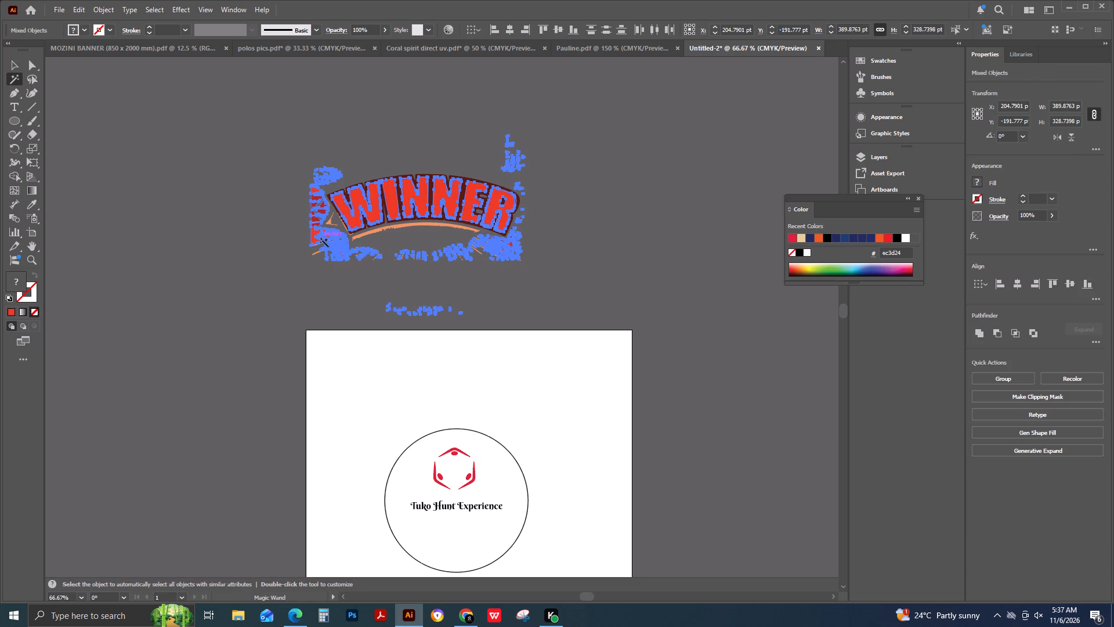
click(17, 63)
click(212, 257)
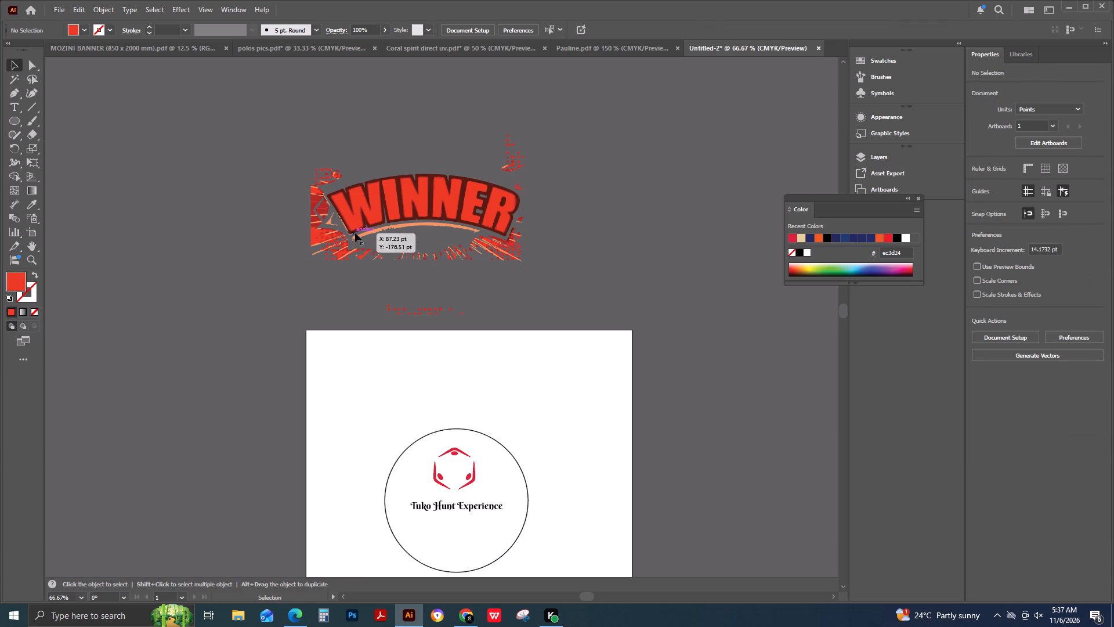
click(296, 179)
Delete the leftover trace fragments beside the left end of the WINNER lettering and above both its upper corners.
drag(260, 156, 315, 268)
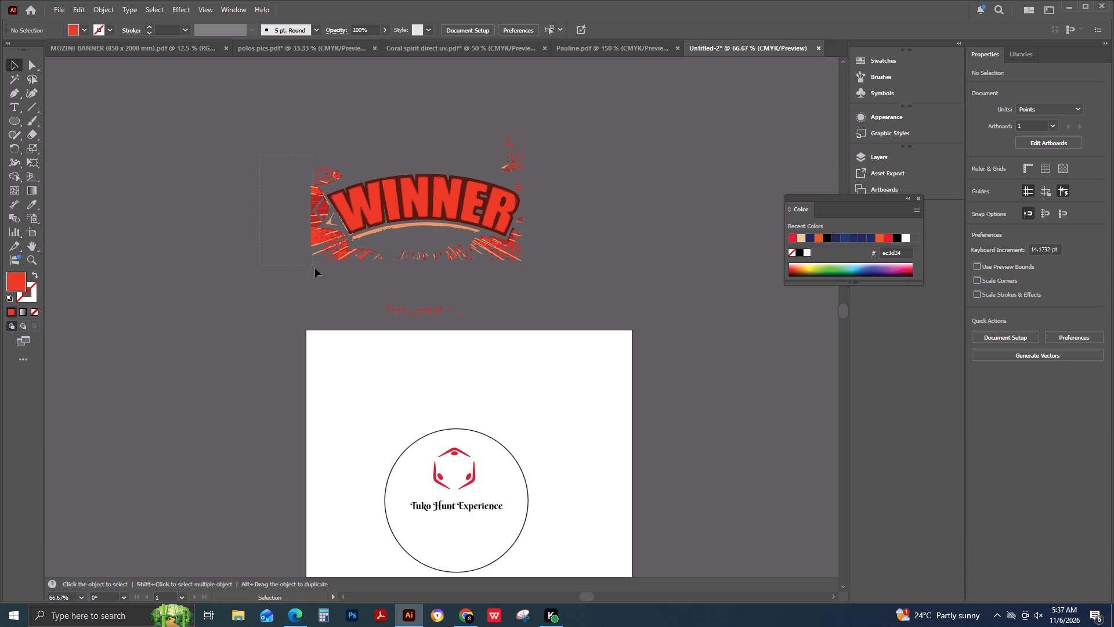
drag(315, 268, 327, 289)
key(Delete)
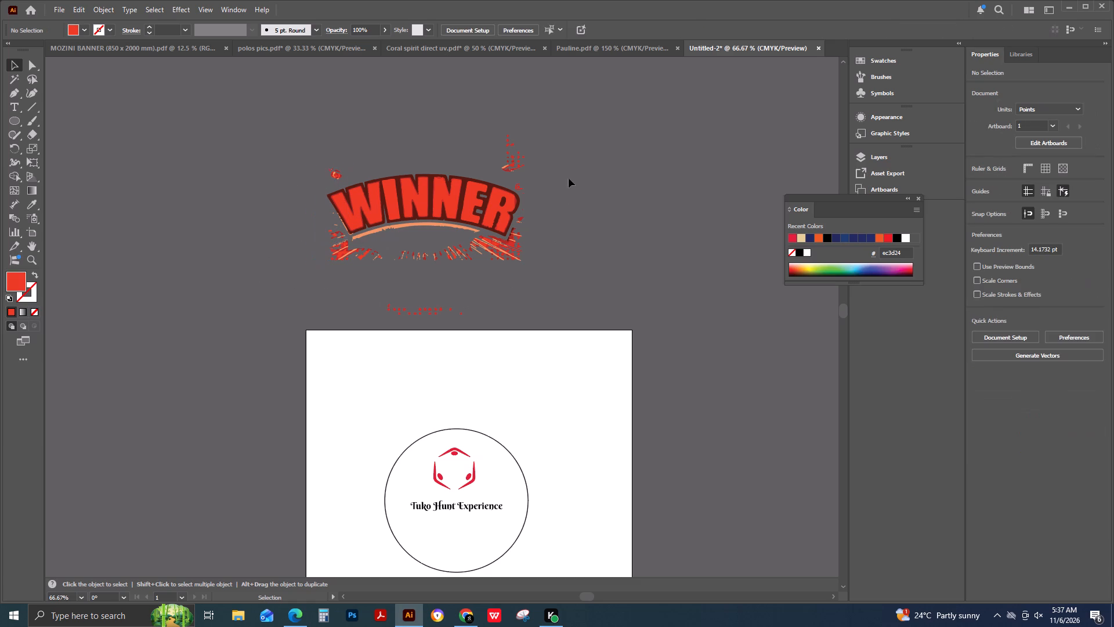
drag(290, 150, 349, 180)
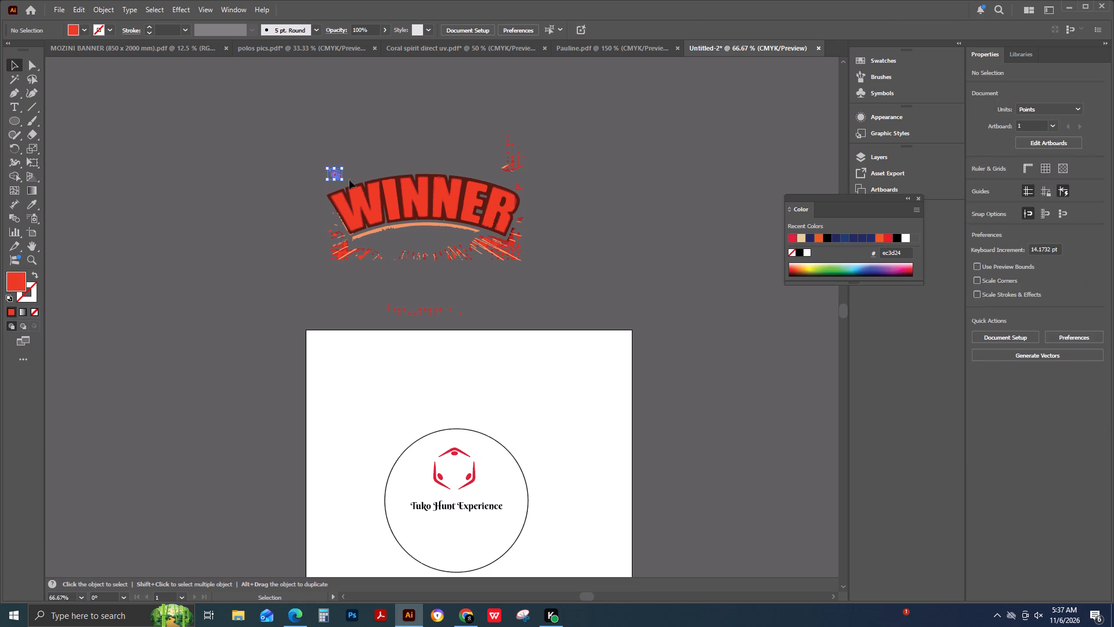
key(Delete)
drag(470, 143, 538, 165)
key(Delete)
drag(492, 110, 524, 154)
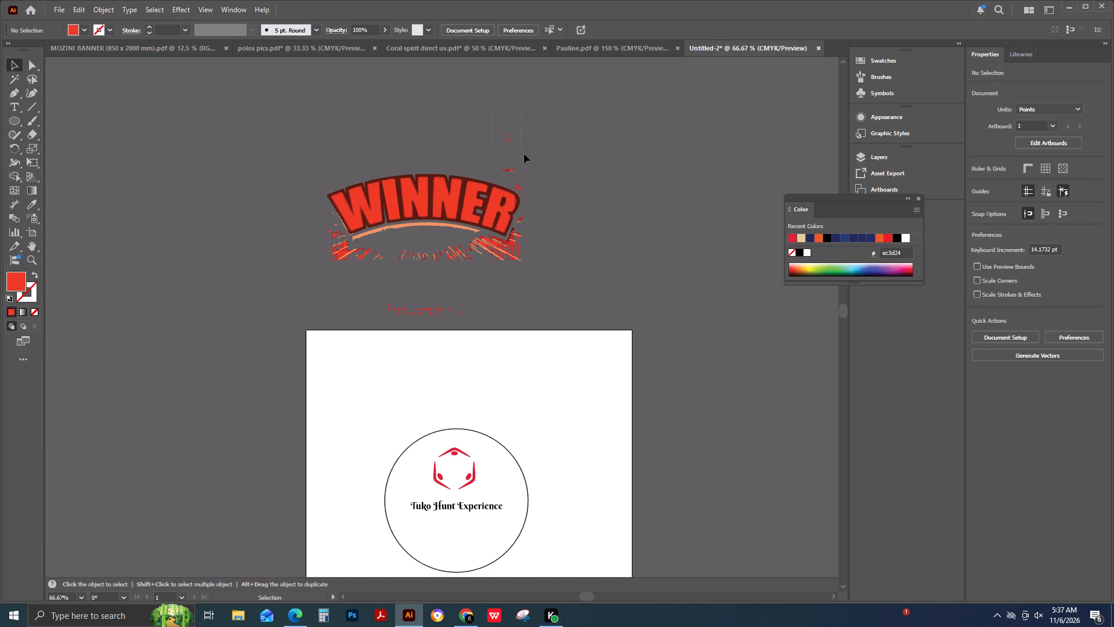
drag(524, 154, 544, 182)
key(Delete)
Delete the ray fragments below the left half and middle of the WINNER lettering and the row of red dots above the artboard.
drag(295, 214, 336, 262)
key(Delete)
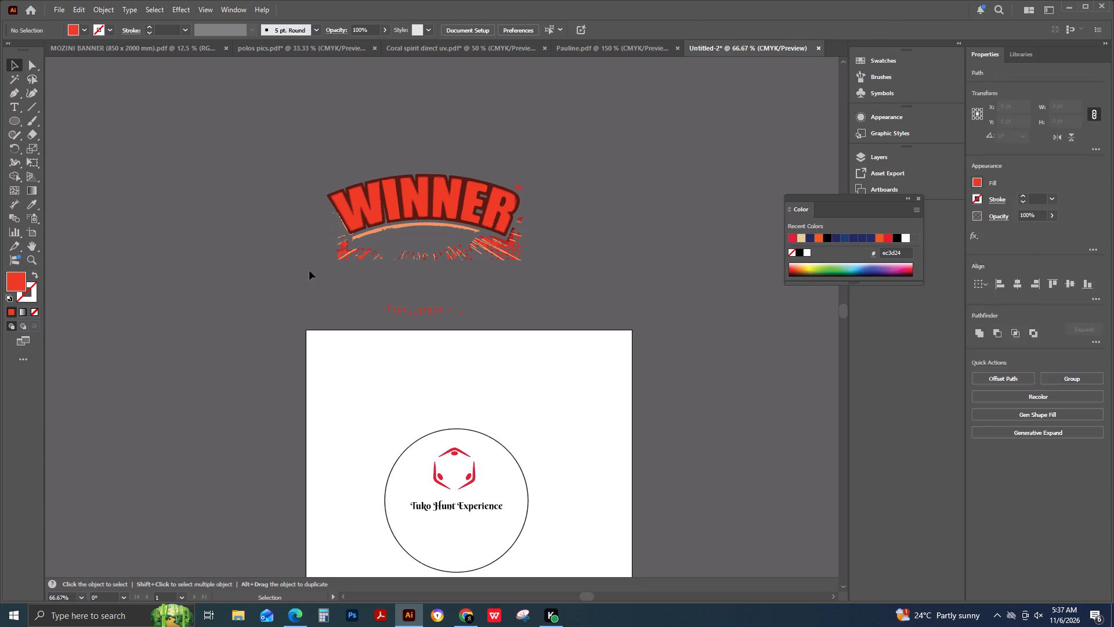
drag(367, 268, 434, 249)
key(Delete)
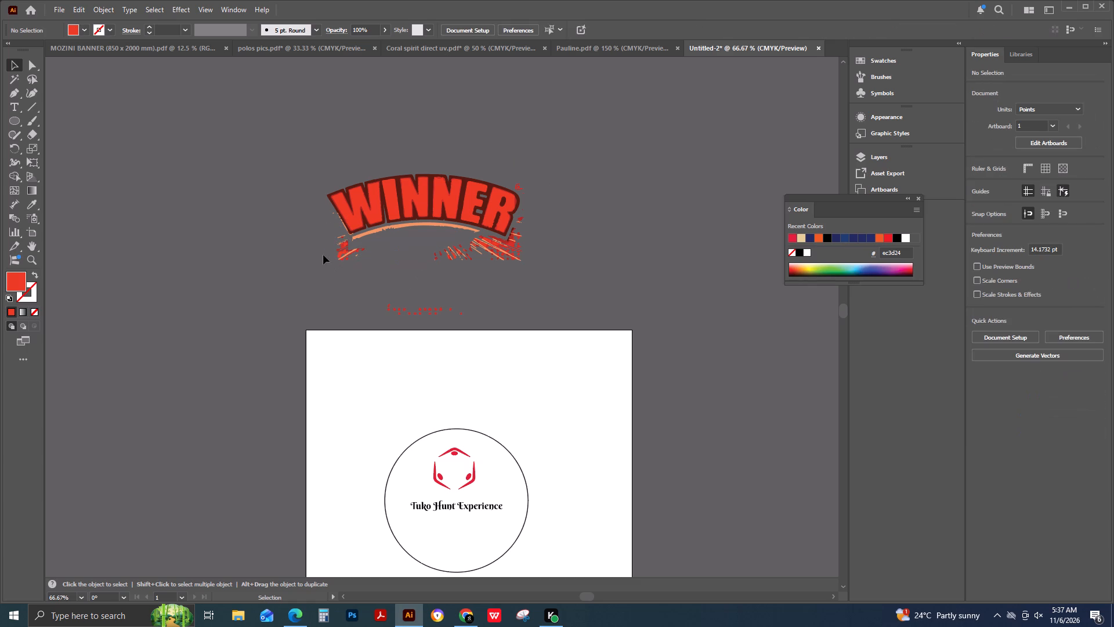
drag(323, 255, 372, 275)
key(Delete)
drag(312, 236, 342, 268)
drag(342, 268, 349, 269)
key(Delete)
drag(350, 266, 355, 253)
drag(355, 253, 382, 245)
key(Delete)
drag(377, 305, 466, 327)
key(Delete)
Delete the ray and streak fragments below the right half of the WINNER lettering.
drag(411, 261, 541, 254)
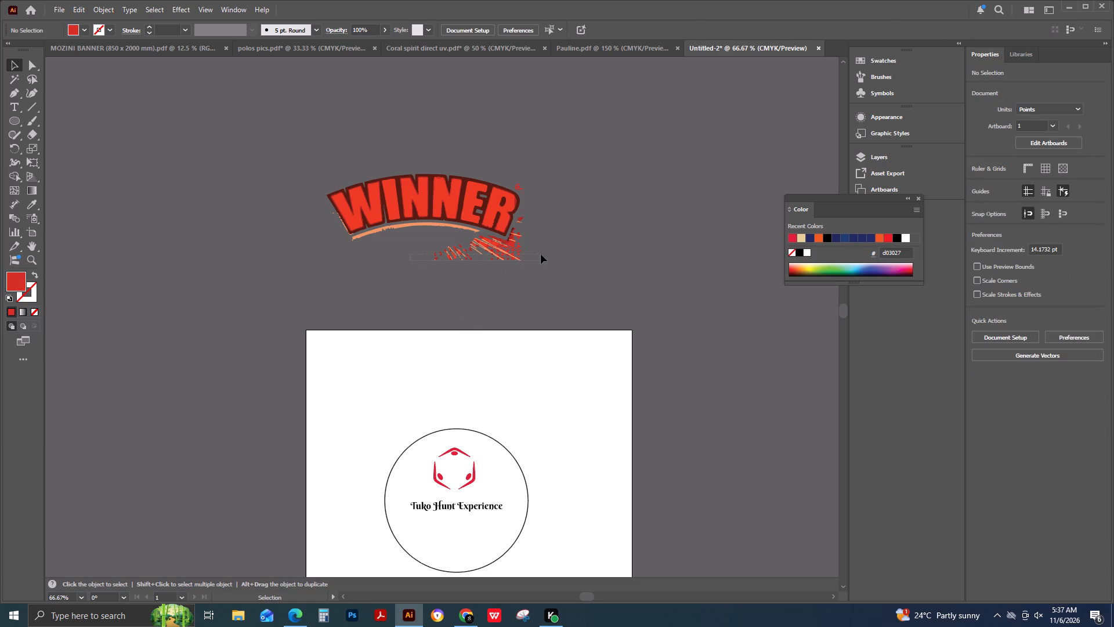
drag(541, 254, 552, 247)
key(Delete)
drag(468, 279, 557, 242)
key(Delete)
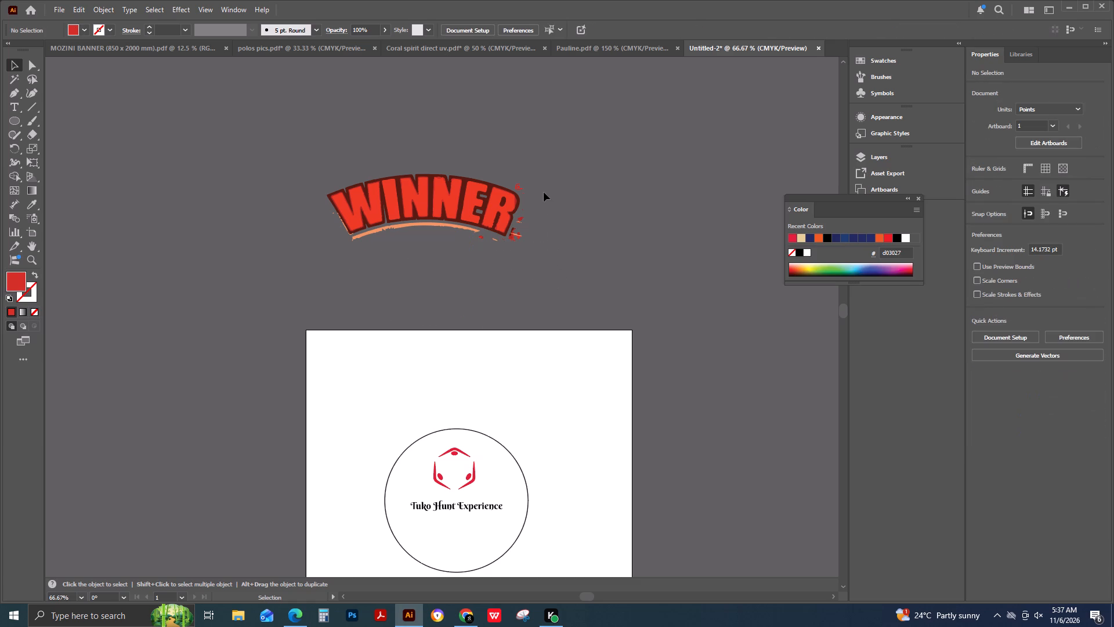
Delete the small red fragments beside and beneath the final letters of the WINNER lettering.
drag(530, 239, 520, 247)
drag(534, 269, 519, 217)
drag(519, 217, 515, 215)
key(Delete)
drag(516, 259, 510, 230)
drag(510, 230, 514, 226)
key(Delete)
drag(526, 182, 529, 186)
drag(529, 186, 518, 185)
key(Delete)
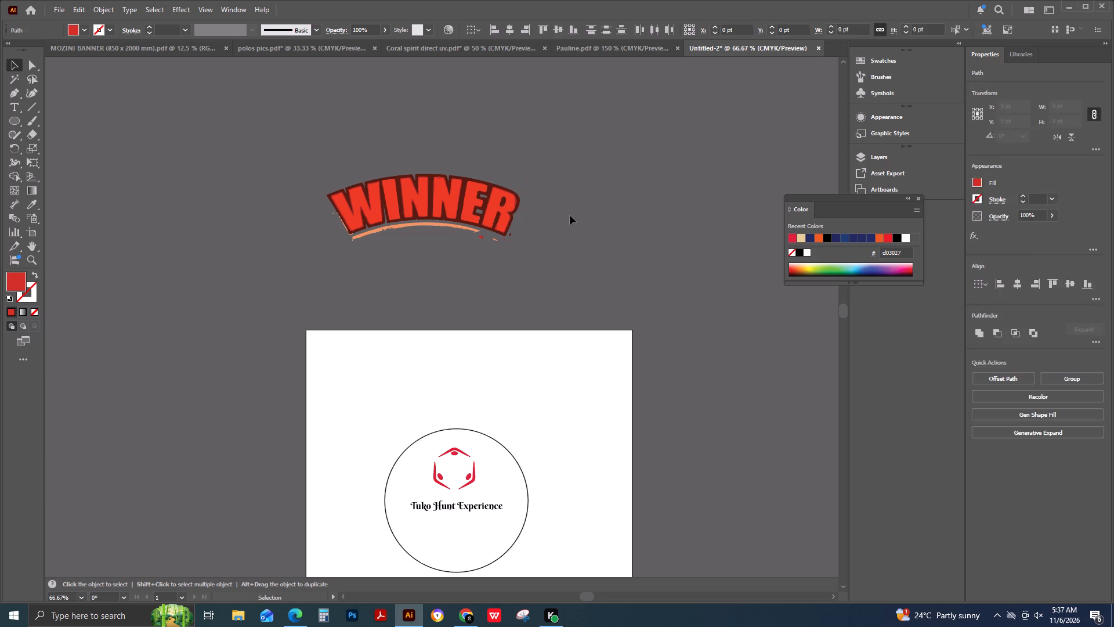
drag(457, 254, 493, 233)
key(Delete)
Select all the light orange underline and edge shapes with the Magic Wand and delete them.
alt+scroll(363, 272, up, 2)
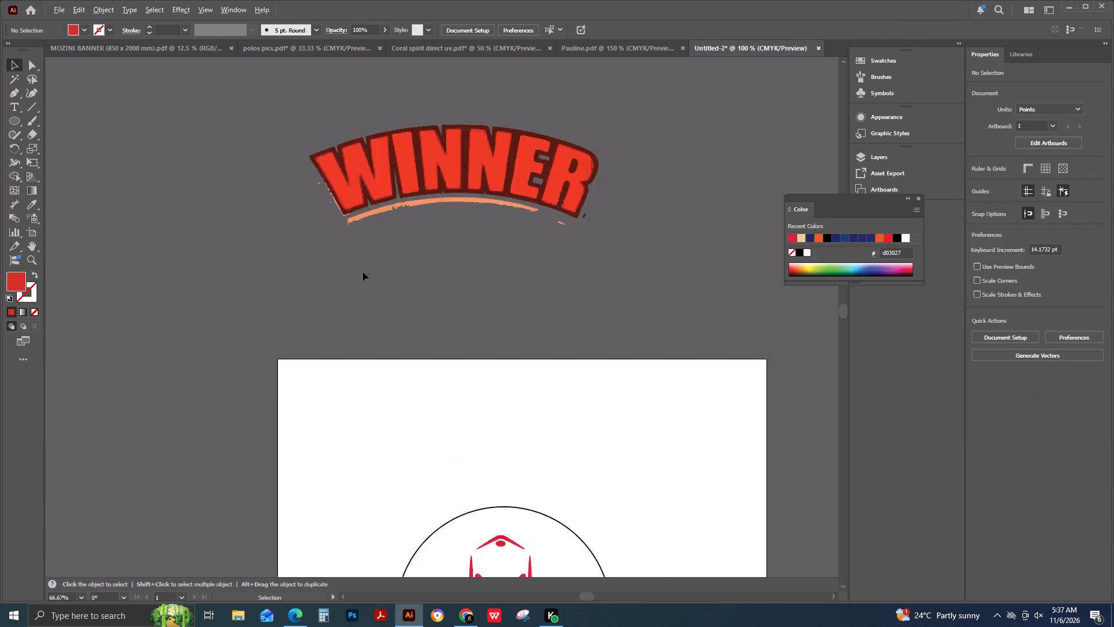
scroll(395, 243, up, 7)
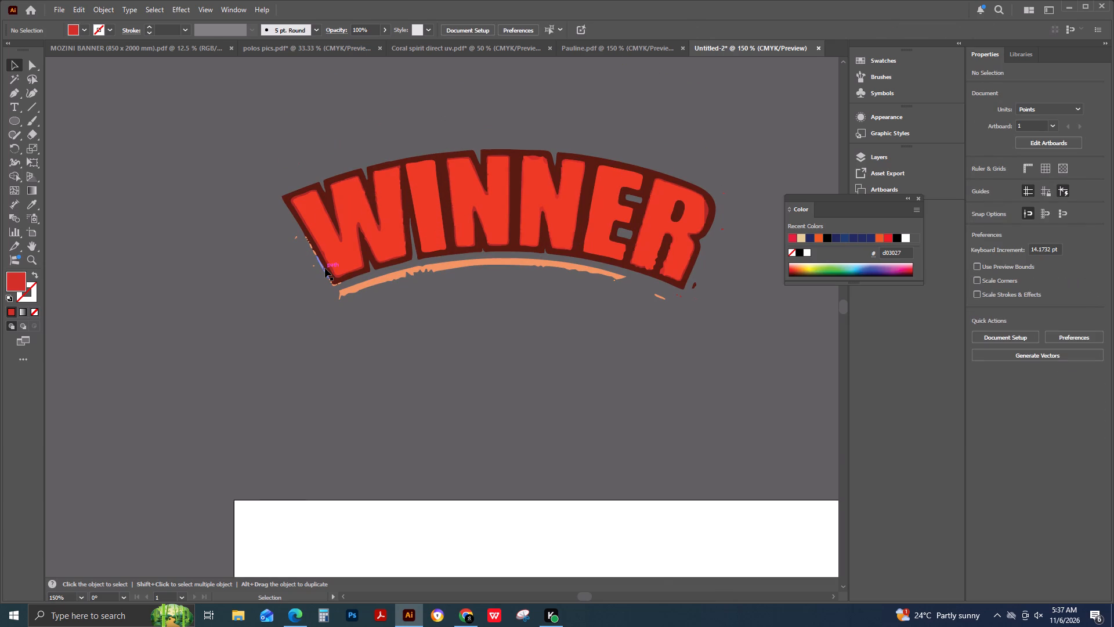
key(y)
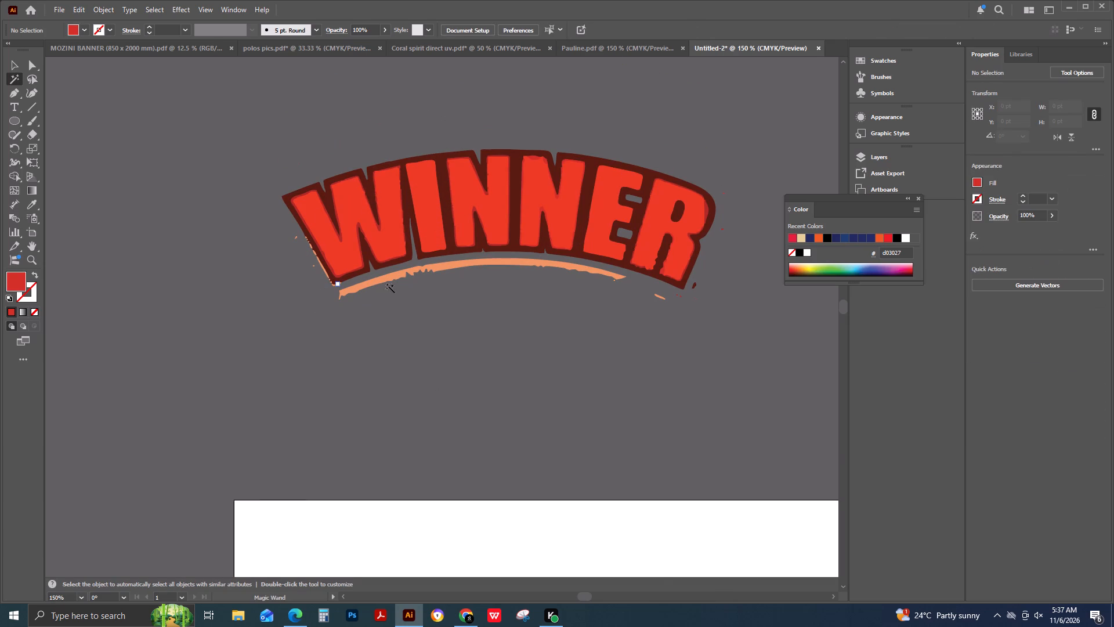
click(383, 278)
key(Delete)
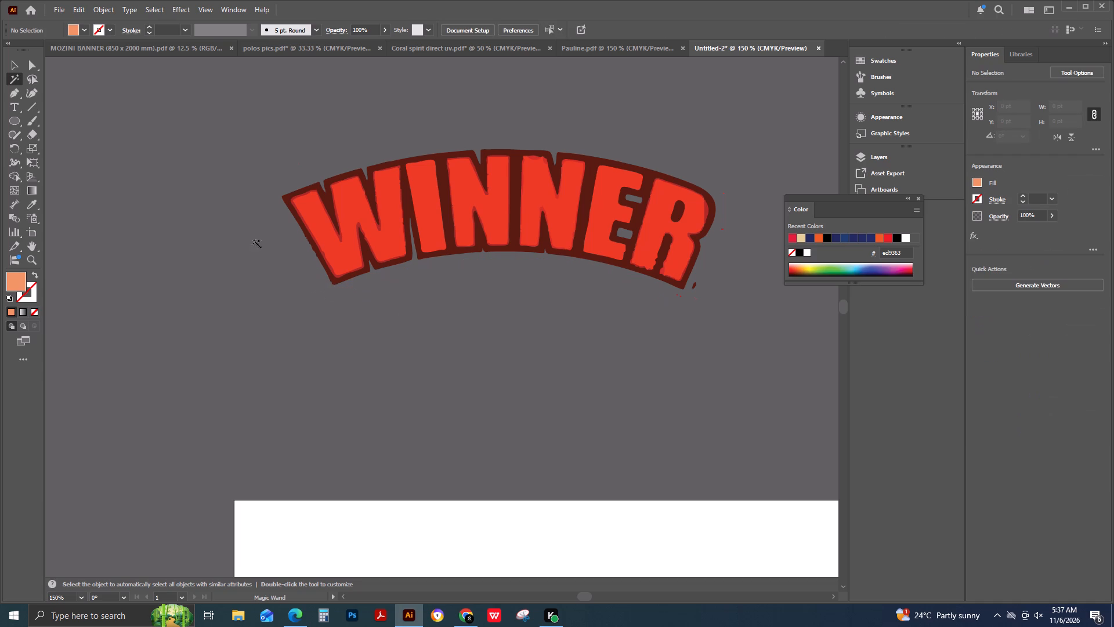
Delete the remaining tiny dark and red specks around the letter R of the WINNER lettering.
click(15, 65)
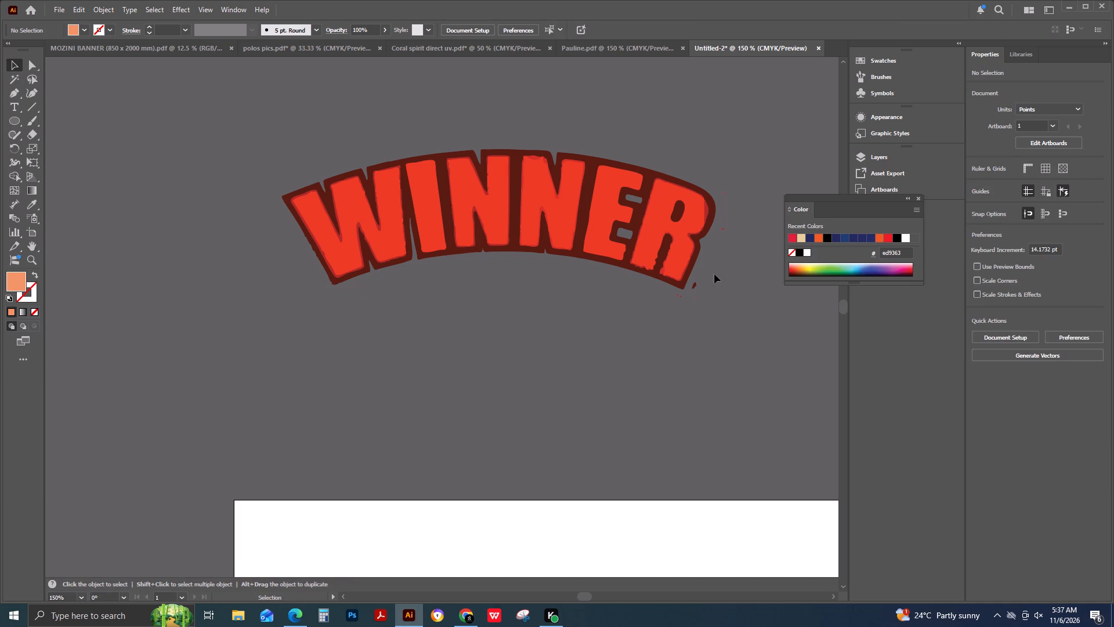
click(697, 283)
key(Delete)
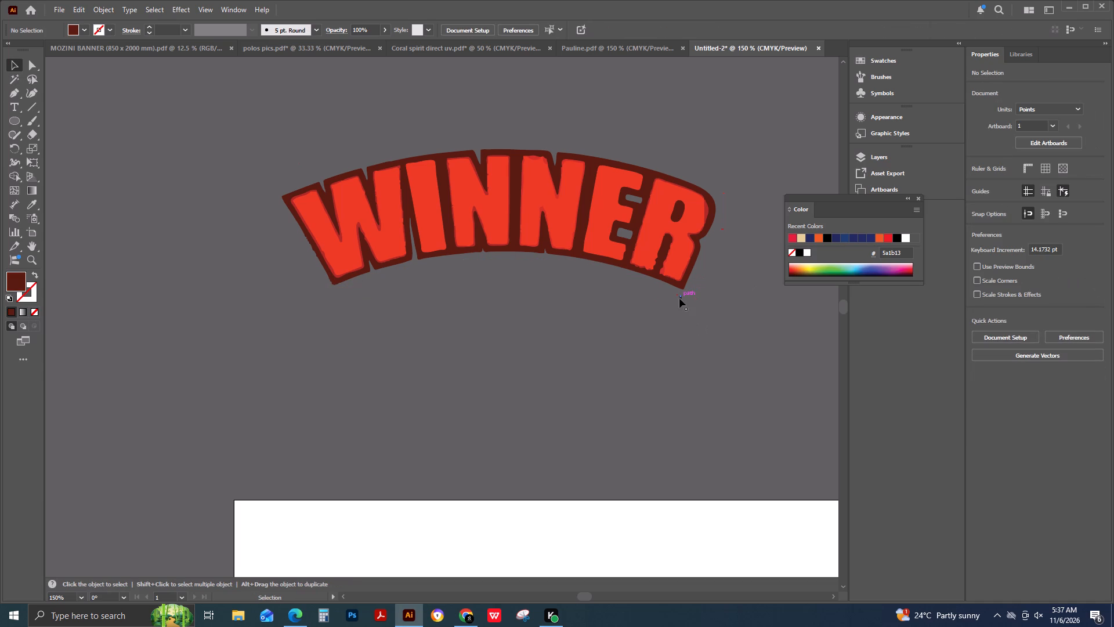
click(679, 298)
key(Delete)
click(725, 229)
key(Delete)
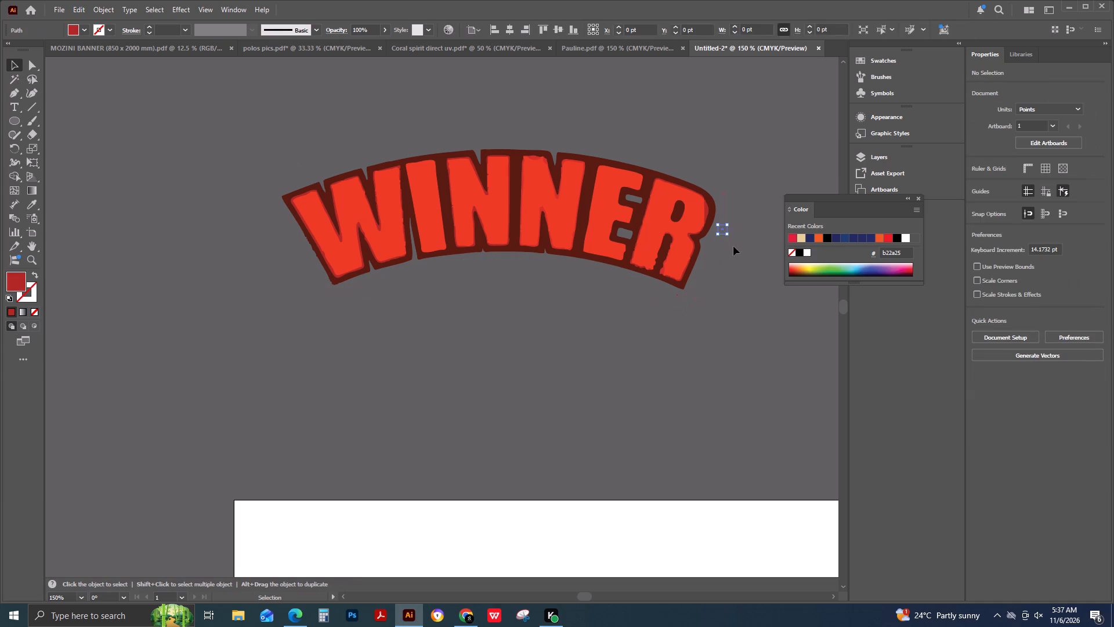
click(726, 197)
key(Delete)
click(663, 397)
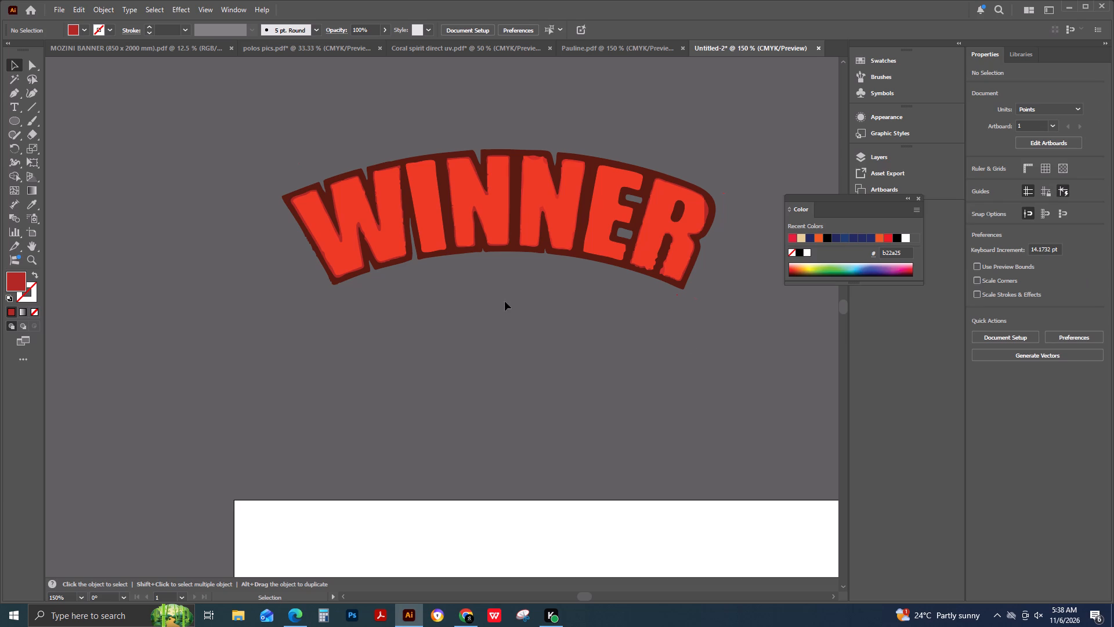
Group all the WINNER lettering shapes and copy the group.
drag(204, 152, 517, 269)
drag(517, 269, 709, 333)
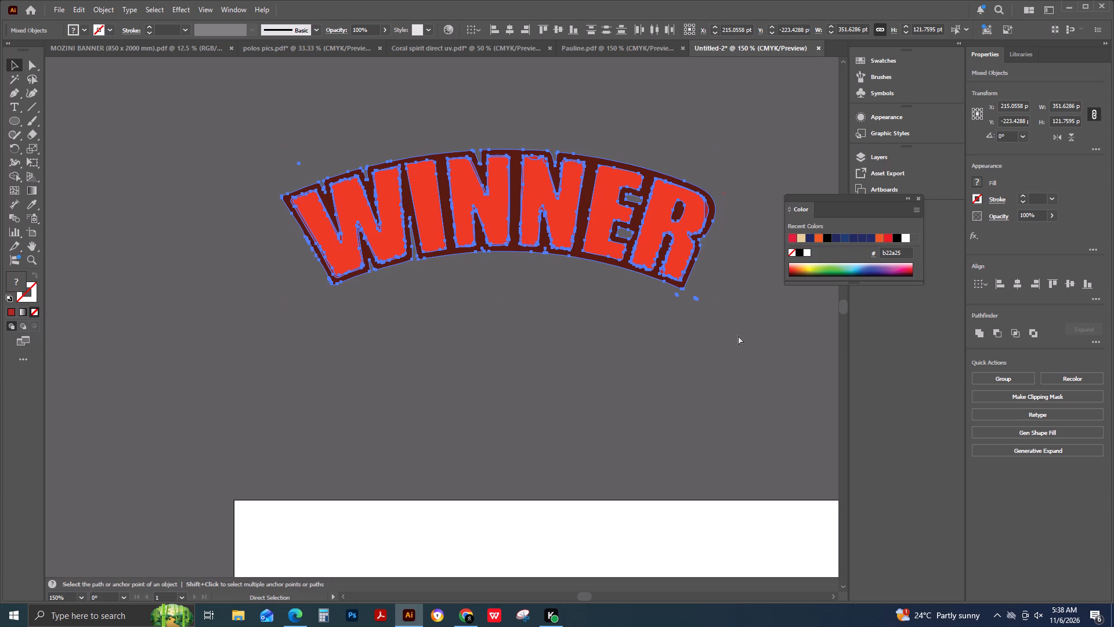
key(ctrl+g)
right_click(575, 208)
click(602, 230)
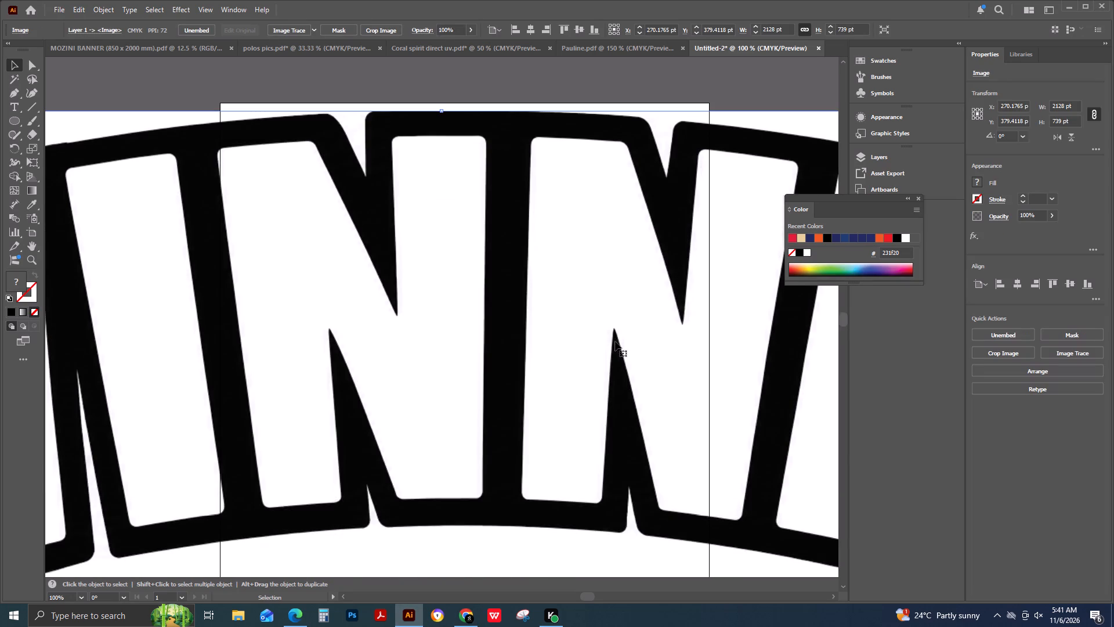
alt+scroll(615, 341, down, 5)
shift+drag(729, 405, 645, 379)
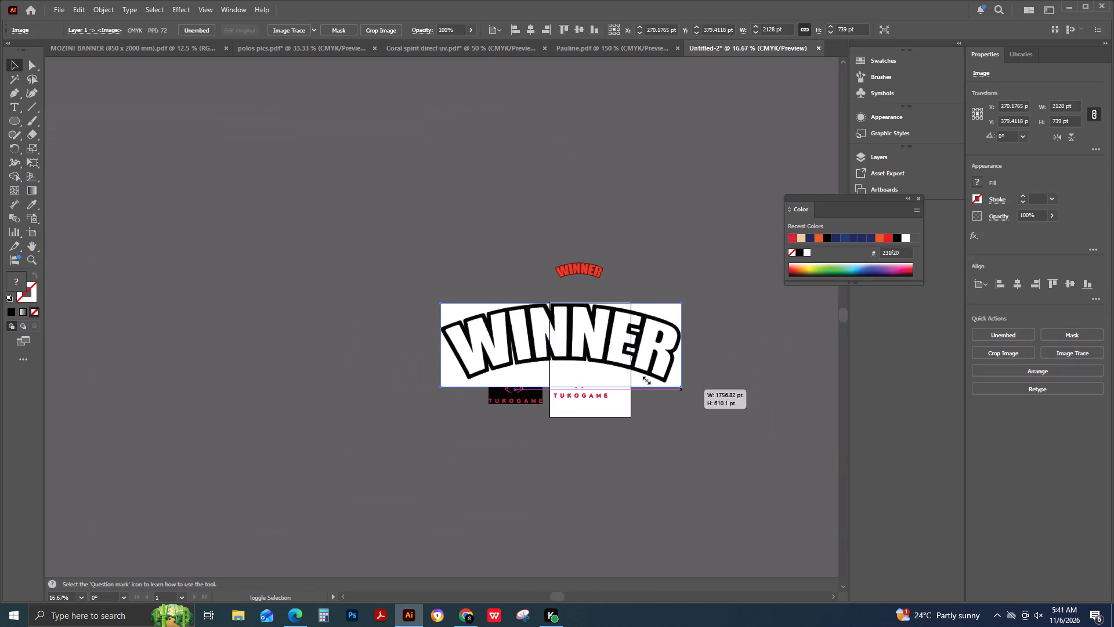
shift+drag(645, 379, 534, 396)
drag(491, 318, 530, 260)
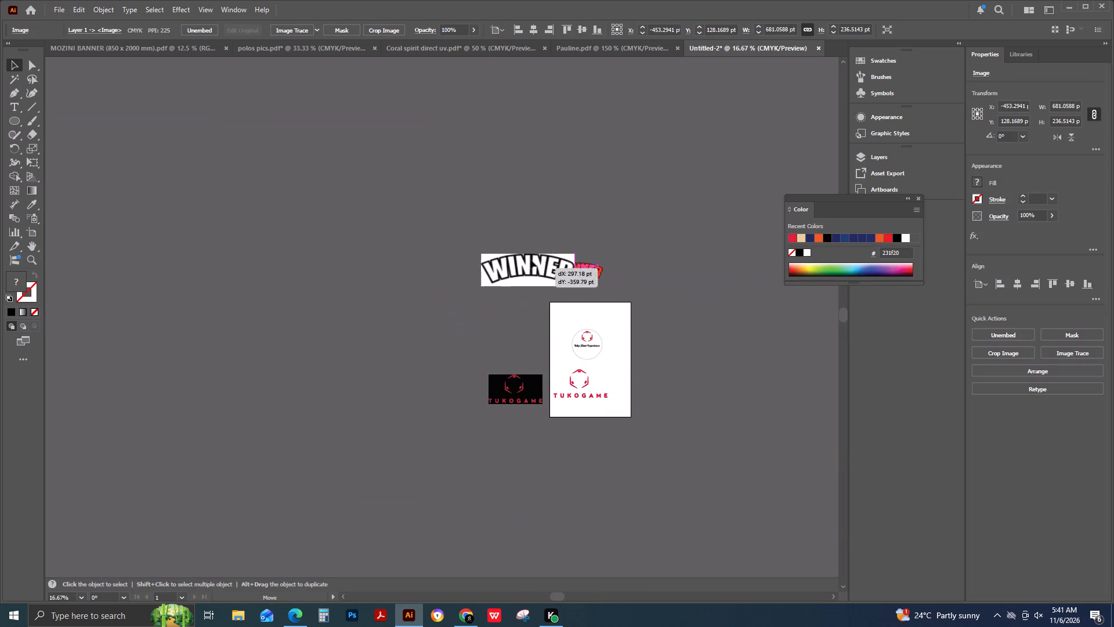
drag(530, 260, 508, 226)
Image Trace the black-and-white WINNER image with the default preset and expand it into vector shapes.
click(305, 28)
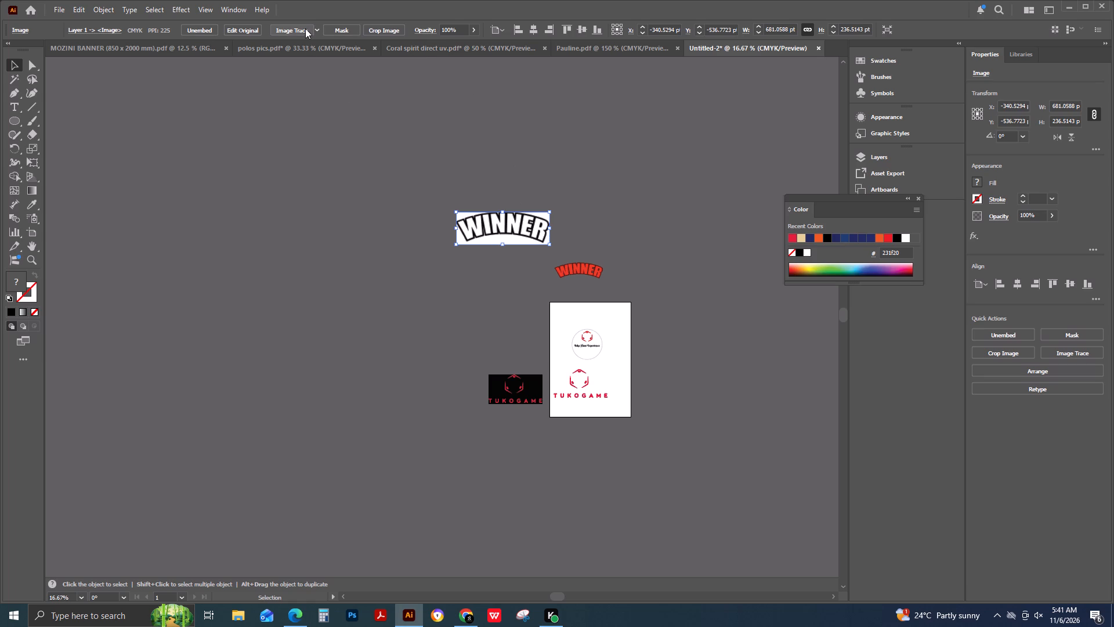
alt+scroll(528, 221, up, 2)
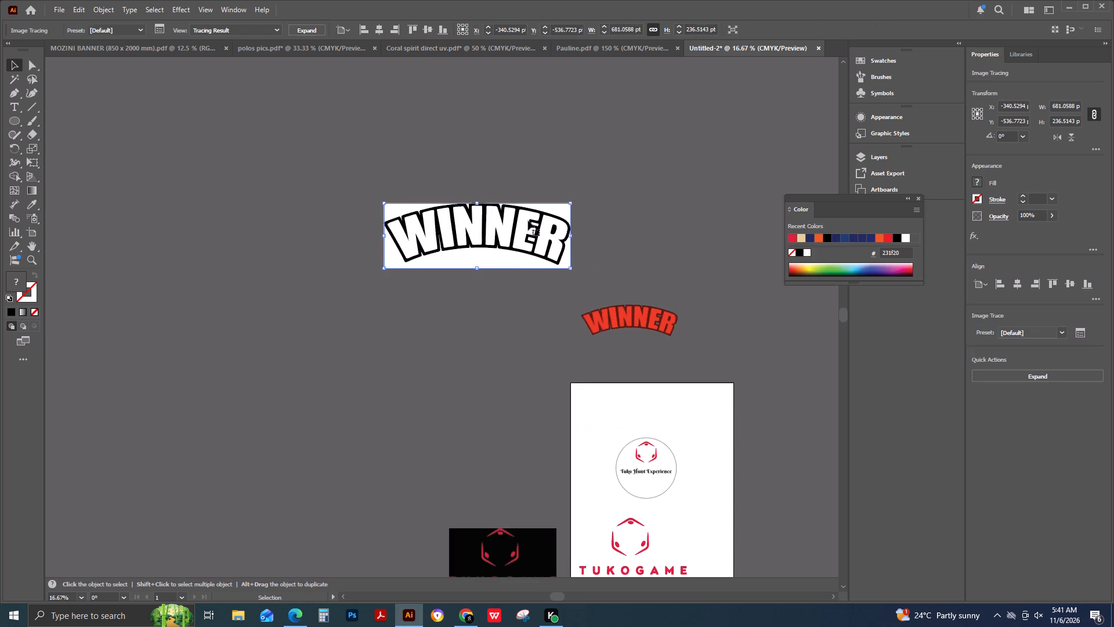
alt+scroll(528, 221, up, 1)
click(295, 31)
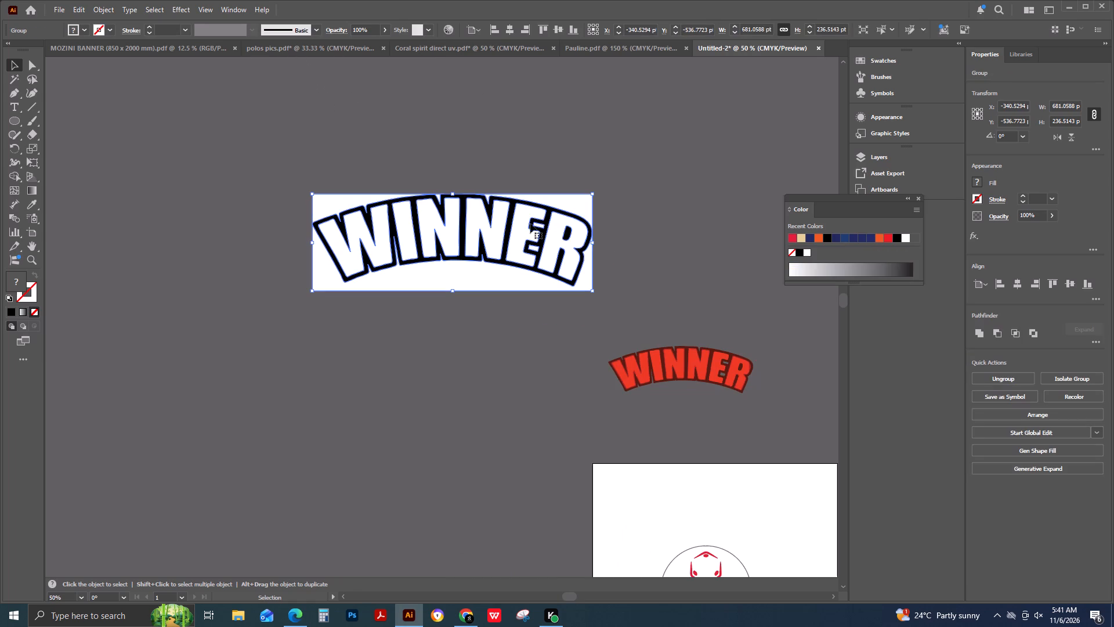
Ungroup the traced WINNER lettering and delete its white background shape.
click(1000, 381)
click(531, 369)
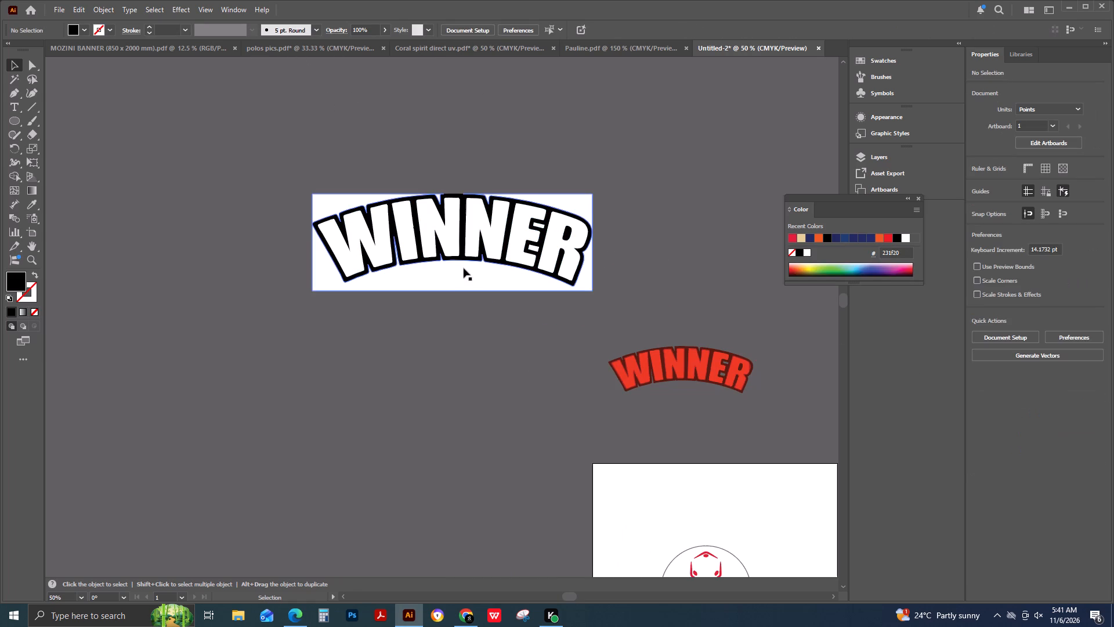
click(464, 268)
key(Delete)
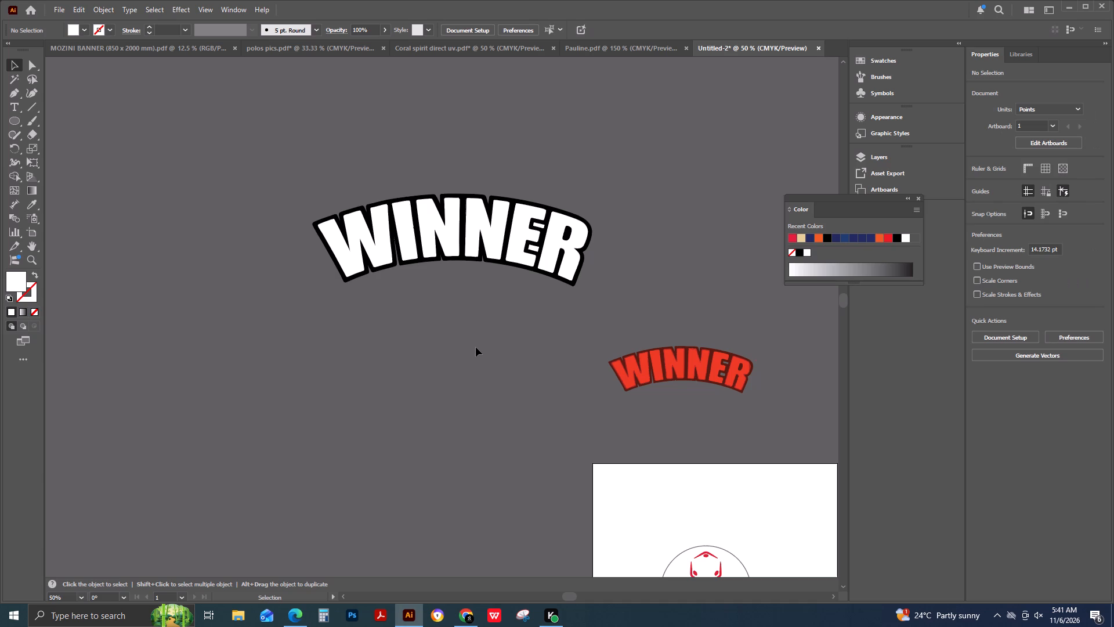
Select all the white letter fills of the traced WINNER graphic with the Magic Wand and delete them, keeping the black outlines.
scroll(476, 347, down, 2)
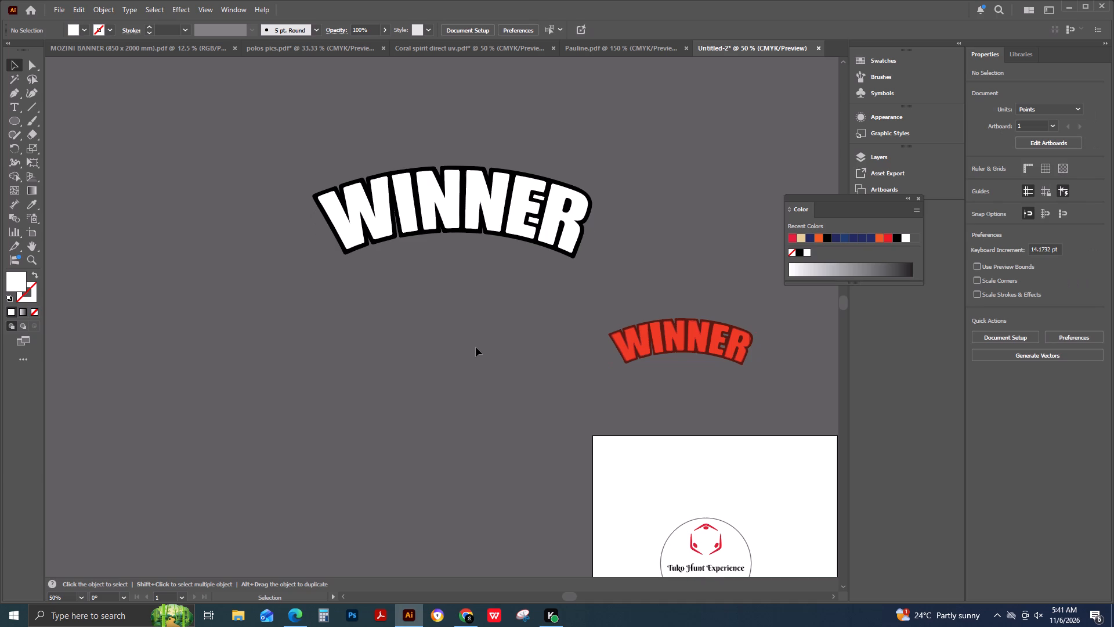
key(y)
click(399, 197)
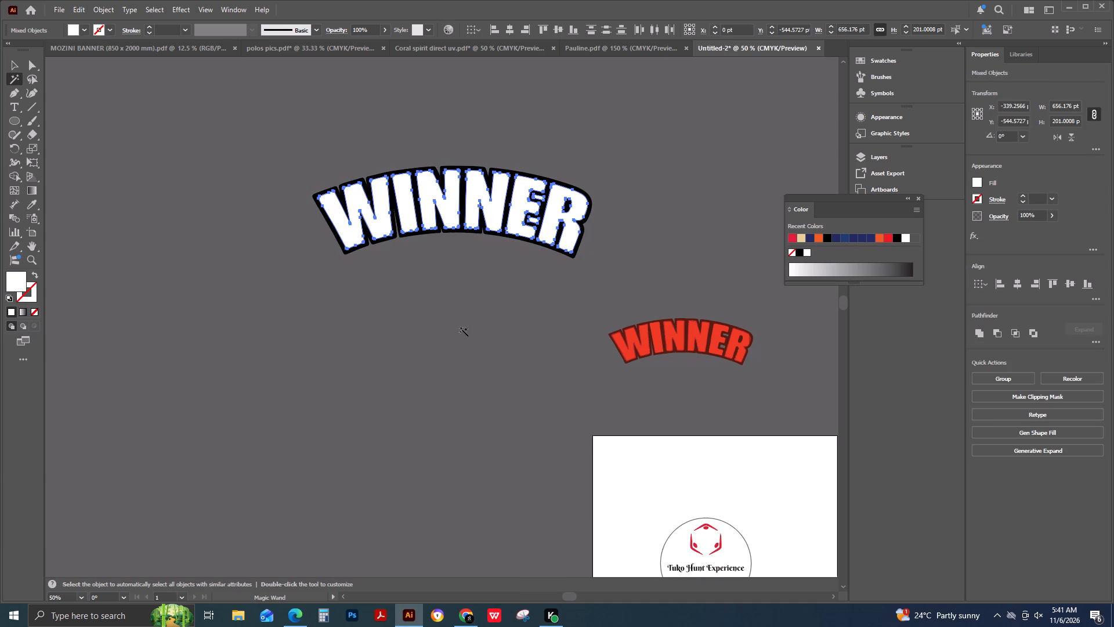
key(Delete)
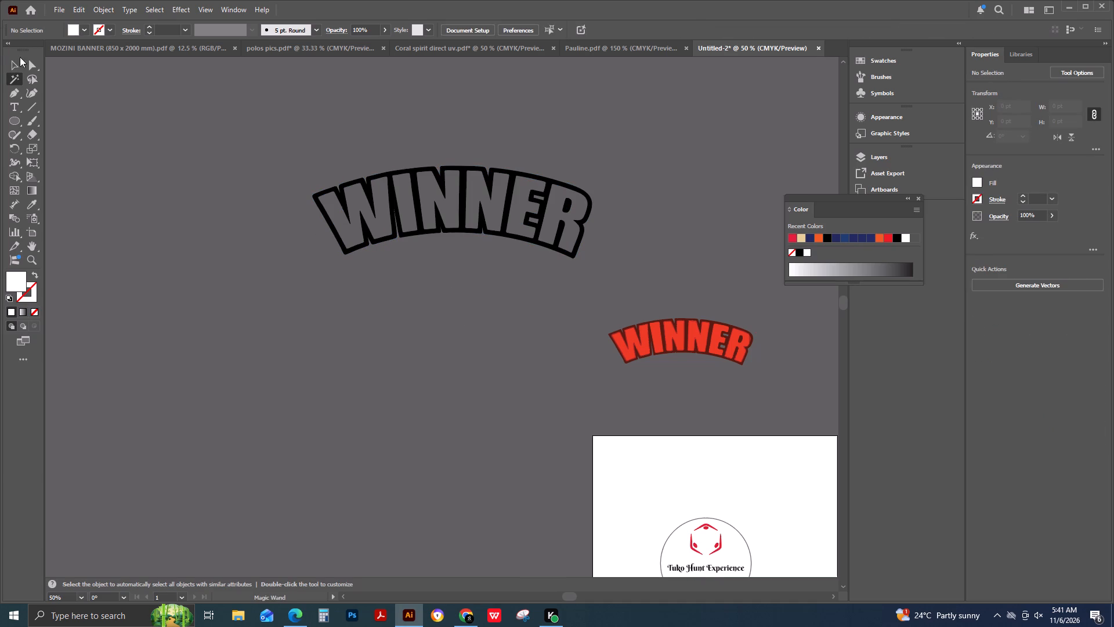
Select all the remaining black WINNER outline shapes and group them.
click(14, 60)
drag(236, 171, 607, 287)
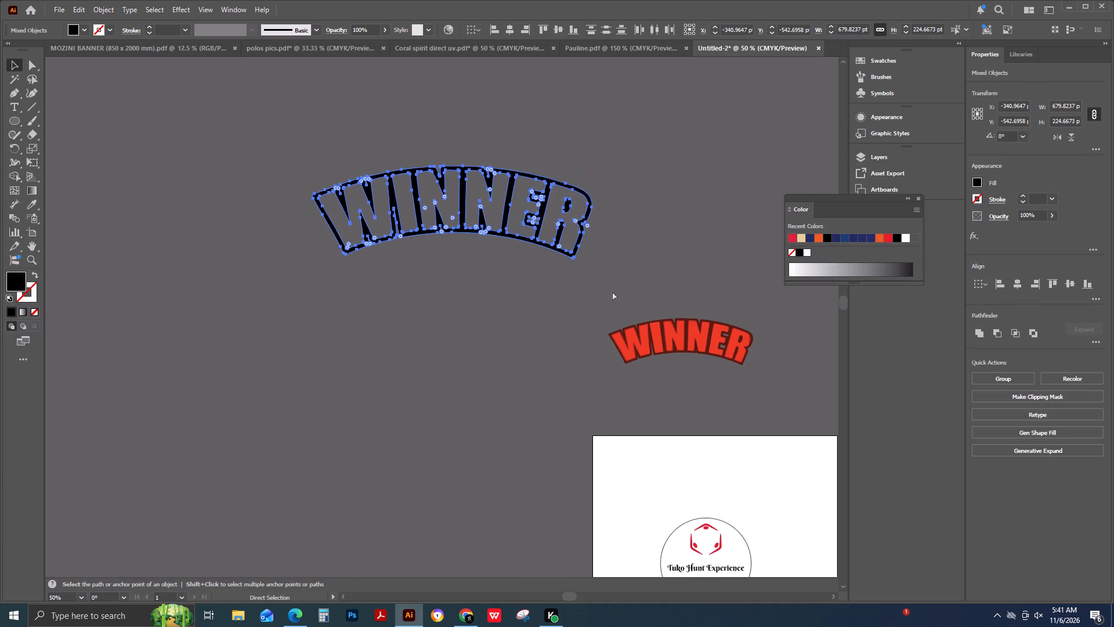
key(ctrl+g)
Move the WINNER group onto the artboard, scale it down to about 284 x 94 pt and place it over the circle's lower part.
drag(525, 224, 733, 539)
scroll(733, 540, down, 10)
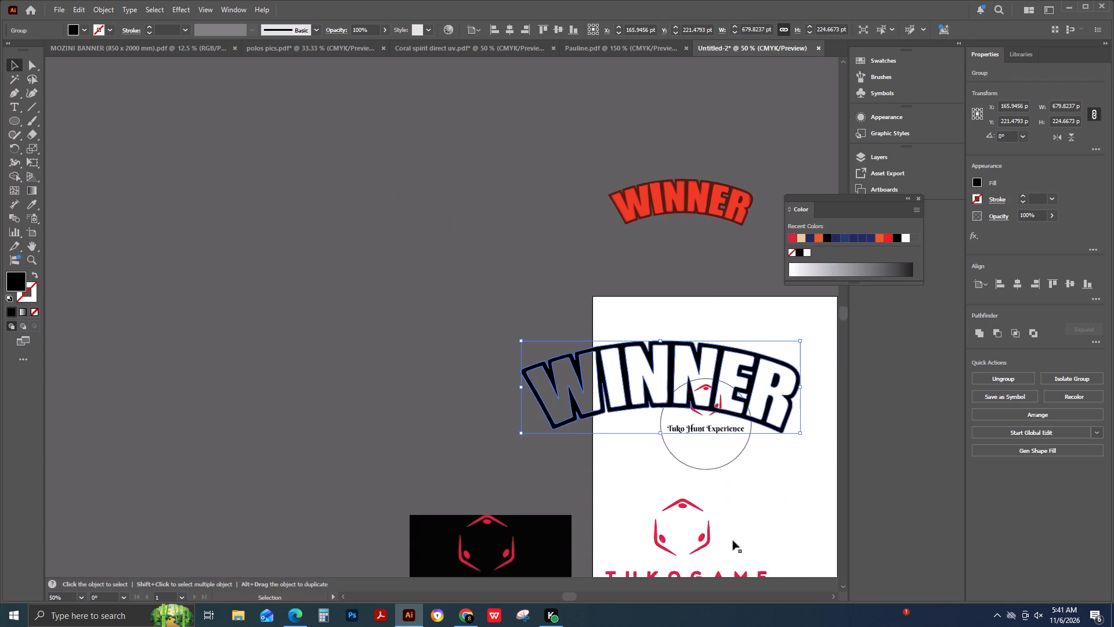
scroll(733, 540, down, 8)
alt+scroll(750, 382, down, 2)
alt+scroll(755, 378, up, 4)
alt+scroll(736, 322, down, 4)
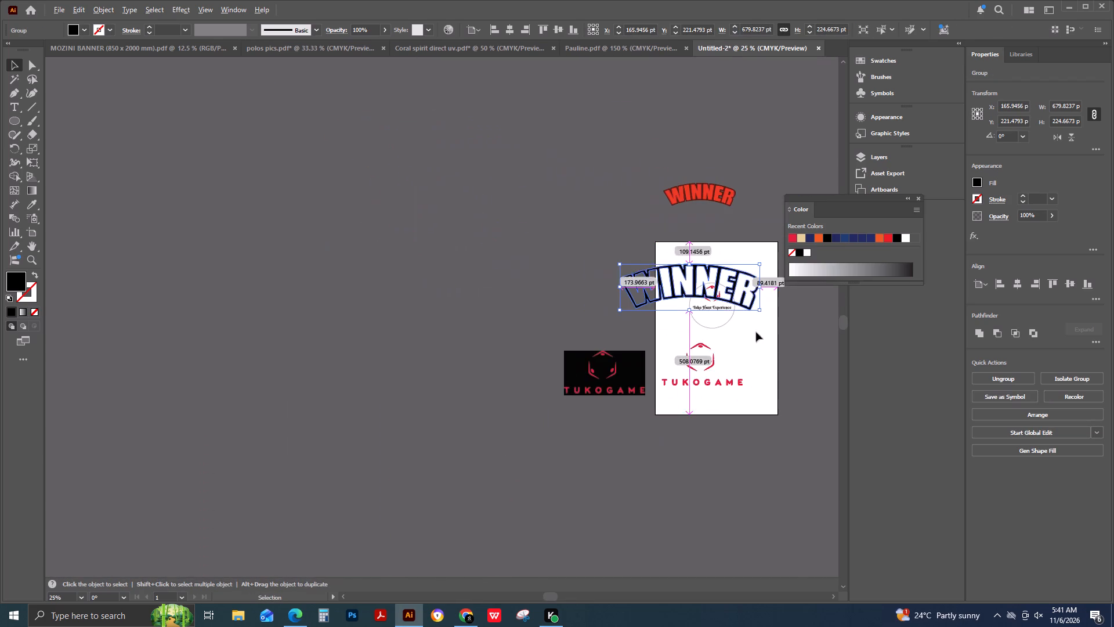
alt+scroll(796, 350, up, 2)
scroll(794, 346, up, 5)
drag(689, 327, 735, 404)
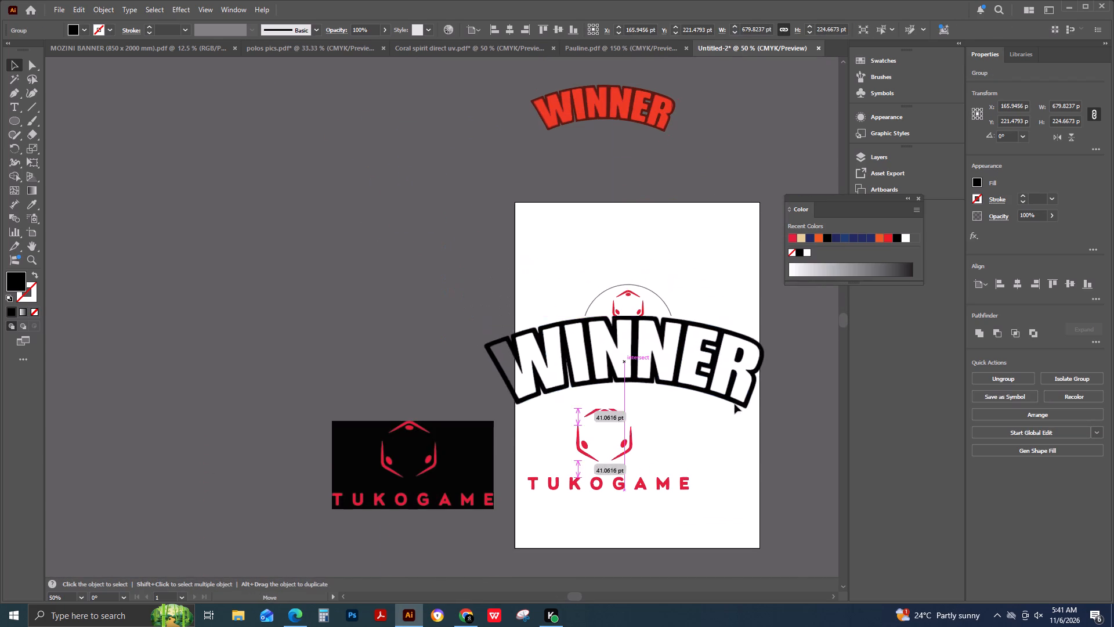
drag(735, 404, 744, 426)
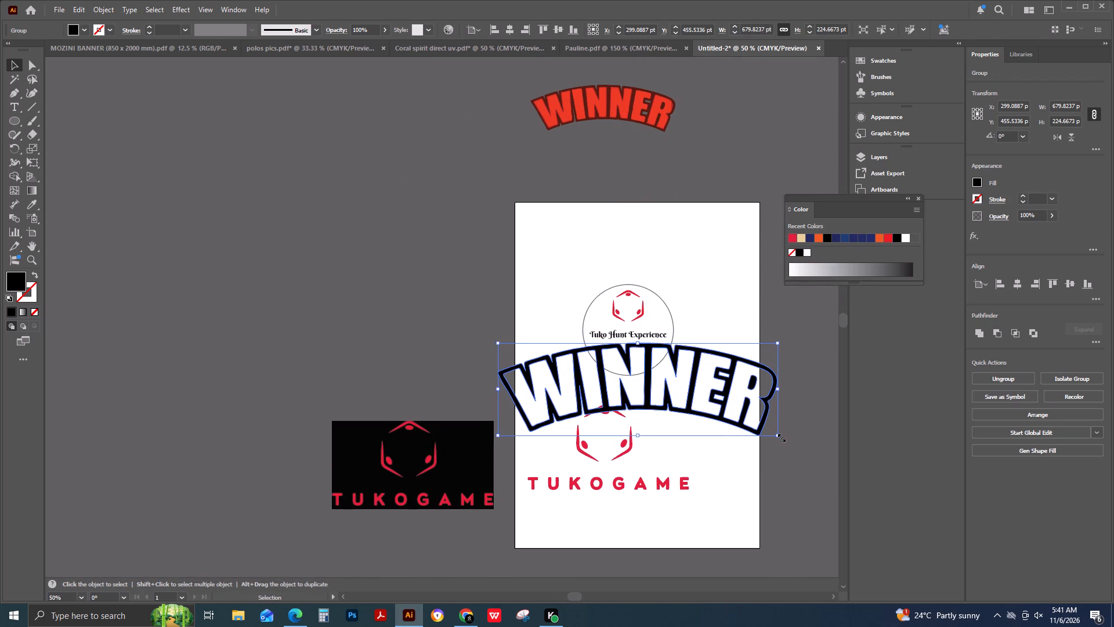
shift+drag(780, 437, 614, 397)
drag(569, 366, 663, 356)
Scale the WINNER lettering down further to fit inside the circle and centre it beneath the Tuko Hunt Experience tagline.
alt+scroll(666, 356, up, 1)
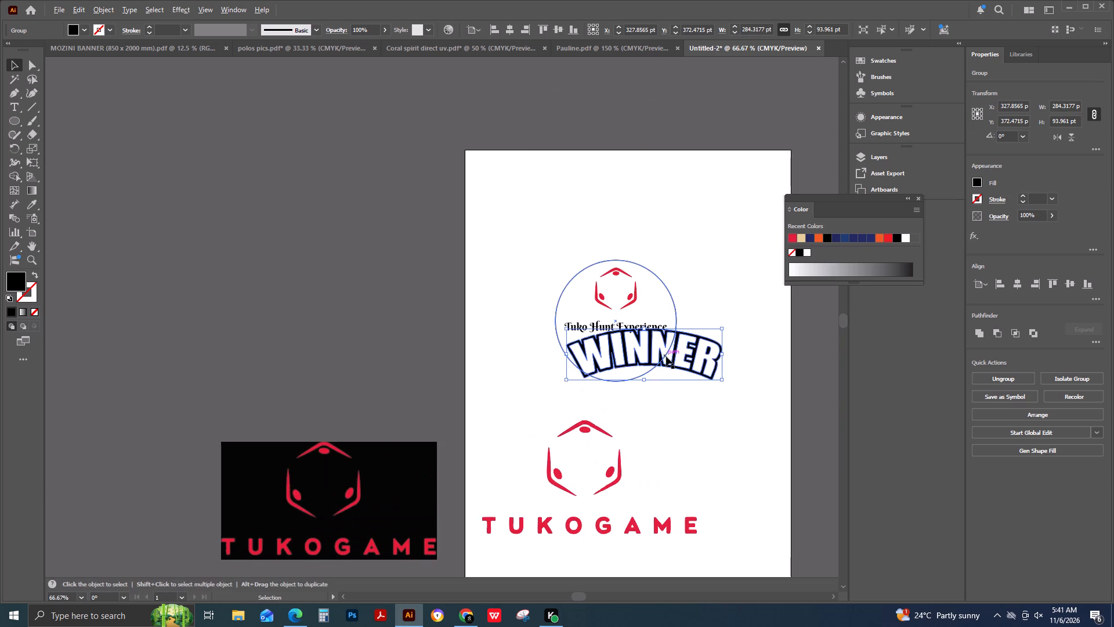
alt+scroll(700, 341, up, 1)
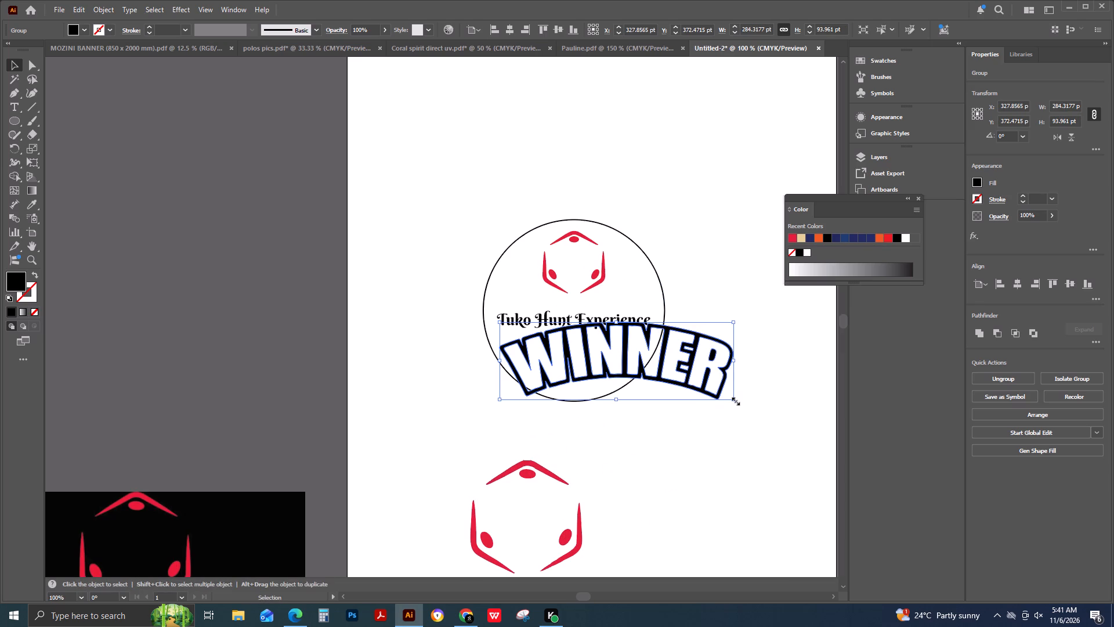
shift+drag(735, 400, 649, 378)
drag(612, 351, 613, 350)
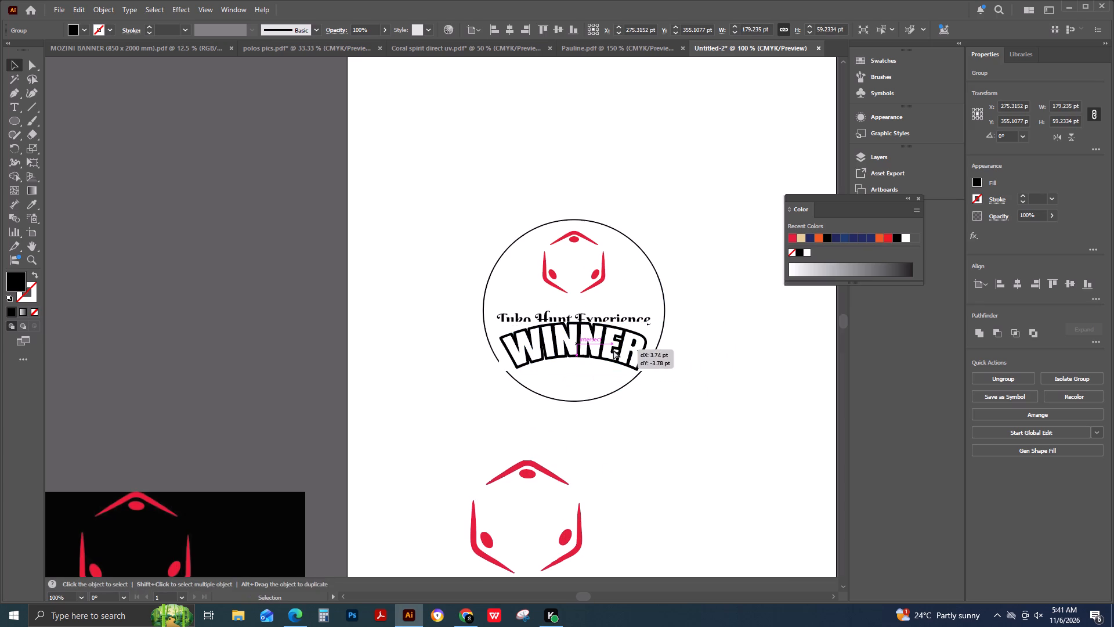
drag(613, 350, 615, 361)
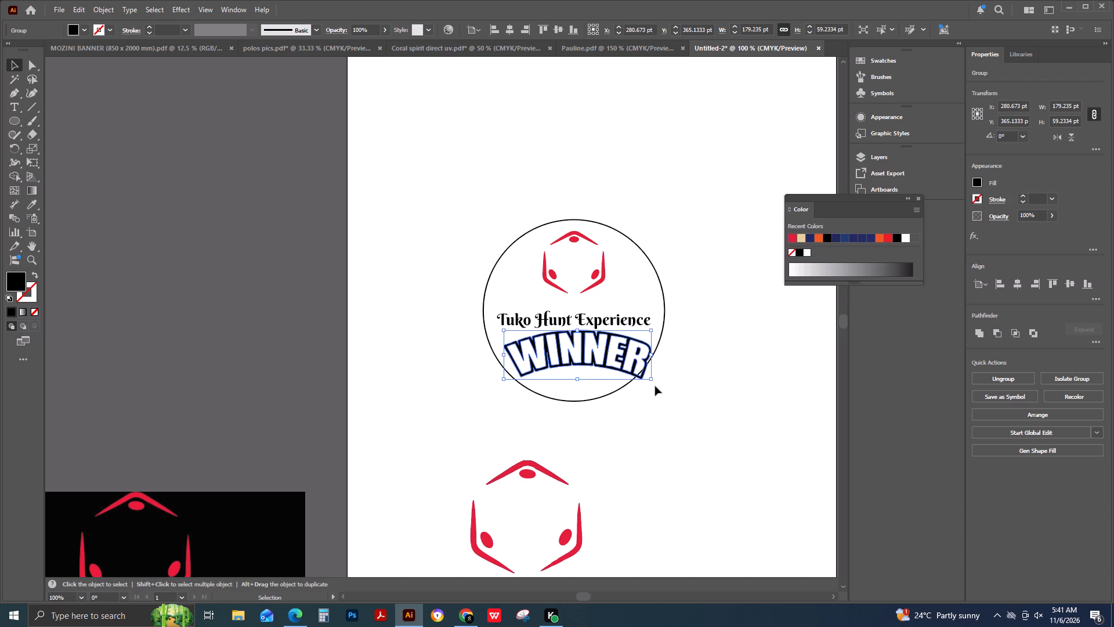
shift+drag(652, 379, 629, 371)
drag(602, 354, 610, 356)
Nudge the Tuko Hunt Experience tagline up by one increment, away from the WINNER lettering, and deselect it.
click(616, 323)
key(Up)
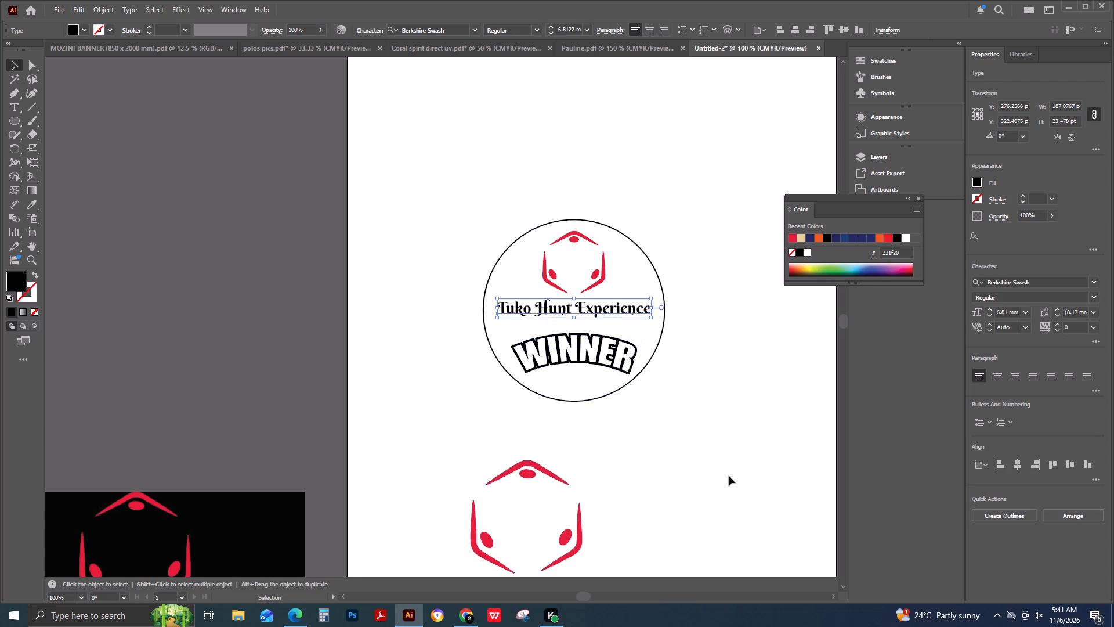
key(Up)
key(Down)
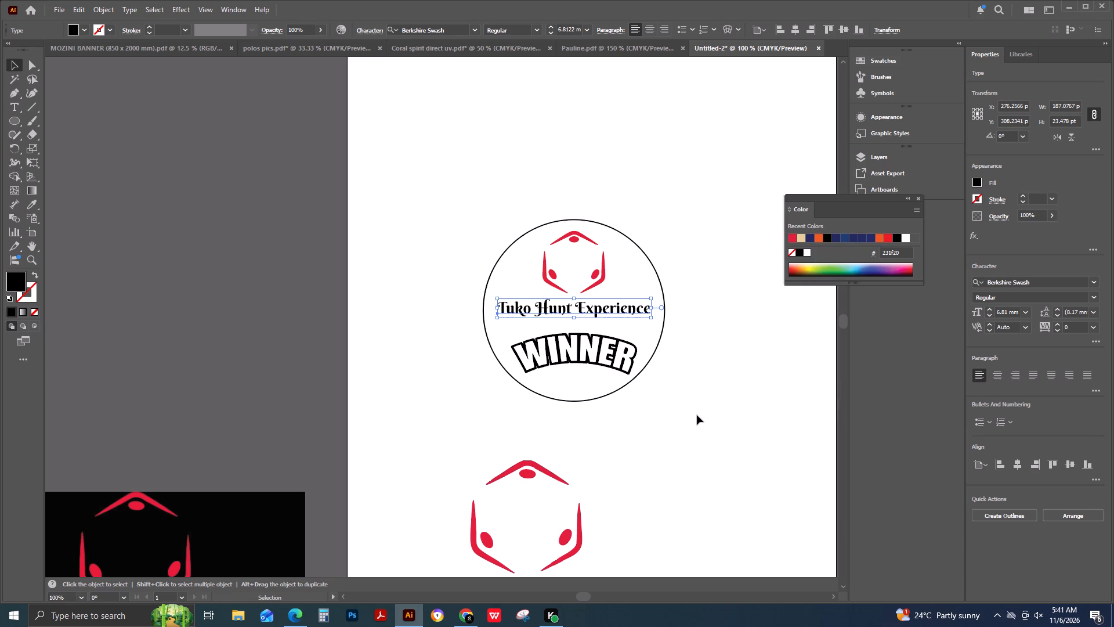
click(697, 415)
click(861, 391)
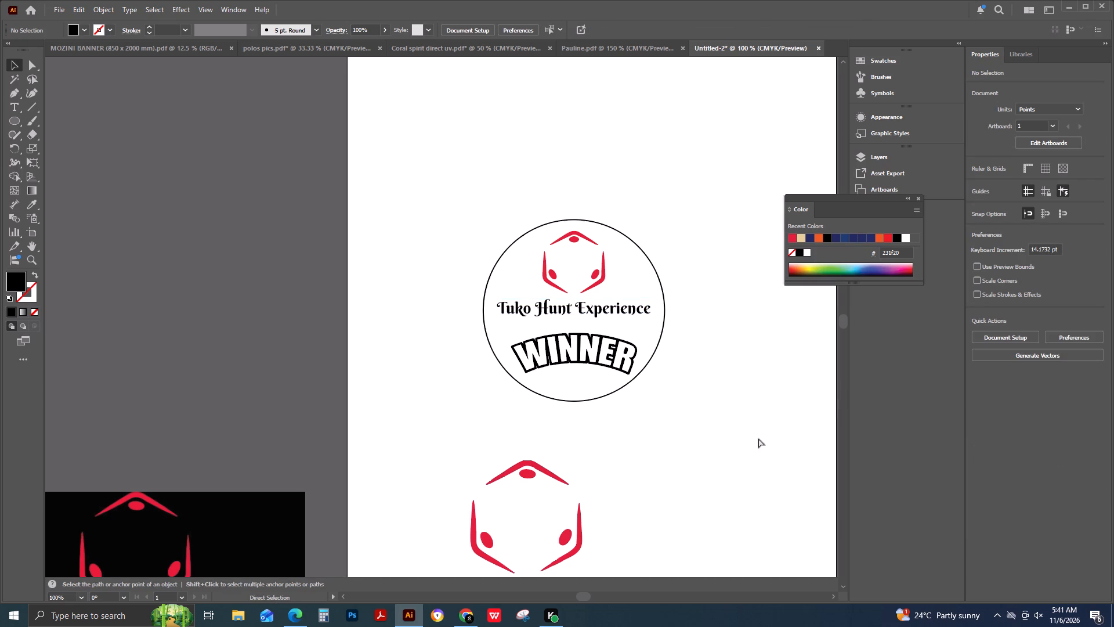
Show the rulers and set the document's ruler units to centimeters.
key(ctrl+r)
right_click(602, 64)
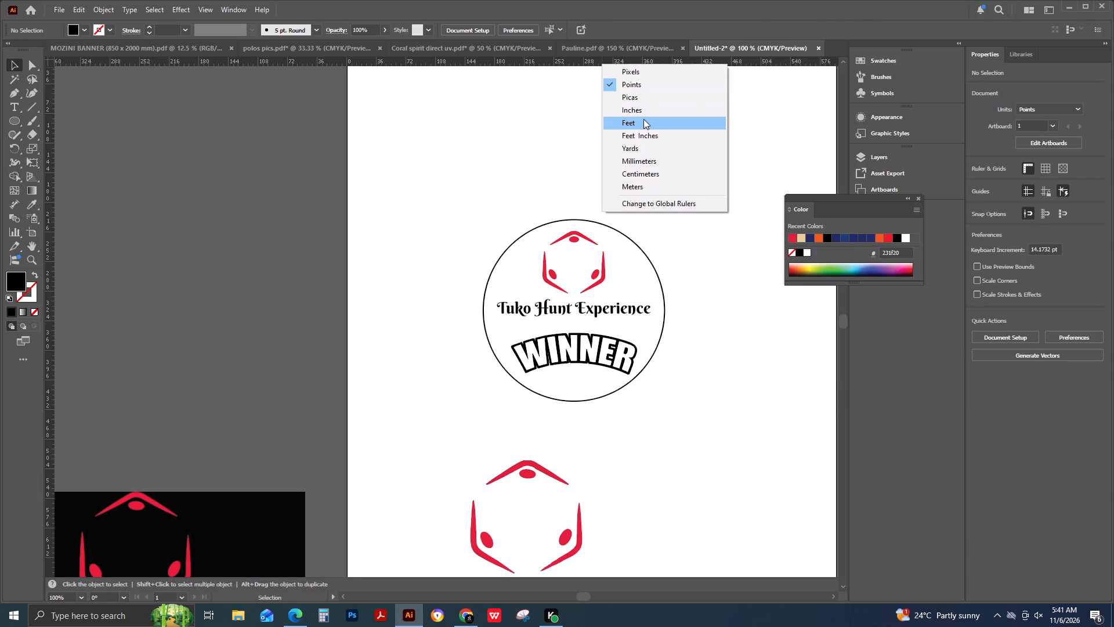
click(657, 178)
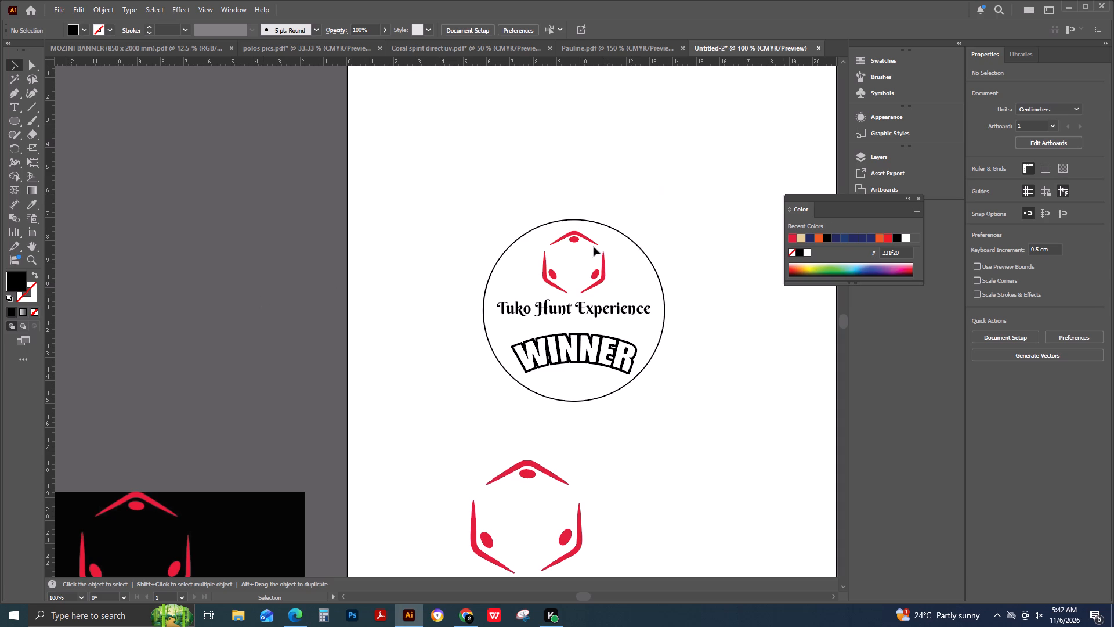
Fine-tune the Tuko Hunt Experience tagline slightly lower between the red emblem and the WINNER lettering.
click(308, 266)
click(559, 312)
key(Down)
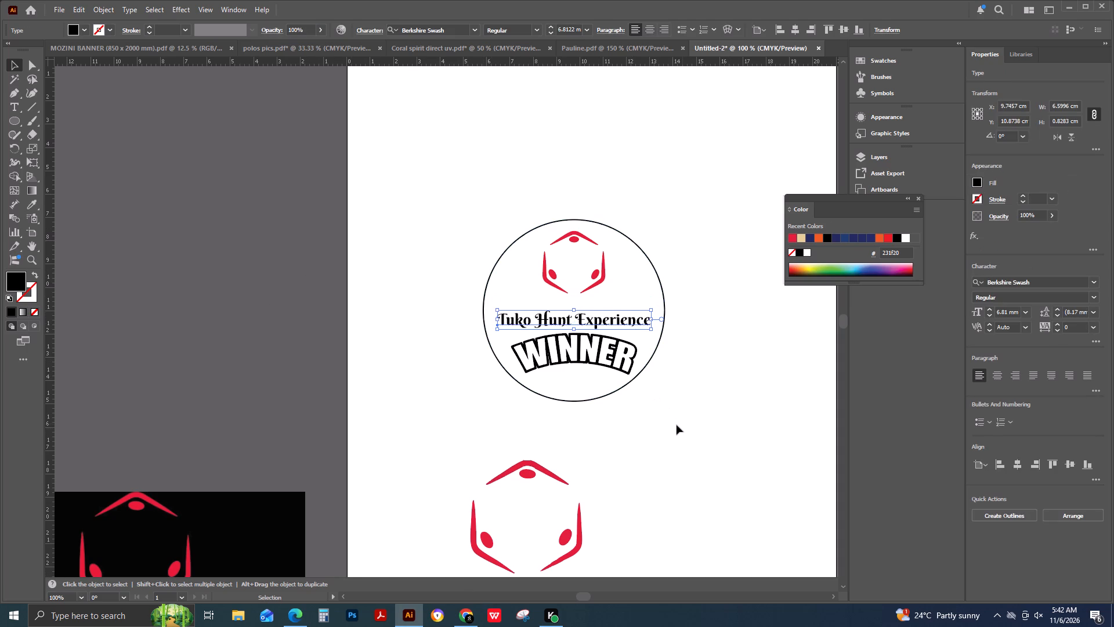
key(Up)
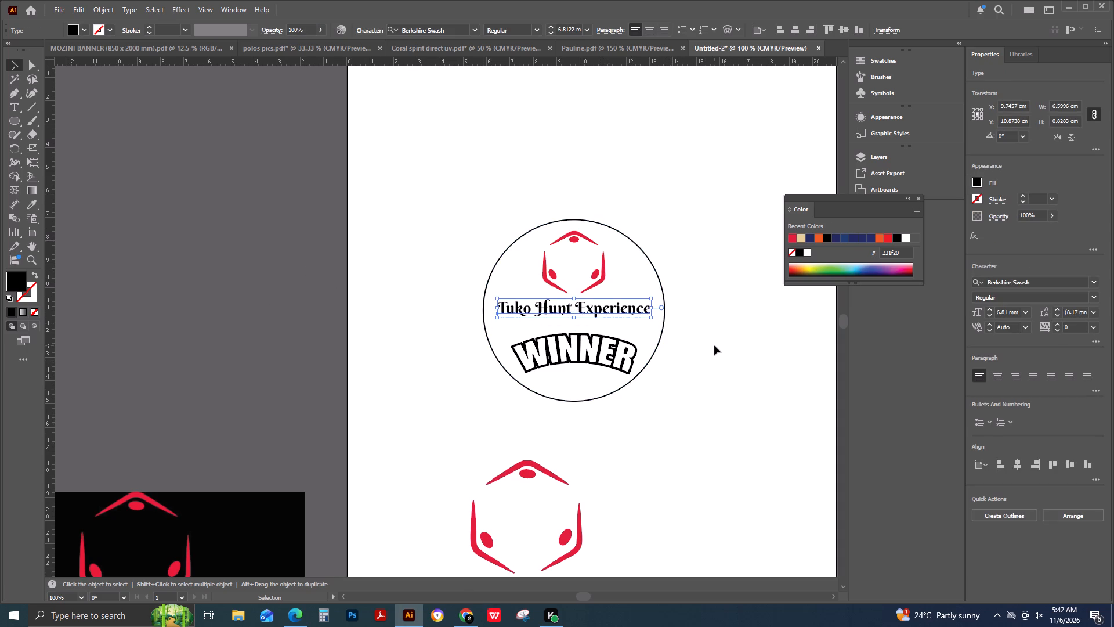
click(583, 308)
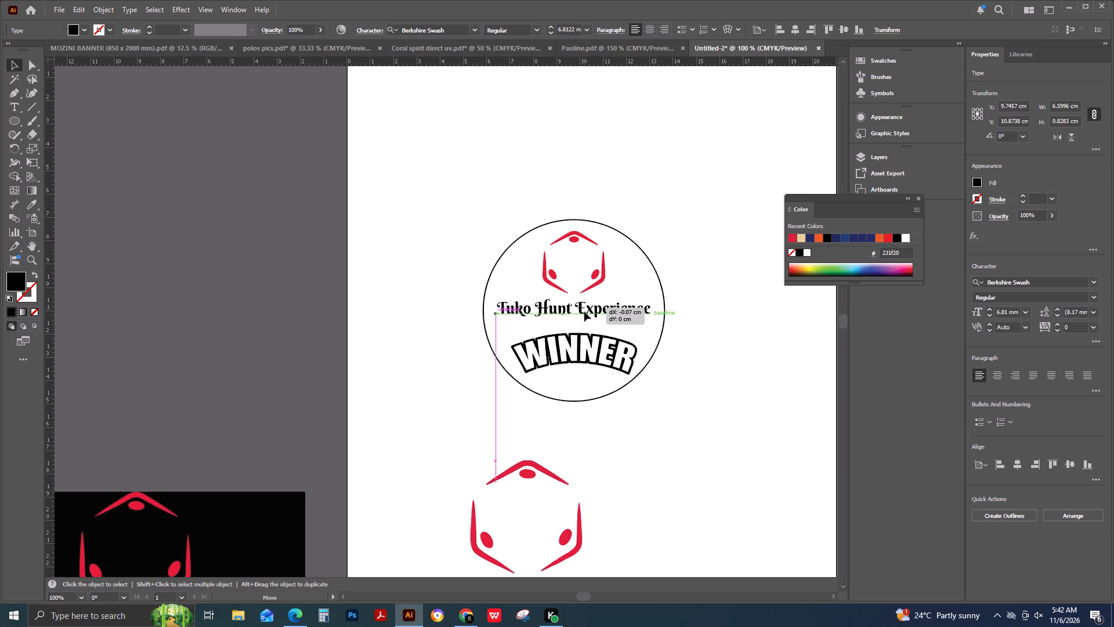
click(784, 381)
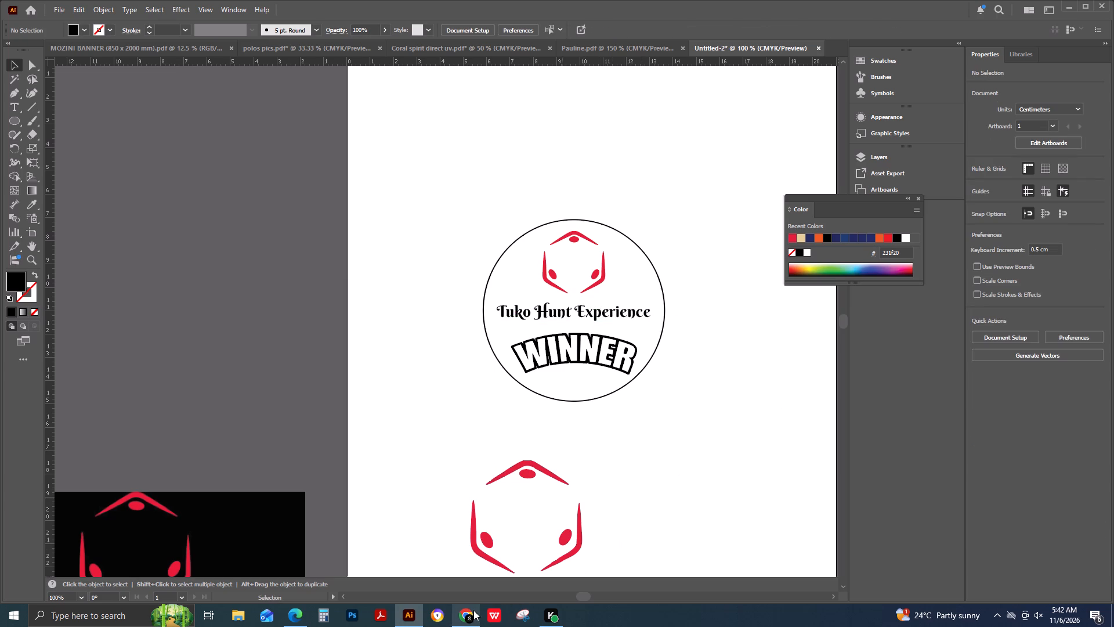
Switch to Pinterest in Chrome, search for "star icon" and browse the star designs.
click(461, 613)
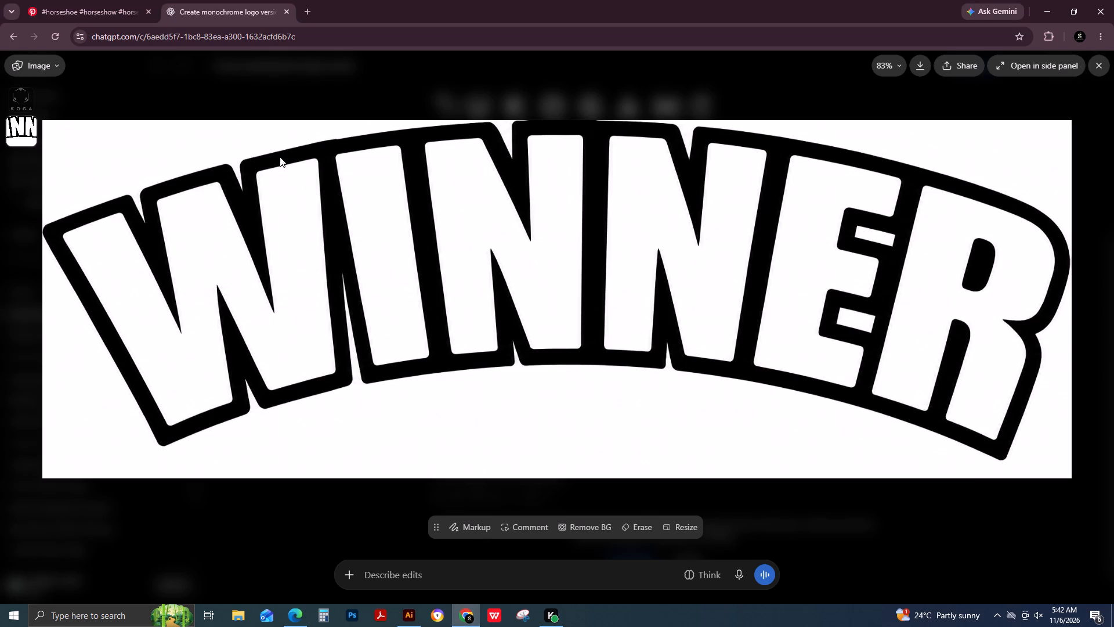
click(75, 10)
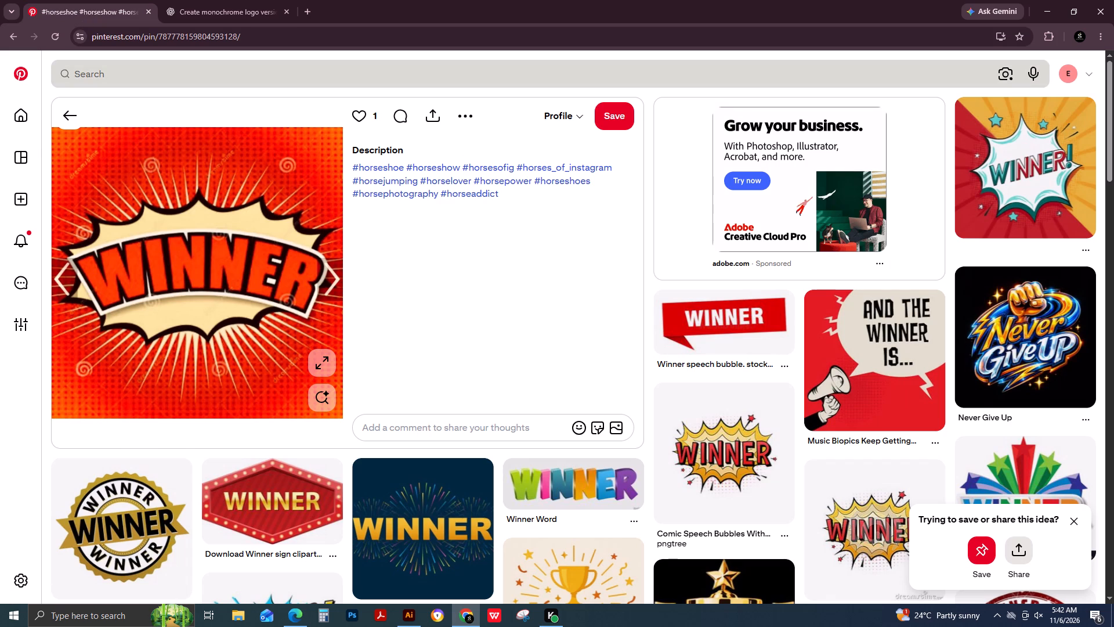
click(473, 75)
text(star)
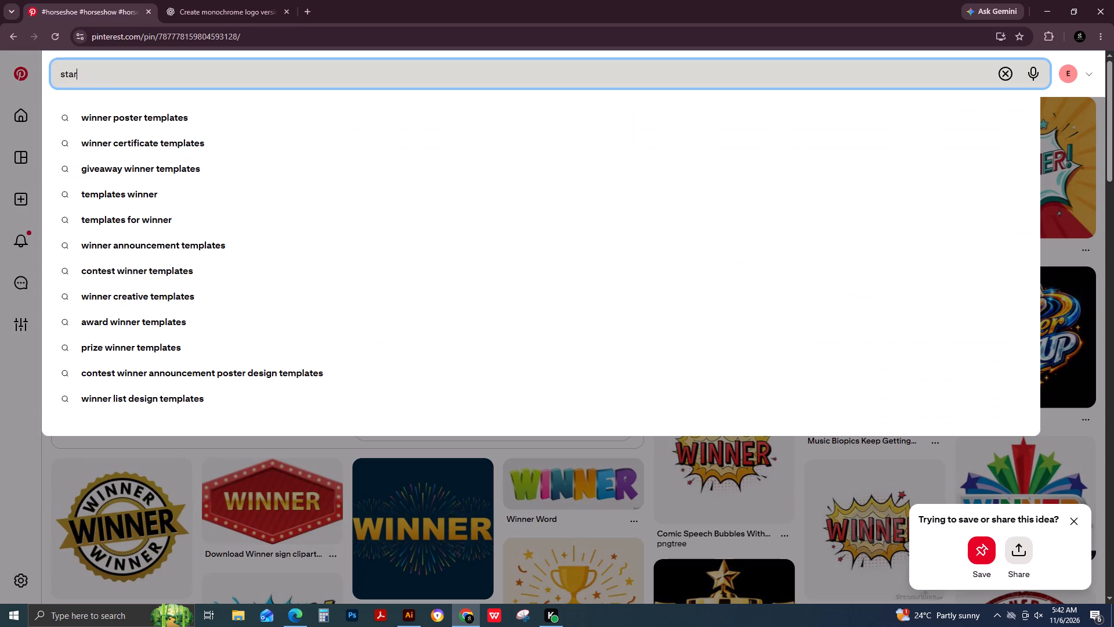
key(space)
text(icon)
key(Return)
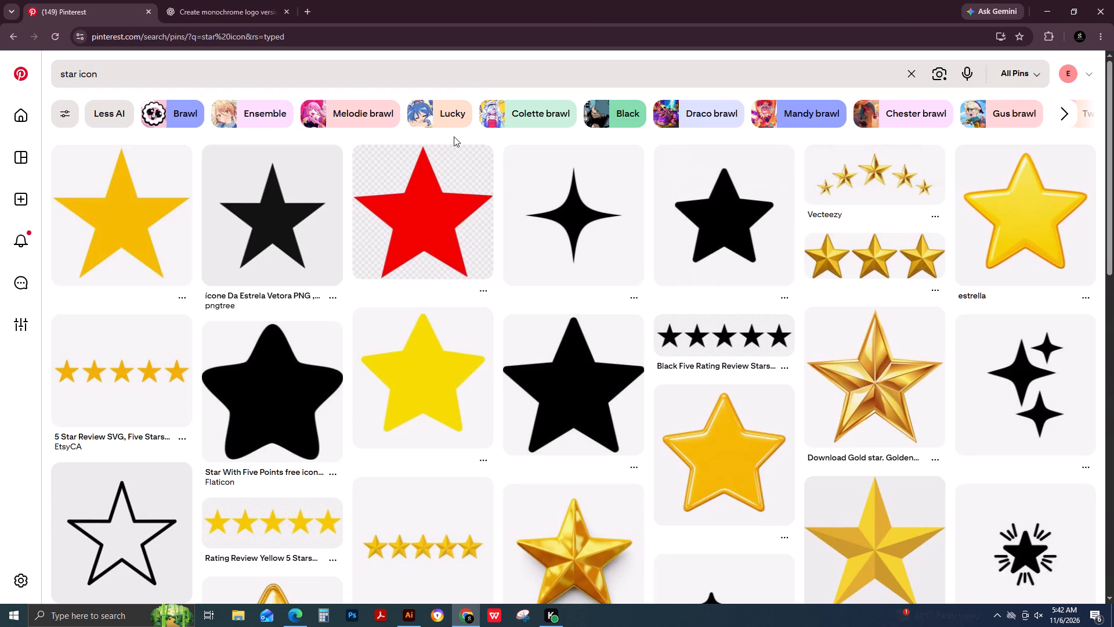
scroll(455, 236, down, 5)
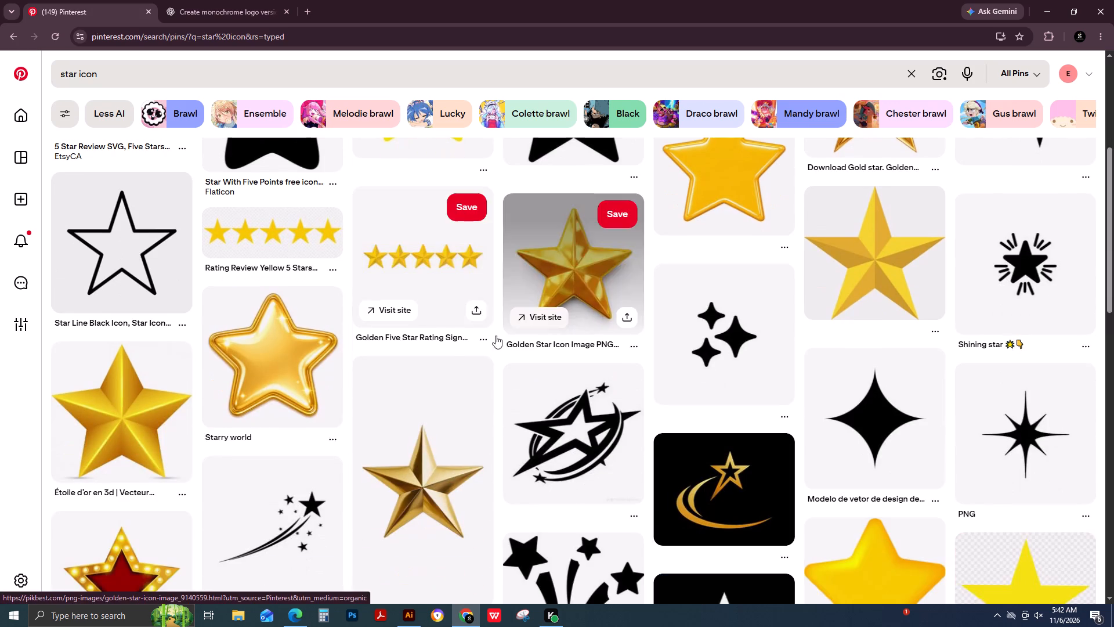
scroll(495, 336, down, 8)
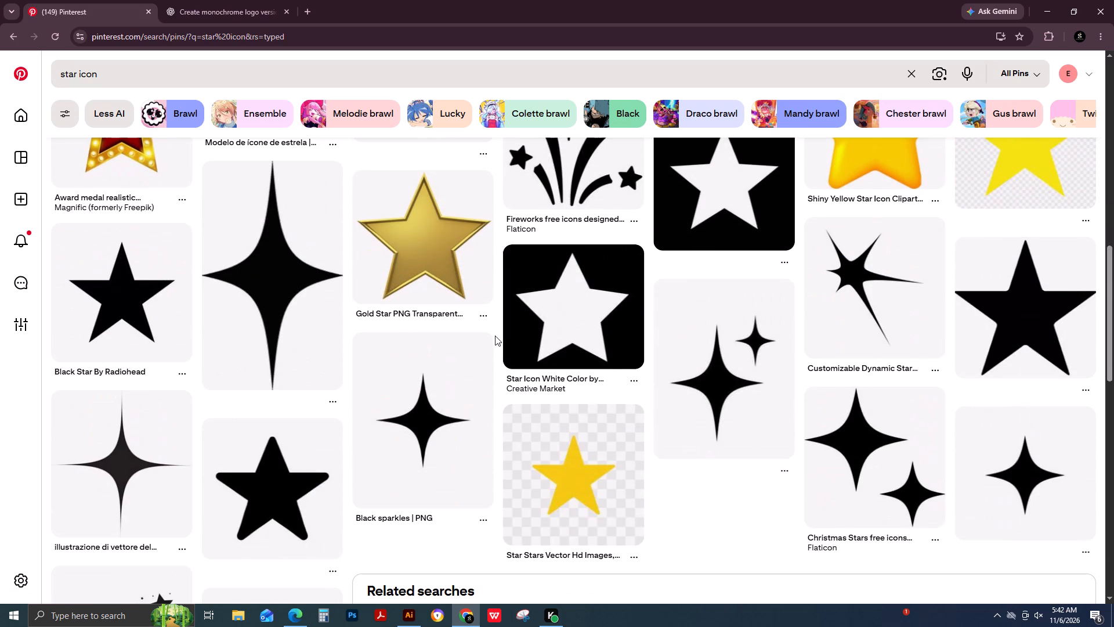
scroll(495, 336, down, 13)
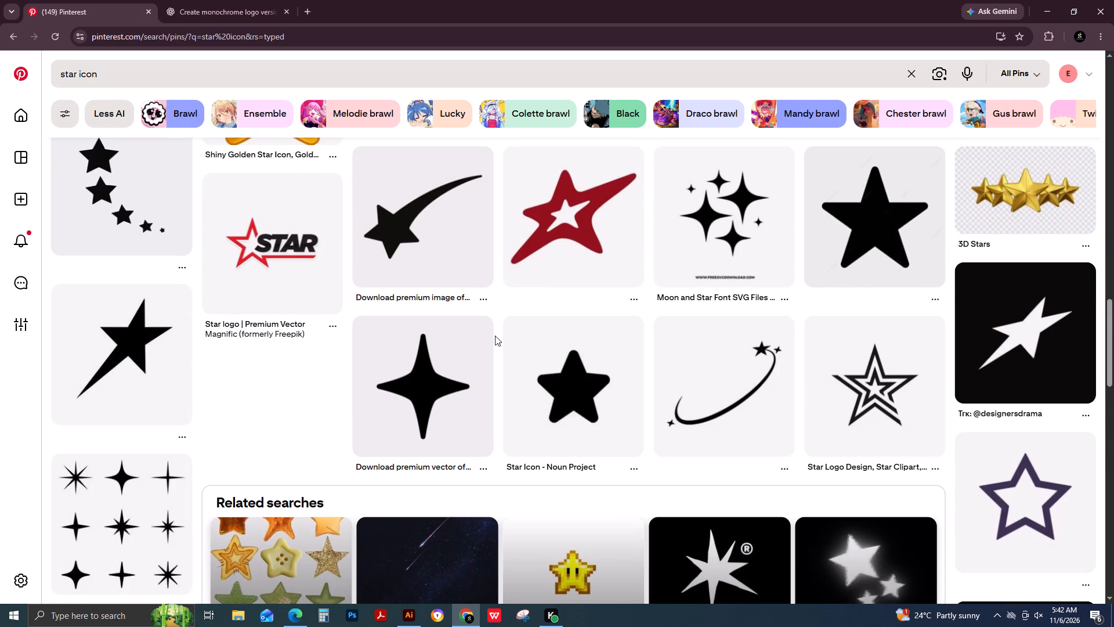
scroll(495, 336, down, 7)
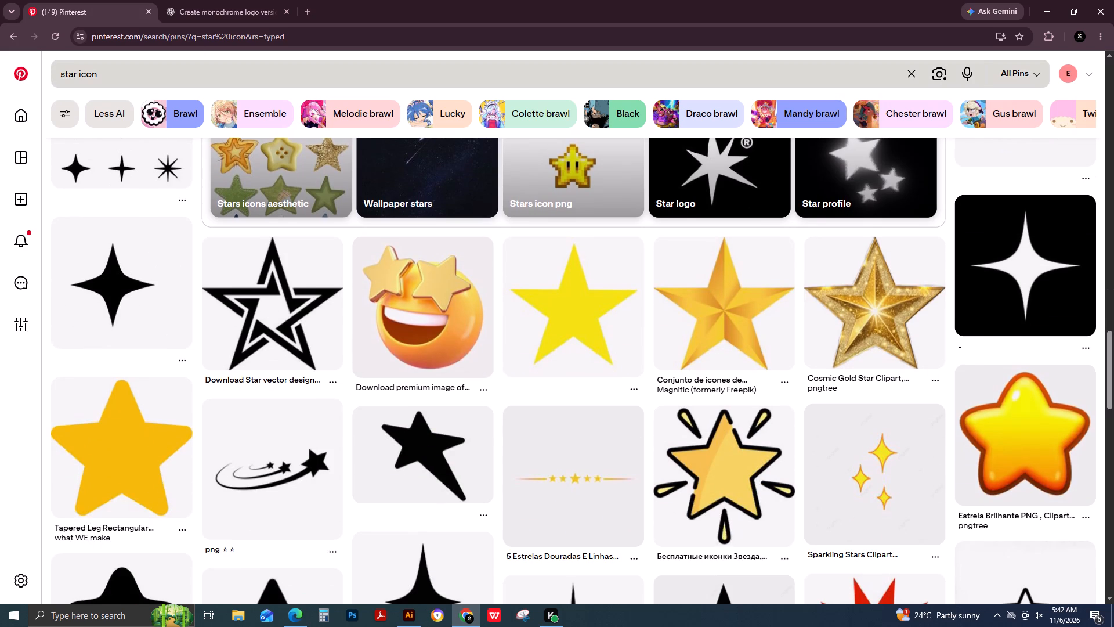
Search Pinterest for "star icon black and white" and browse the results for a suitable star design.
click(136, 74)
key(space)
text(bl;)
key(BackSpace)
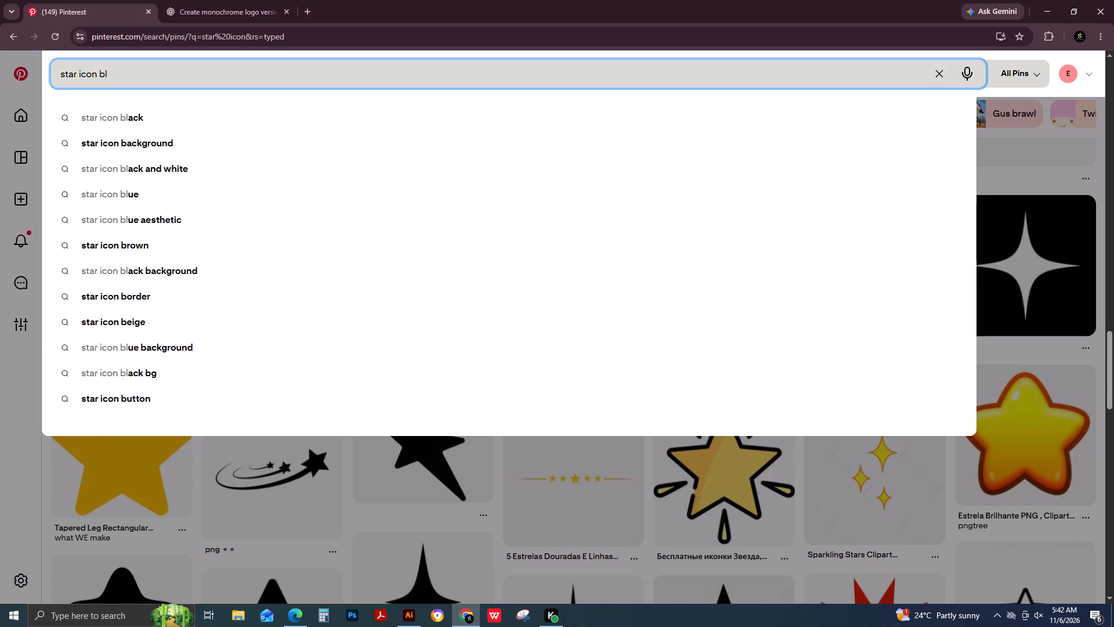
click(142, 144)
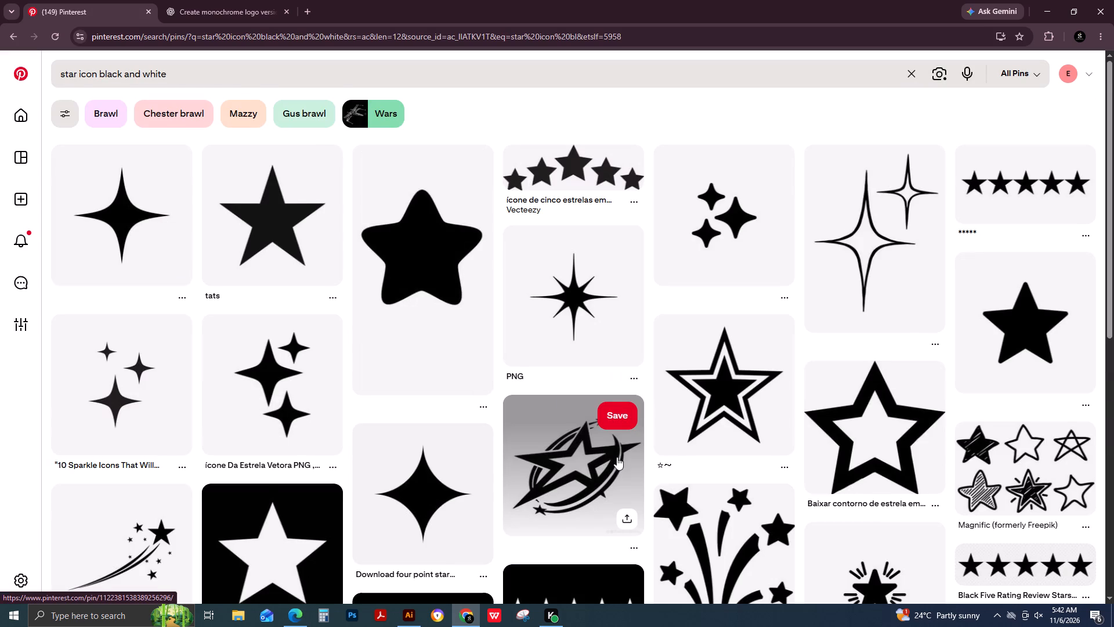
scroll(617, 457, down, 1)
scroll(617, 457, up, 1)
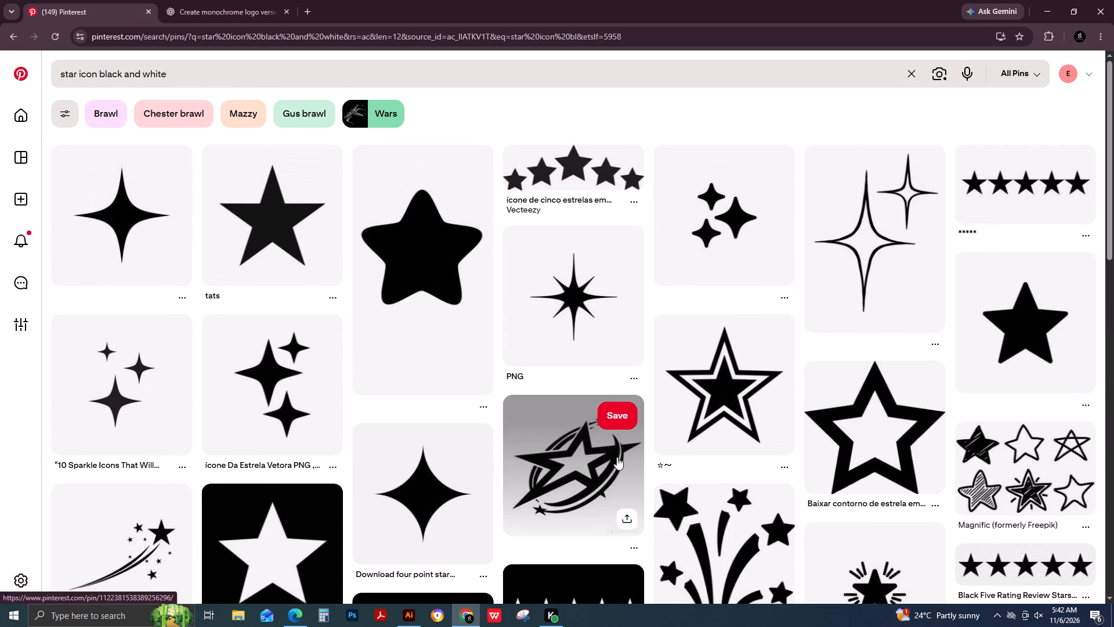
scroll(617, 457, down, 3)
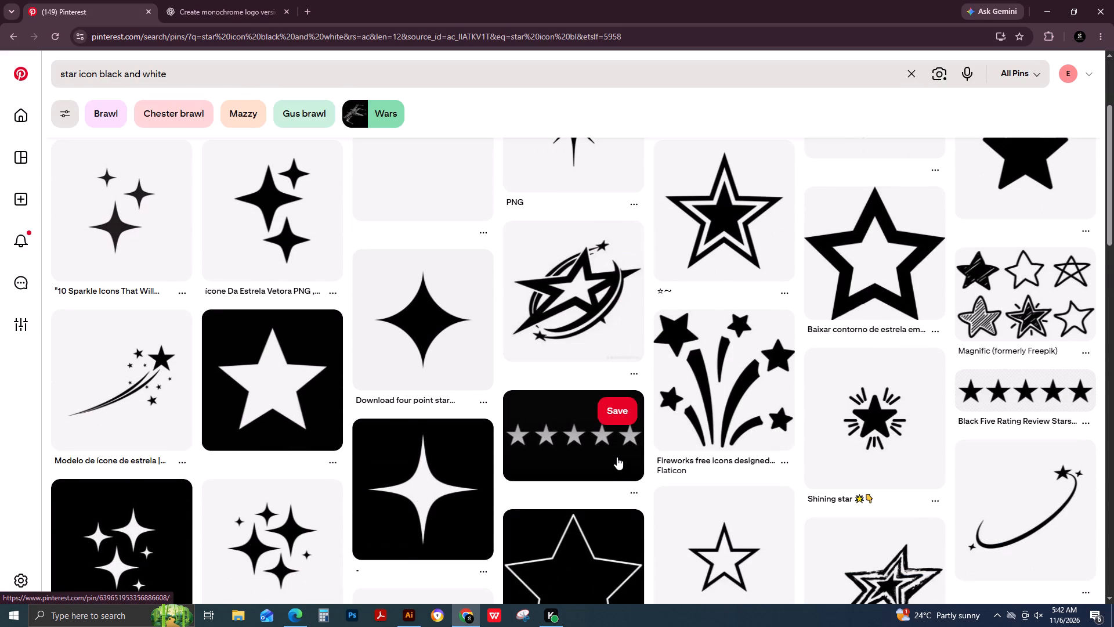
scroll(617, 457, down, 4)
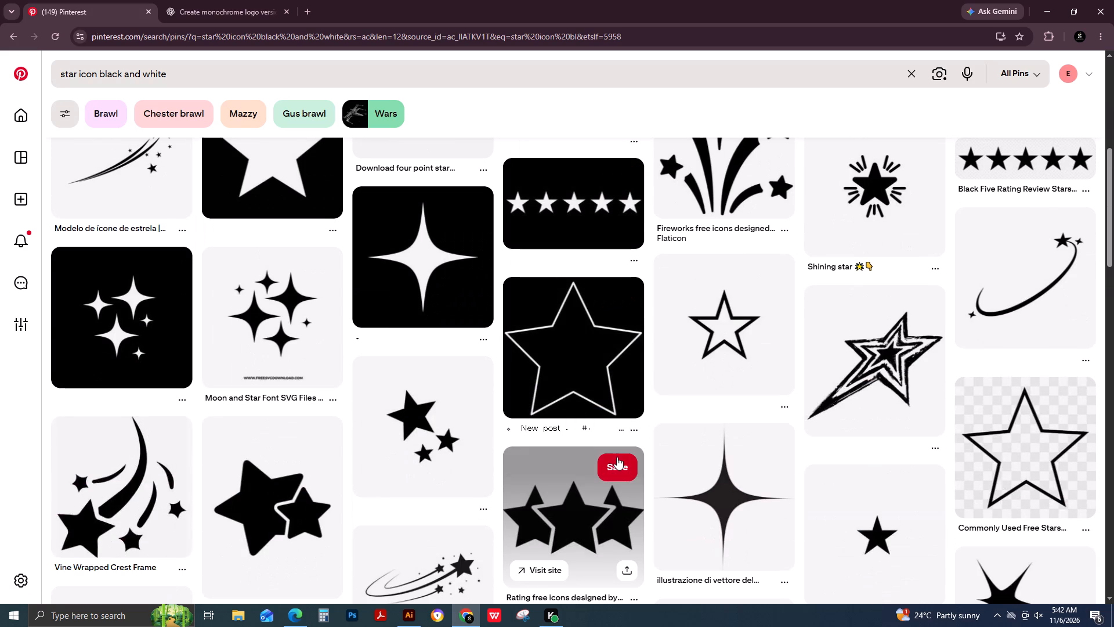
scroll(876, 416, down, 4)
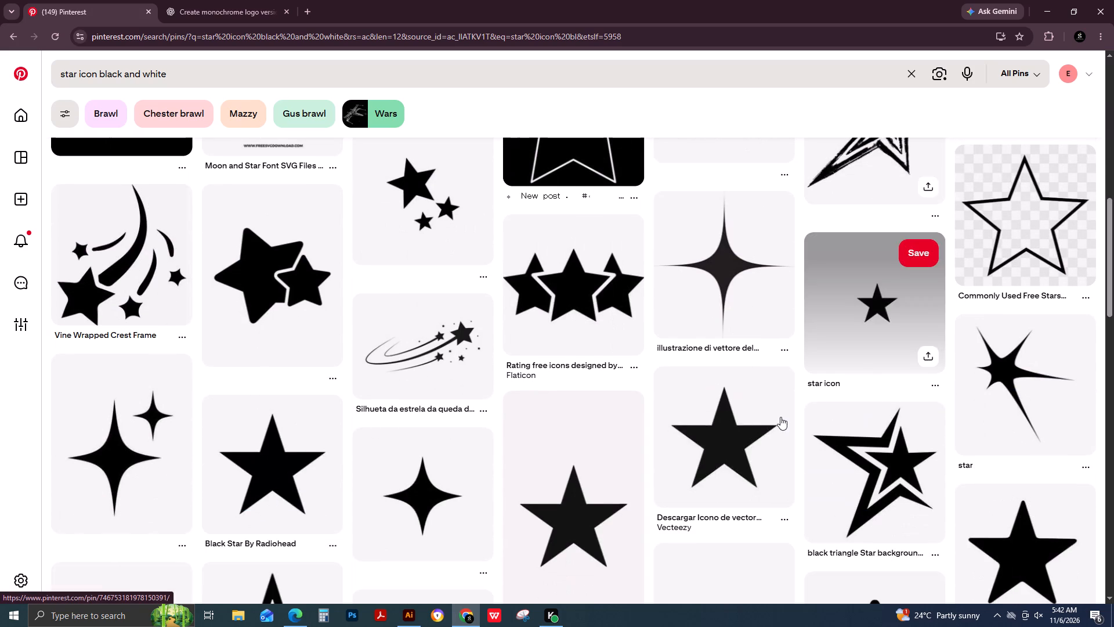
scroll(780, 417, down, 9)
scroll(780, 417, up, 3)
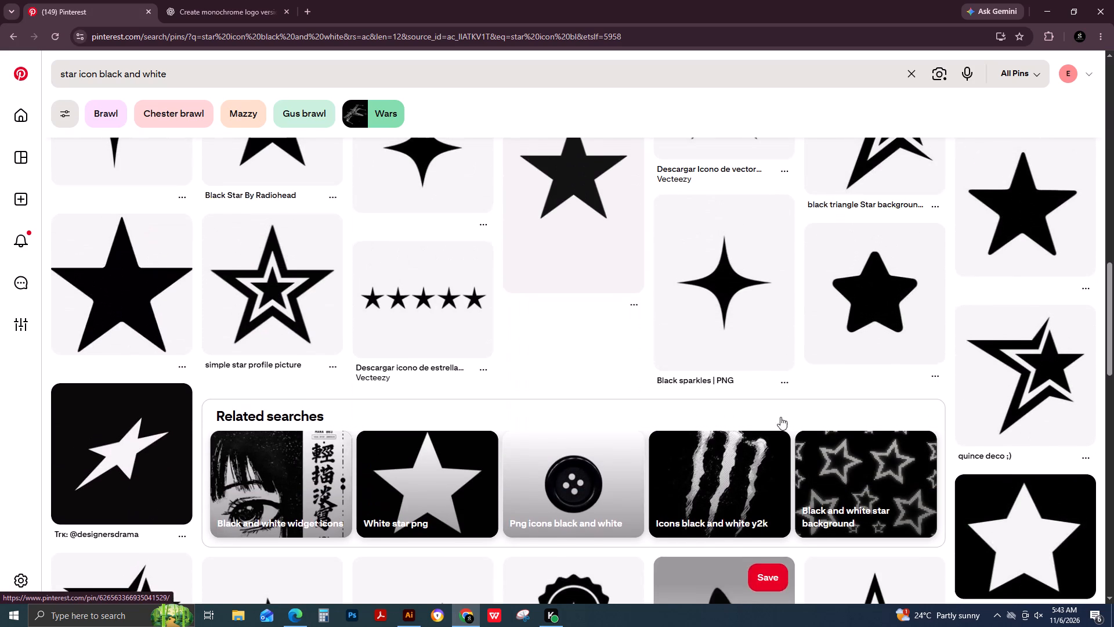
scroll(780, 417, up, 14)
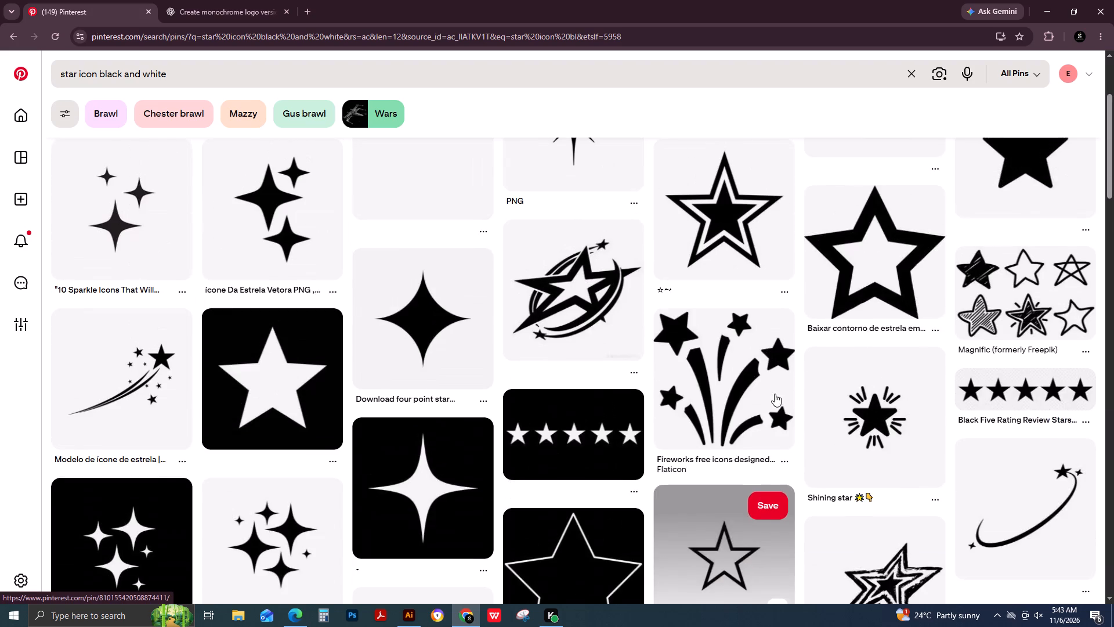
scroll(771, 387, up, 3)
Open the solid black star pin with the white inner band and black outline, and copy its image.
right_click(723, 395)
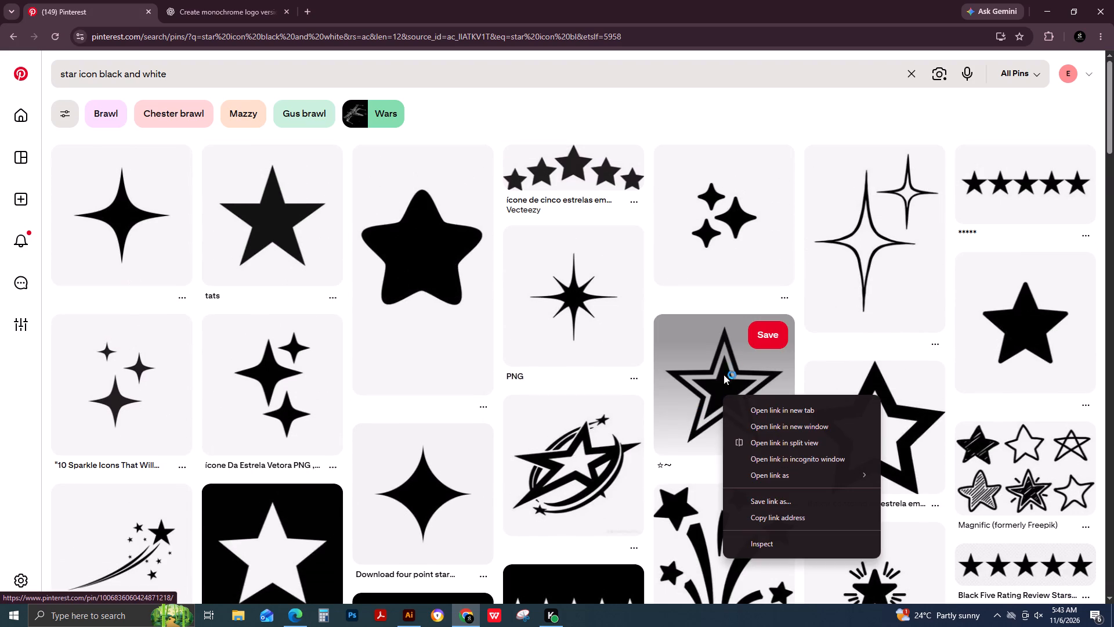
right_click(729, 354)
click(678, 412)
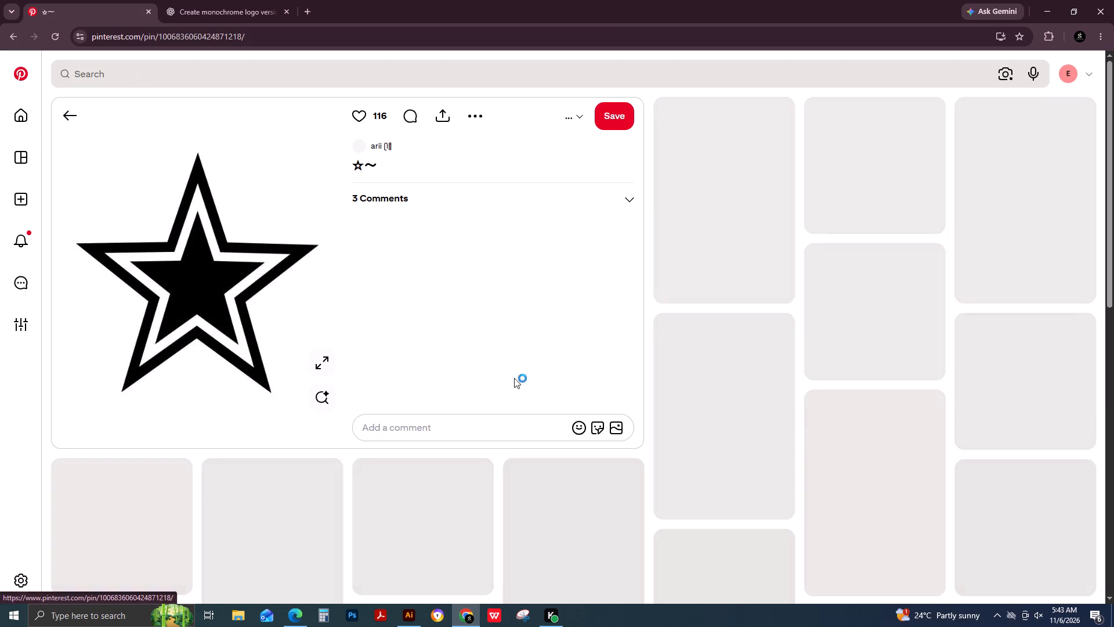
right_click(212, 271)
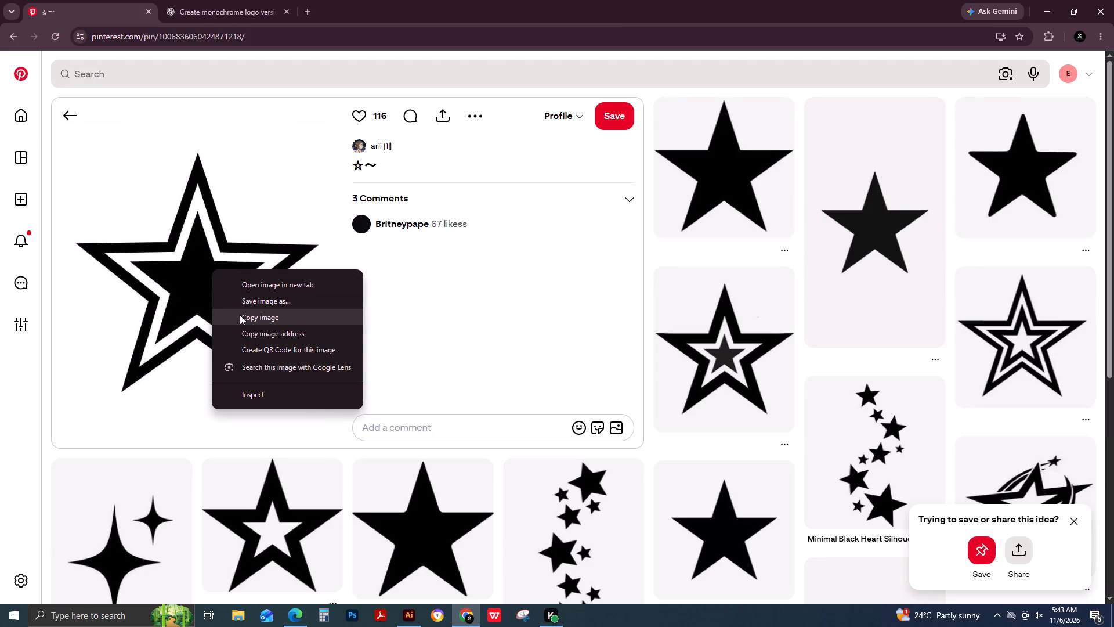
click(240, 315)
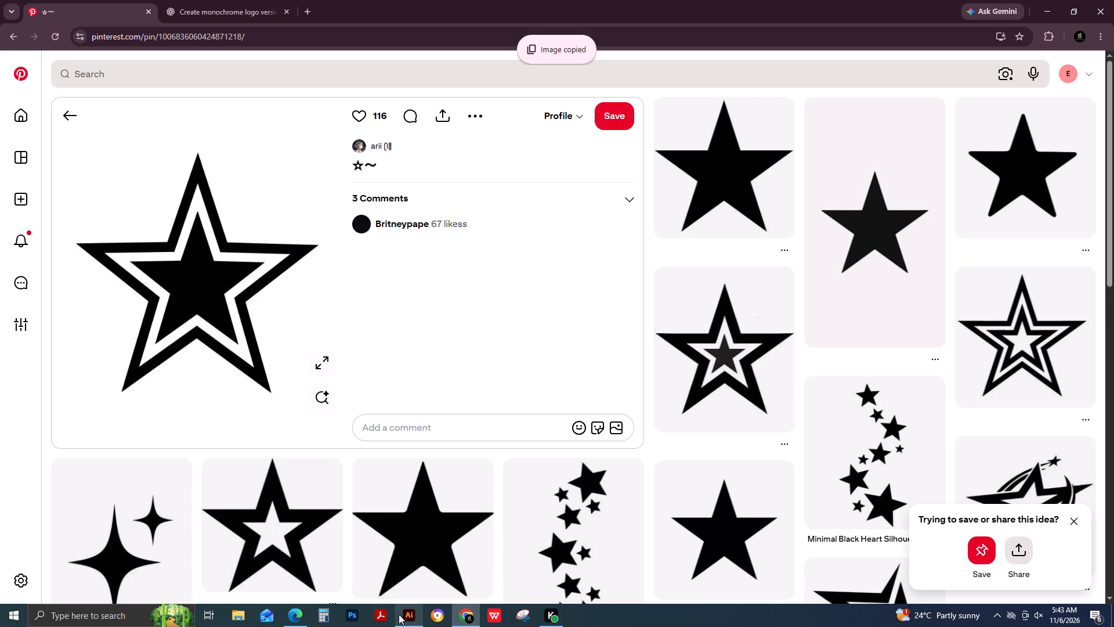
Switch to Illustrator, paste the star image, scale it to about 8 cm square and place it on the pasteboard beside the artboard.
click(401, 614)
right_click(133, 230)
click(201, 265)
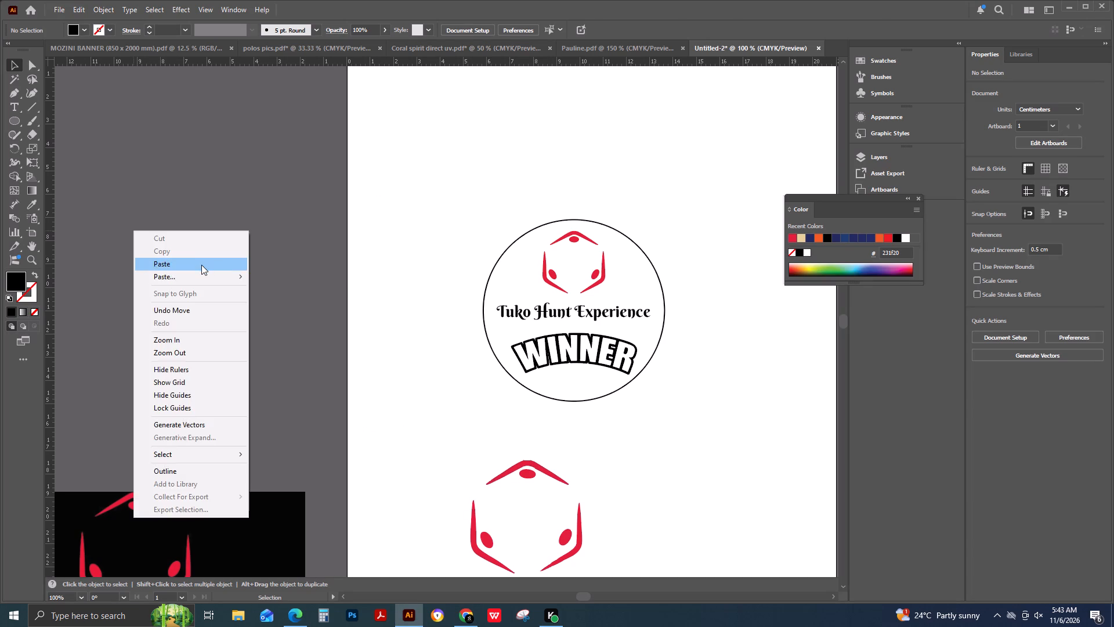
drag(367, 330, 241, 284)
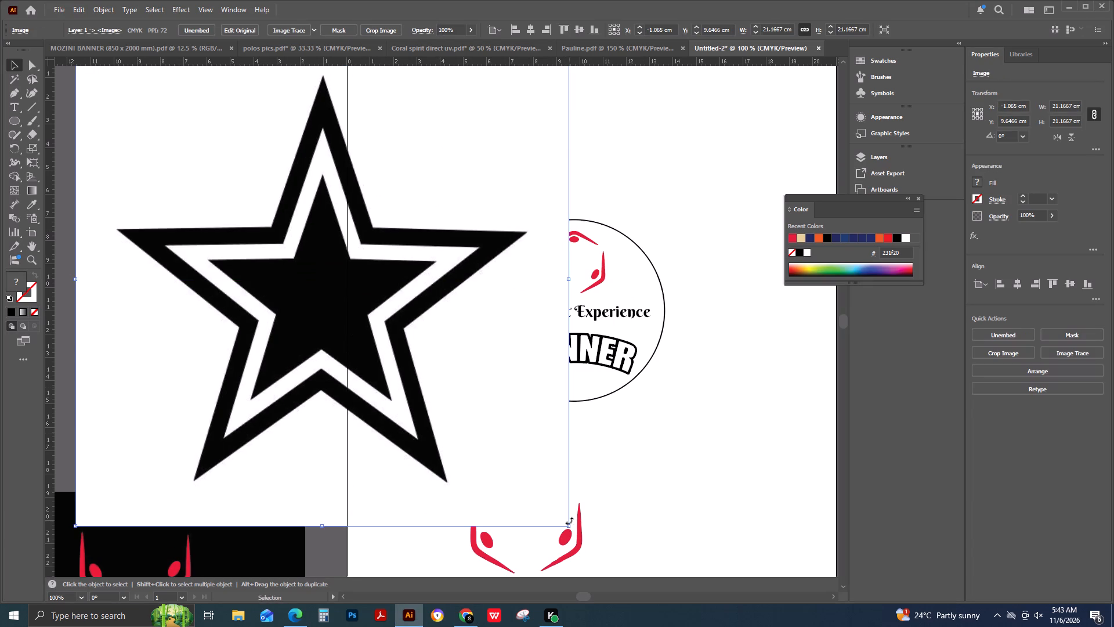
drag(567, 525, 431, 370)
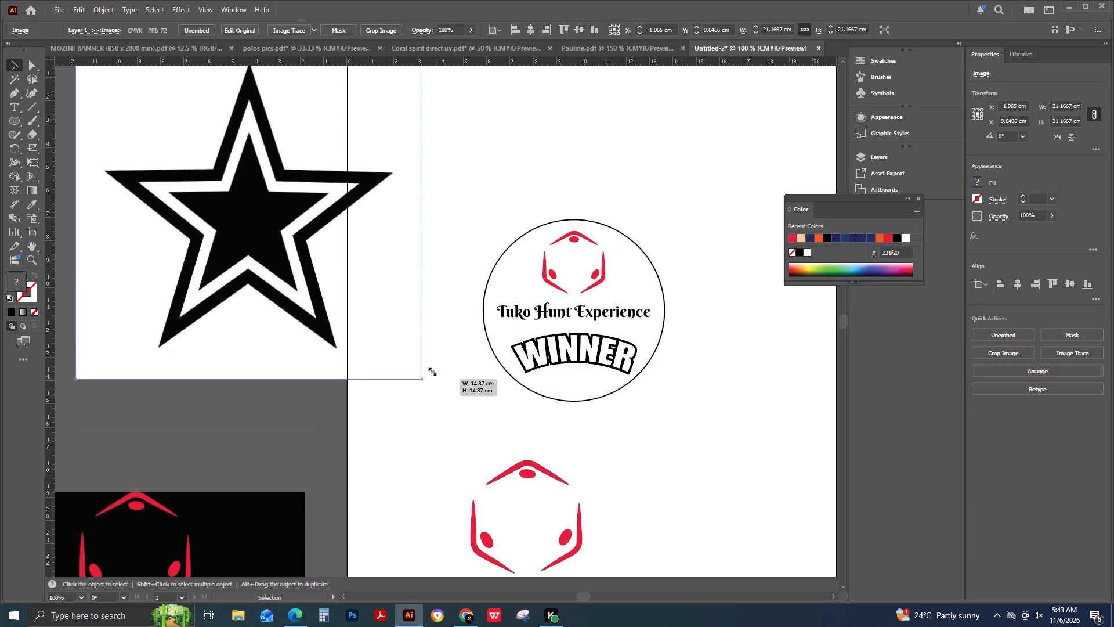
drag(431, 370, 265, 219)
scroll(237, 331, up, 6)
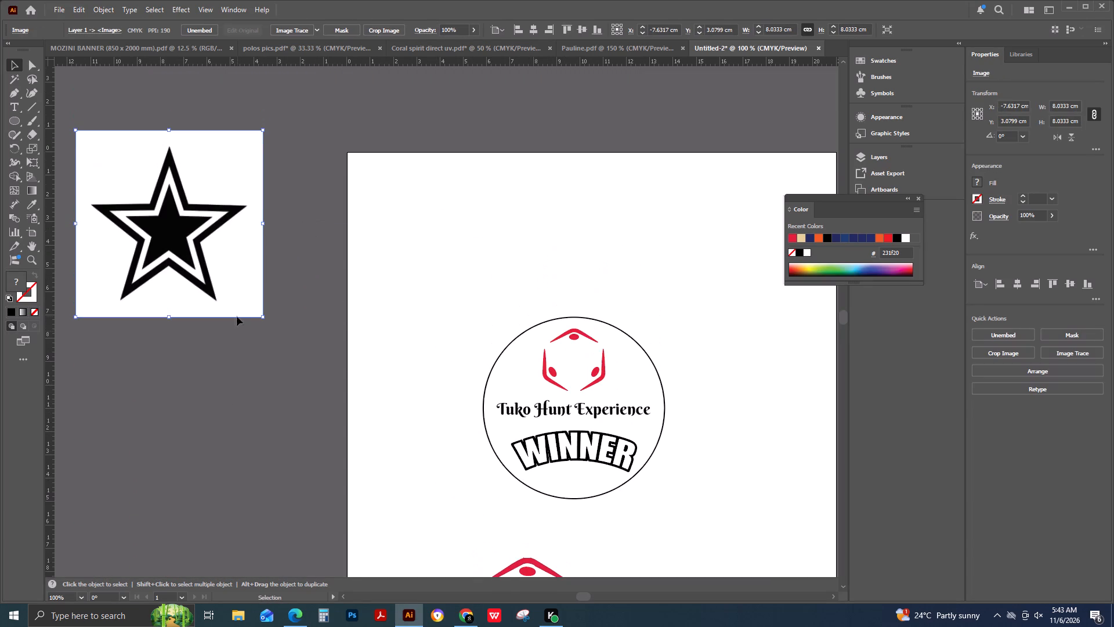
drag(221, 261, 236, 293)
Convert the pasted star image into separate vector shapes with Image Trace, expanding and ungrouping the result.
click(294, 35)
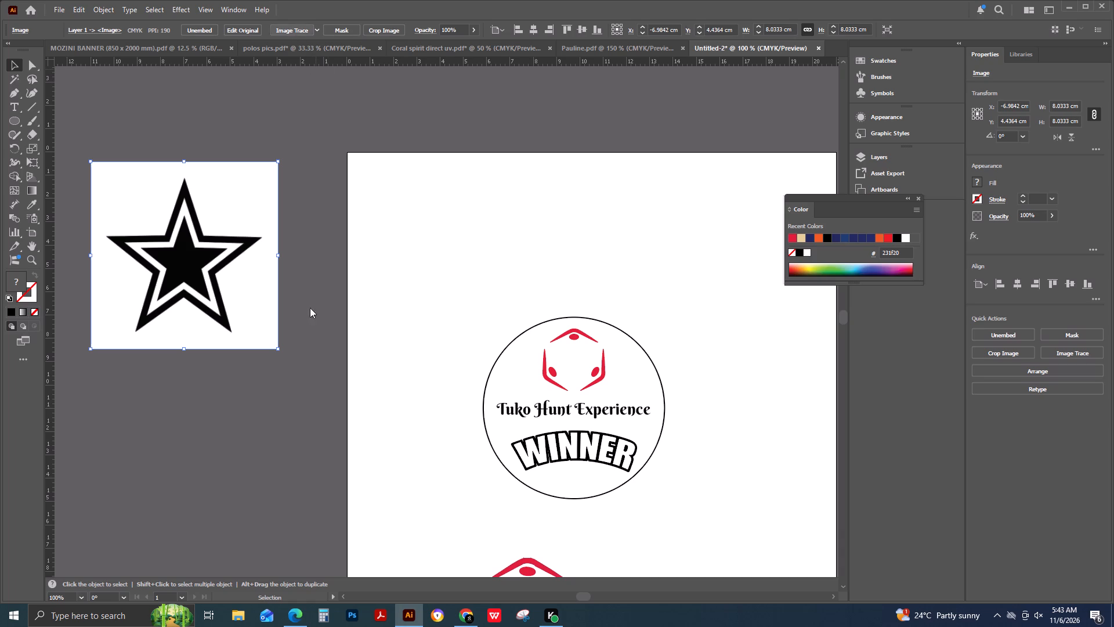
click(316, 30)
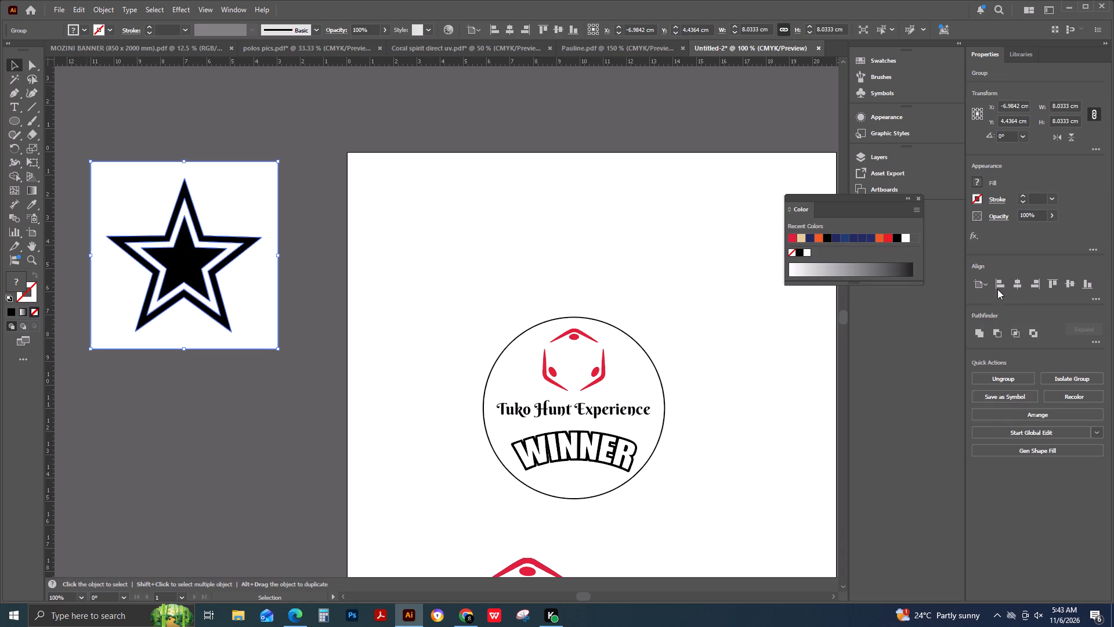
click(994, 384)
click(180, 417)
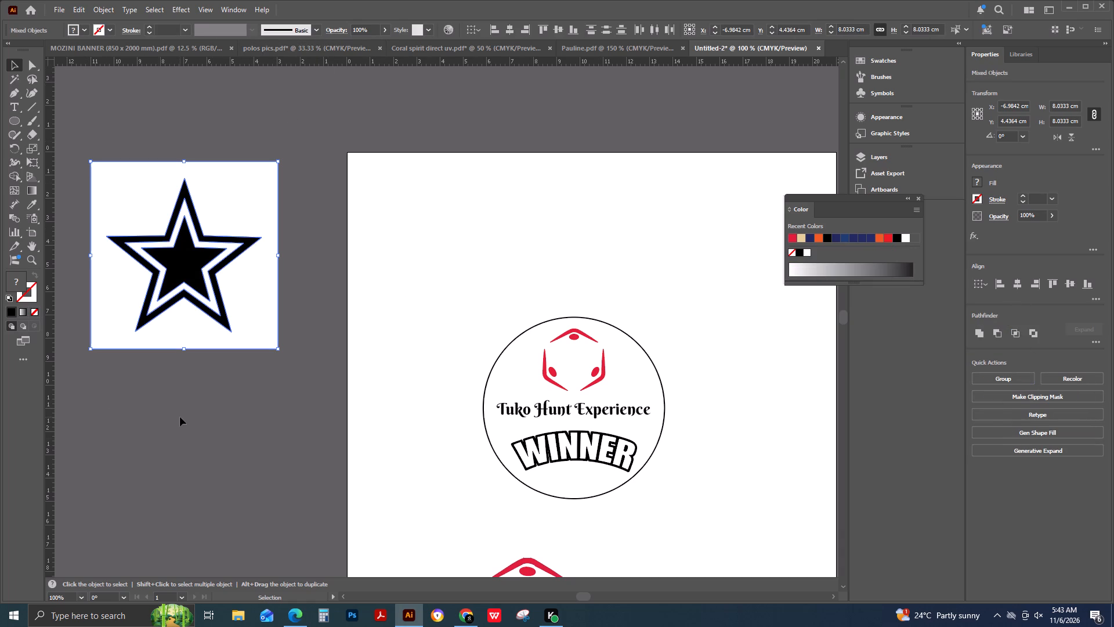
Select the white areas of the traced star with the Magic Wand and delete them.
key(y)
click(249, 290)
key(Delete)
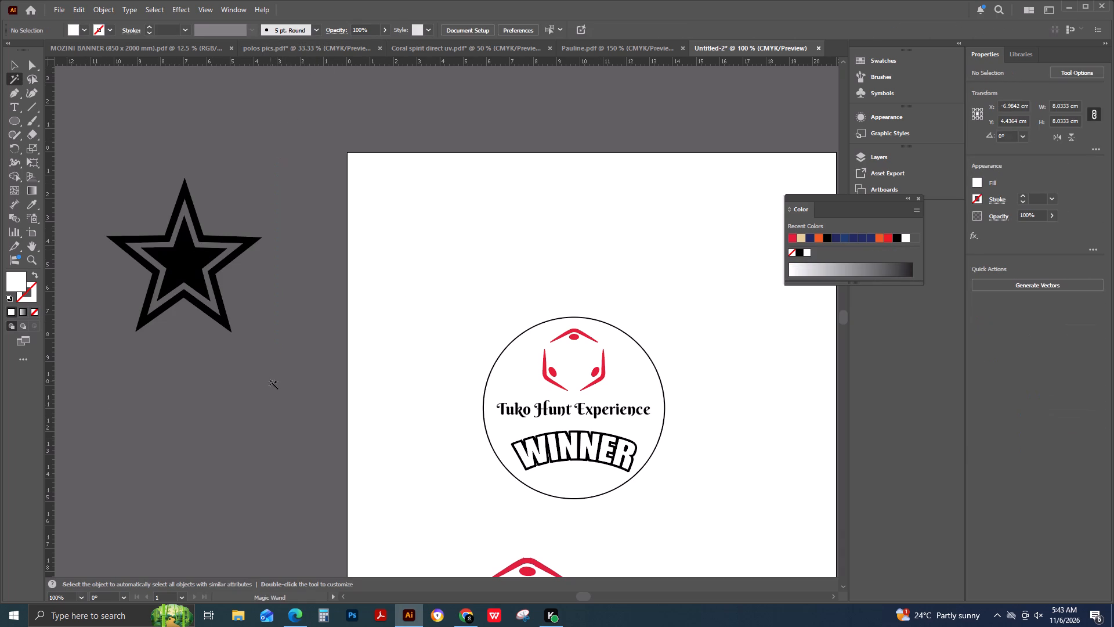
Separate the solid inner star from its outline, shrink it to about 1.2 cm wide, and place it on the artboard outside the circle.
click(15, 62)
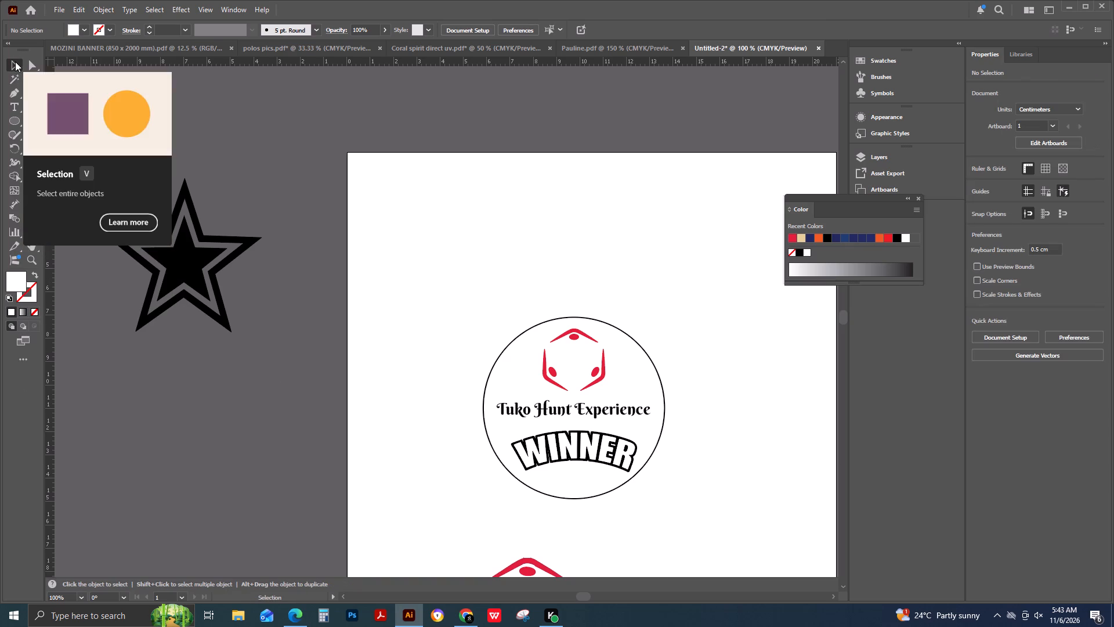
drag(177, 267, 468, 378)
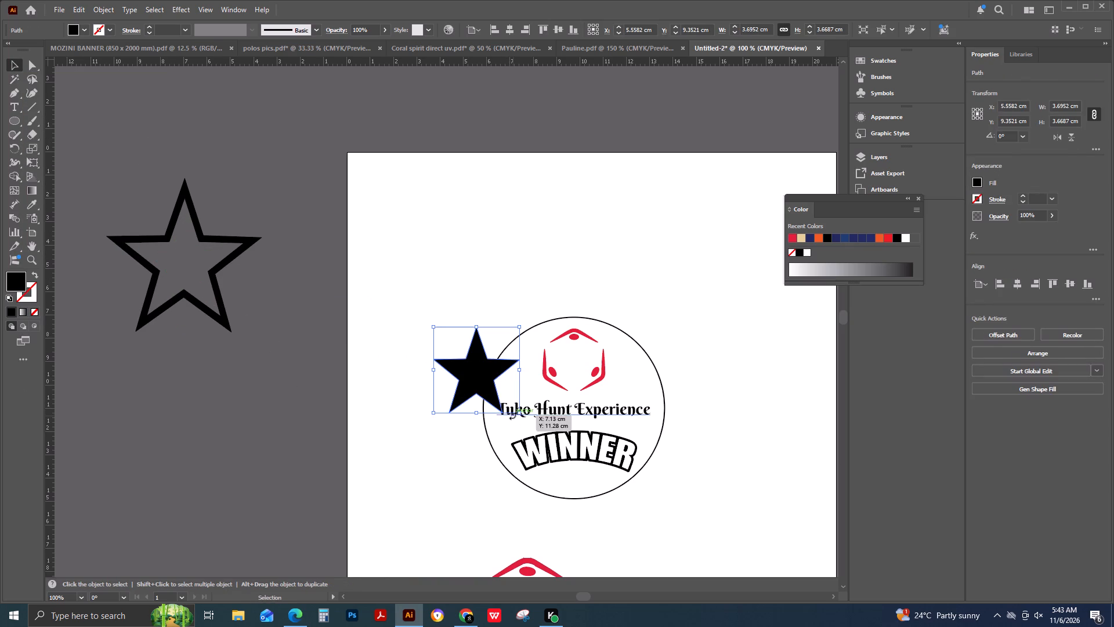
shift+drag(519, 413, 482, 373)
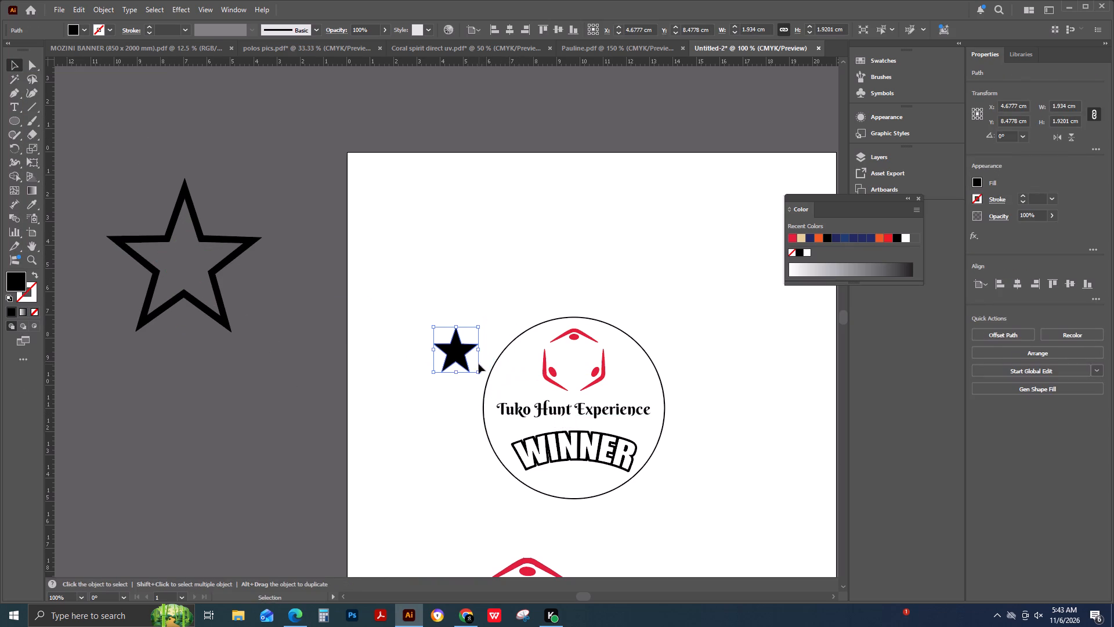
alt+scroll(735, 347, up, 1)
scroll(735, 347, down, 5)
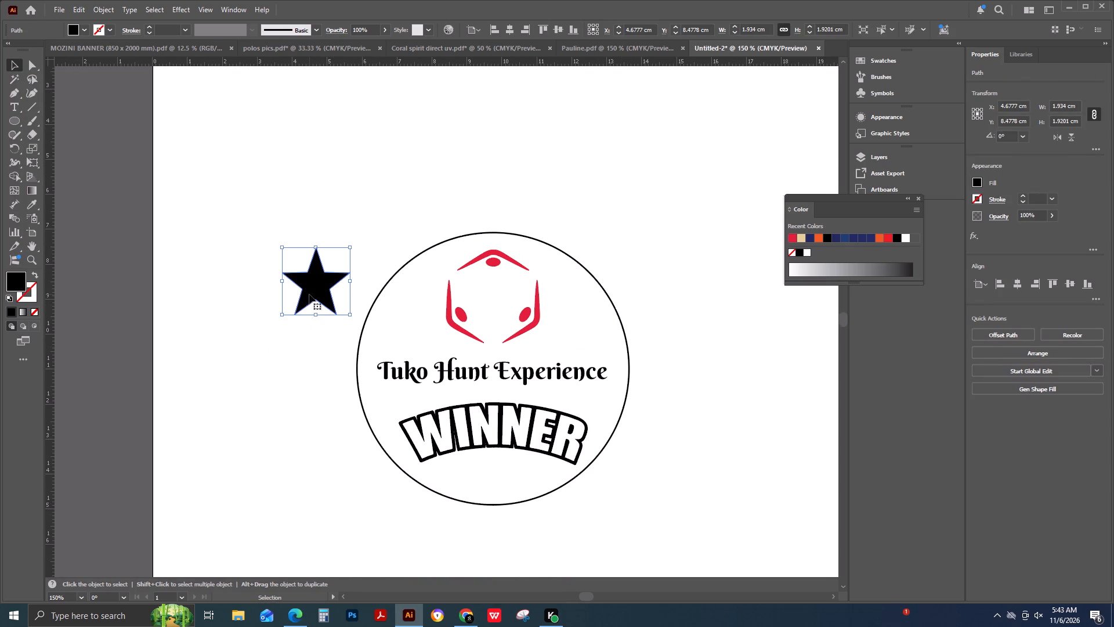
drag(309, 294, 396, 334)
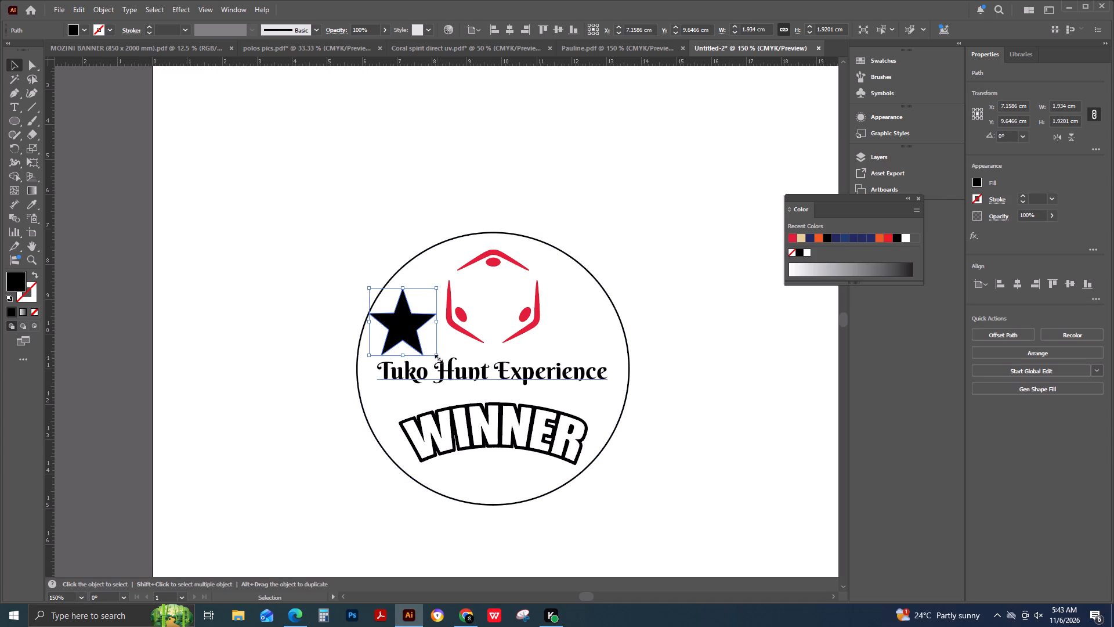
shift+drag(437, 357, 418, 329)
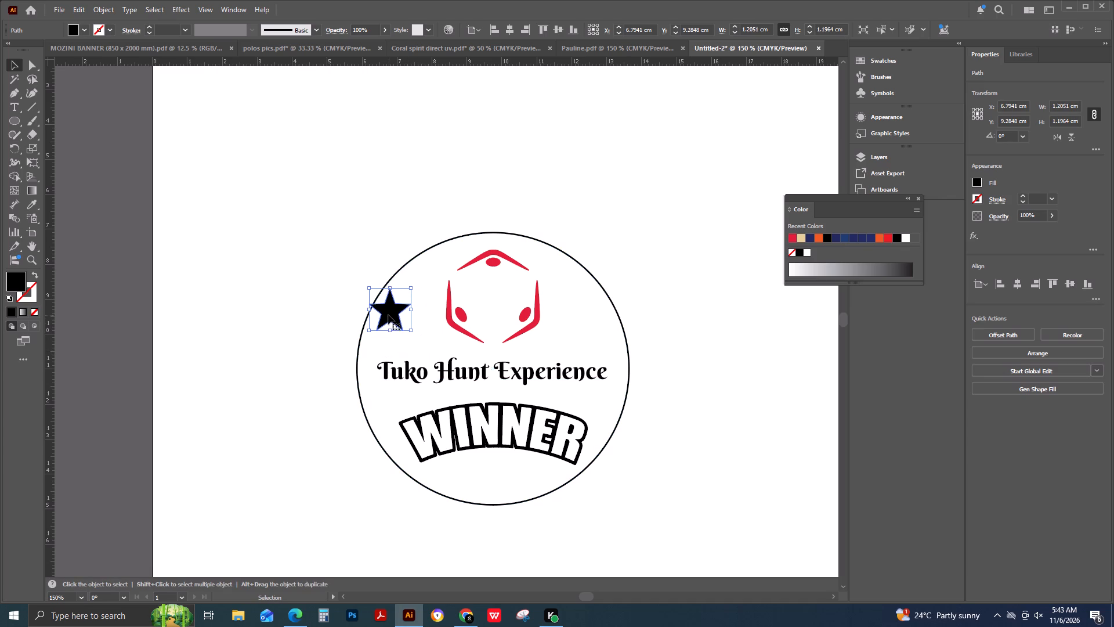
drag(388, 315, 404, 328)
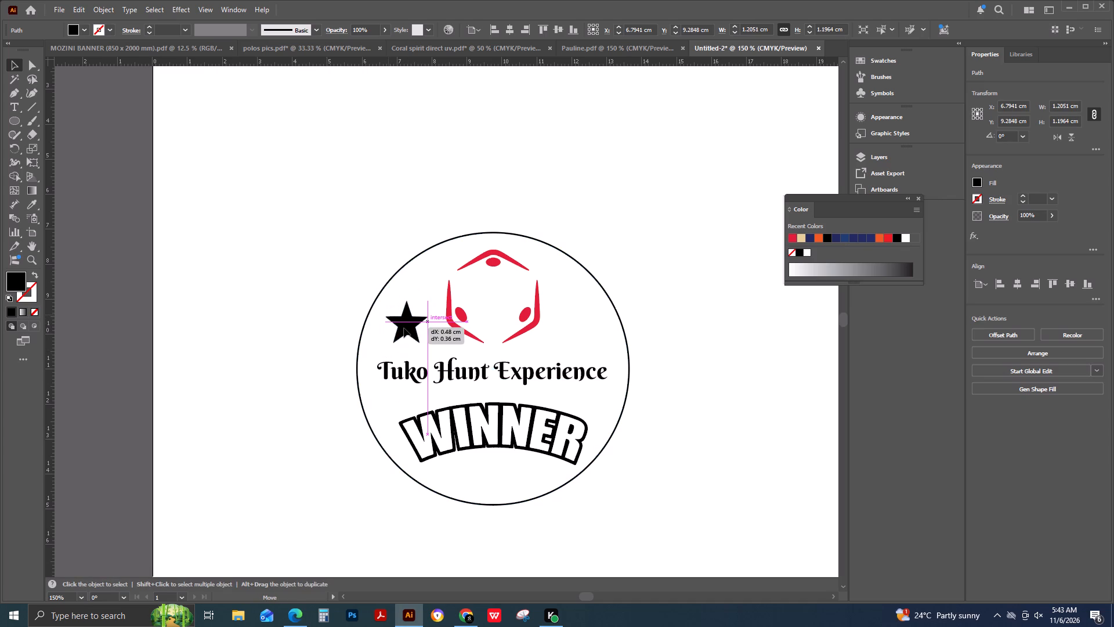
drag(404, 328, 285, 308)
Move the outlined star into the circle beside the red hexagon emblem, above the tagline, and scale it to about 1.1 cm wide.
scroll(151, 131, down, 2)
alt+scroll(151, 131, down, 2)
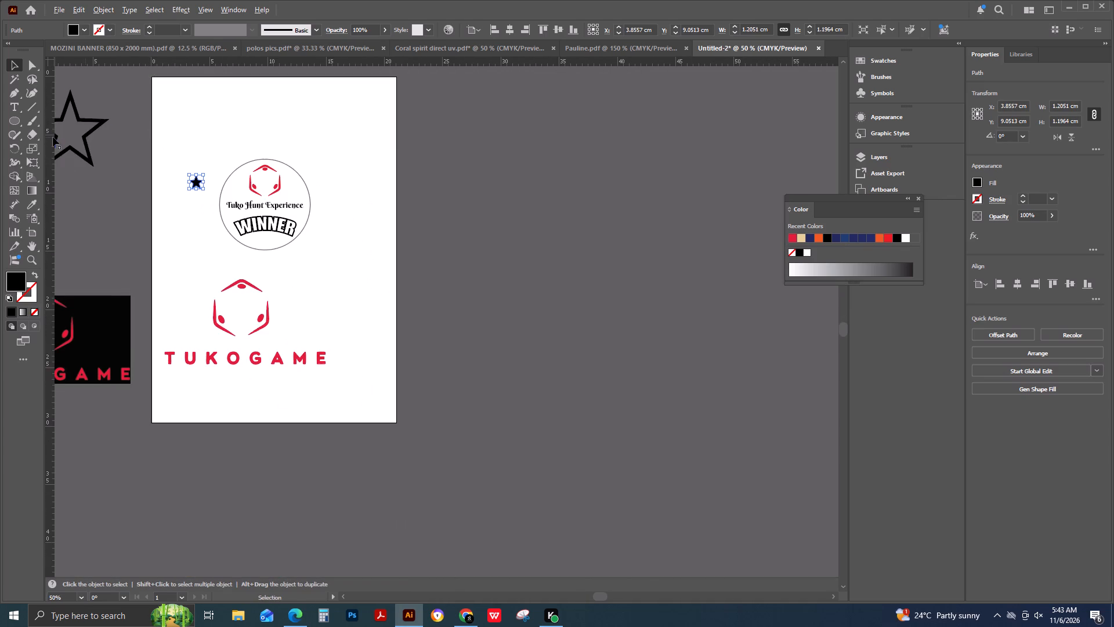
drag(91, 161, 243, 227)
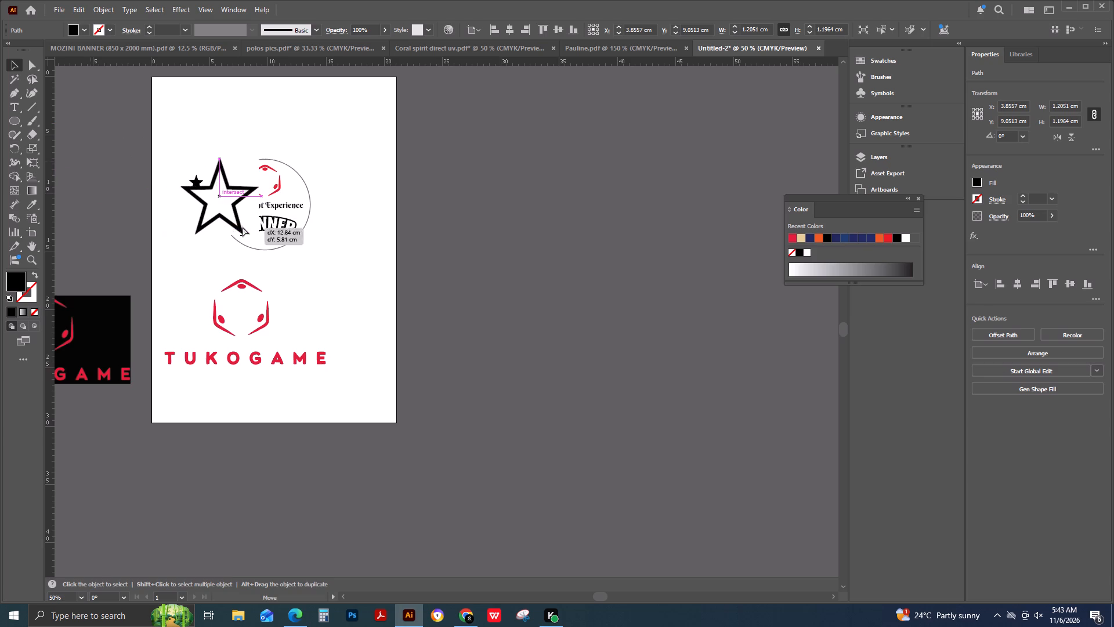
drag(243, 227, 248, 227)
alt+scroll(254, 227, up, 3)
scroll(206, 218, up, 7)
alt+scroll(185, 207, down, 2)
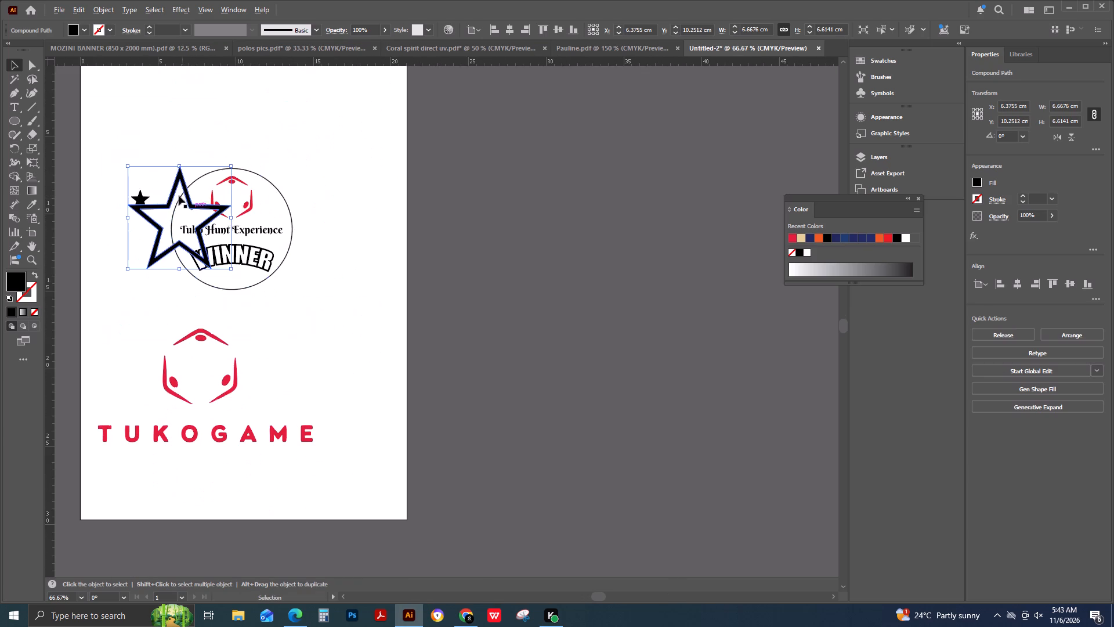
alt+scroll(118, 167, up, 2)
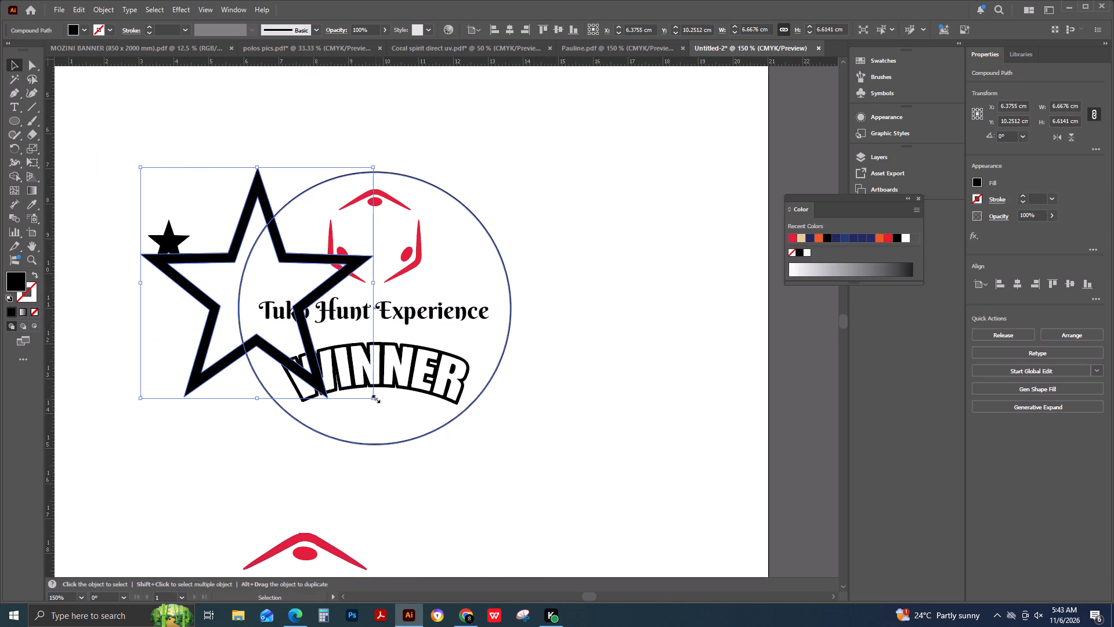
shift+drag(374, 398, 205, 226)
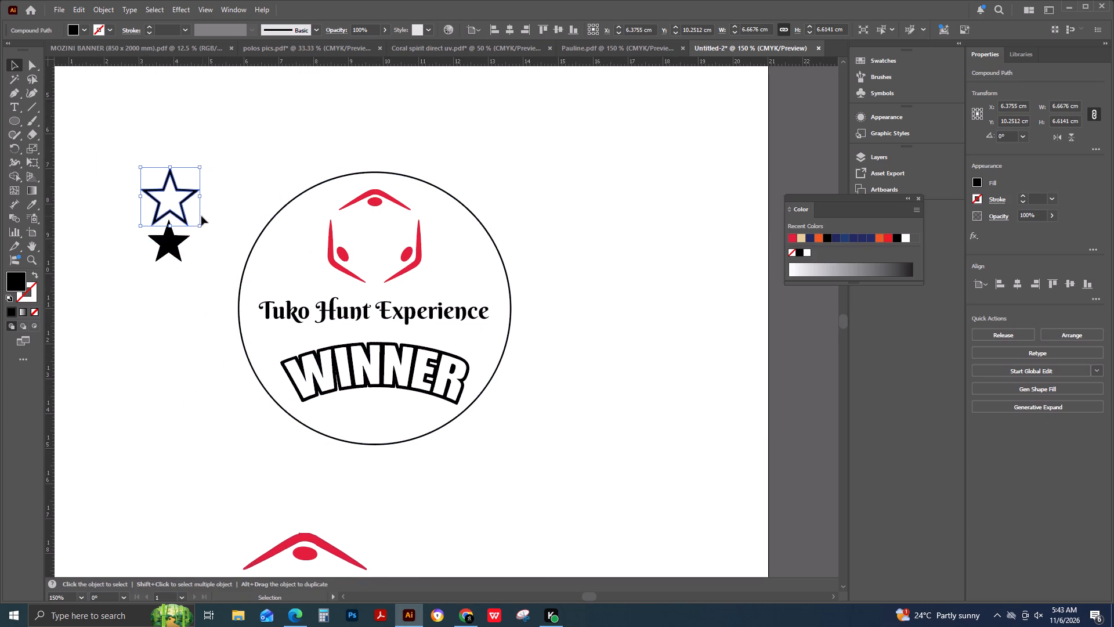
drag(182, 200, 302, 262)
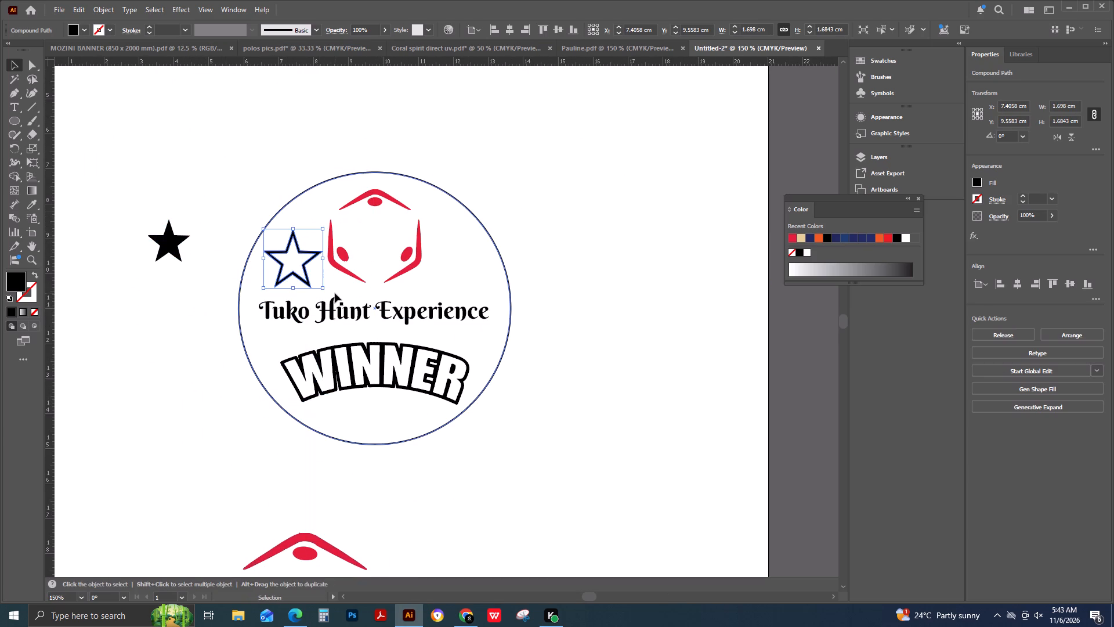
shift+drag(324, 289, 308, 279)
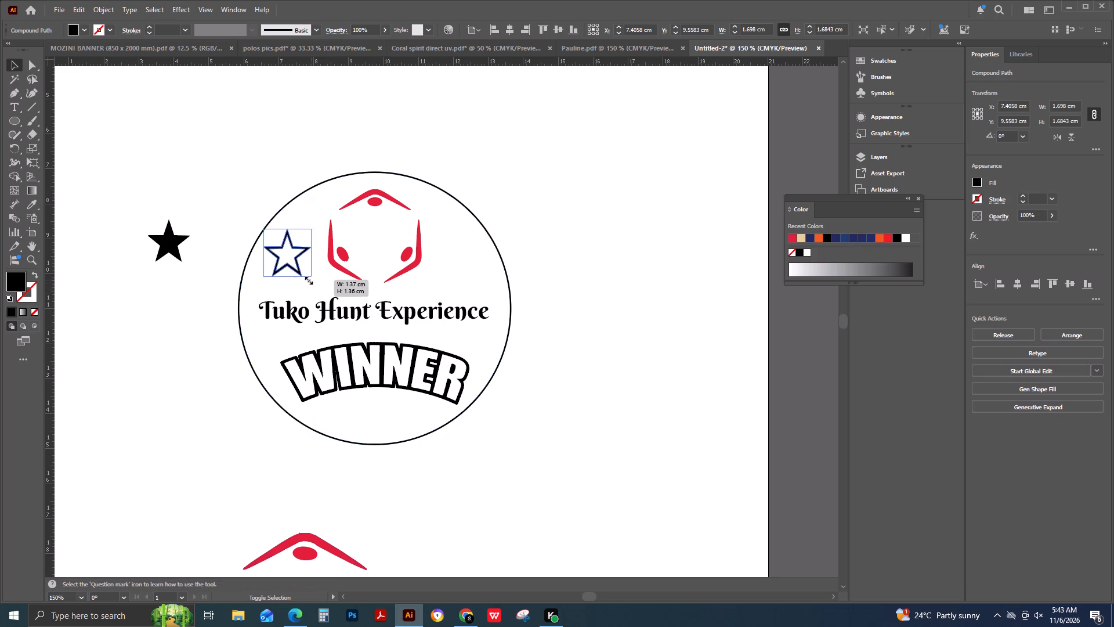
shift+drag(308, 279, 302, 275)
Duplicate the outlined star and place the copy on the opposite side of the hexagon emblem, inside the circle.
key(ctrl+c)
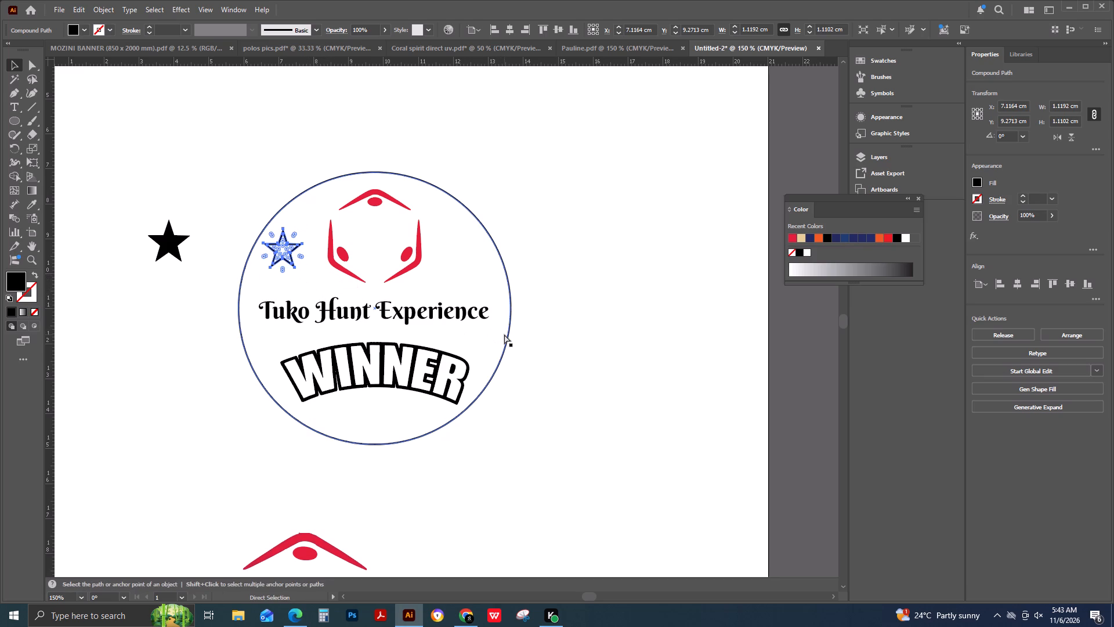
key(ctrl+v)
drag(455, 333, 471, 264)
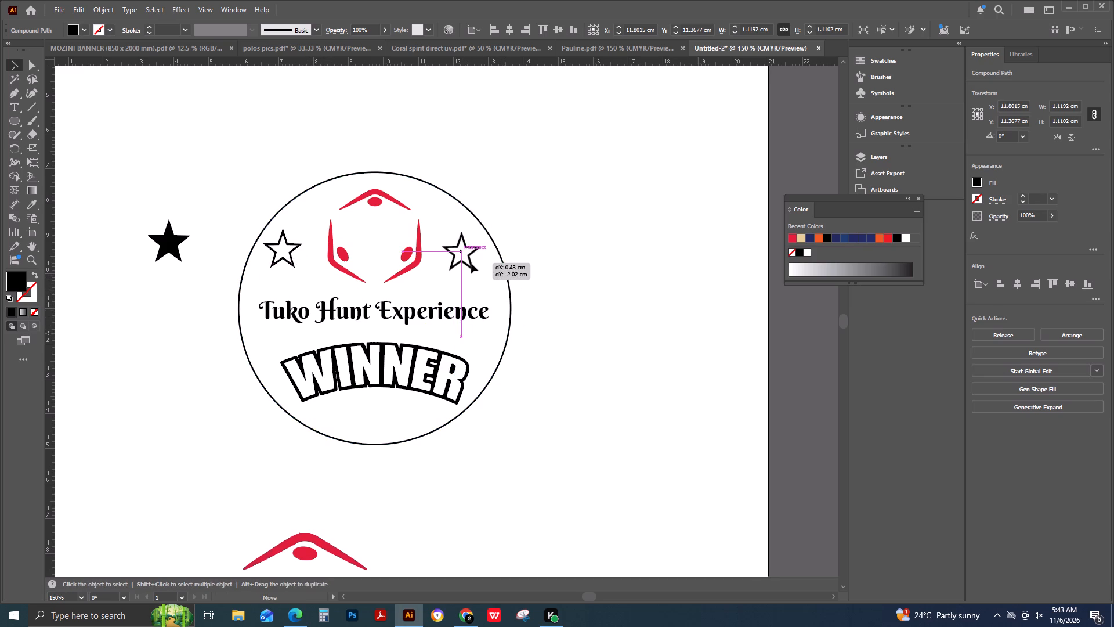
drag(471, 264, 475, 262)
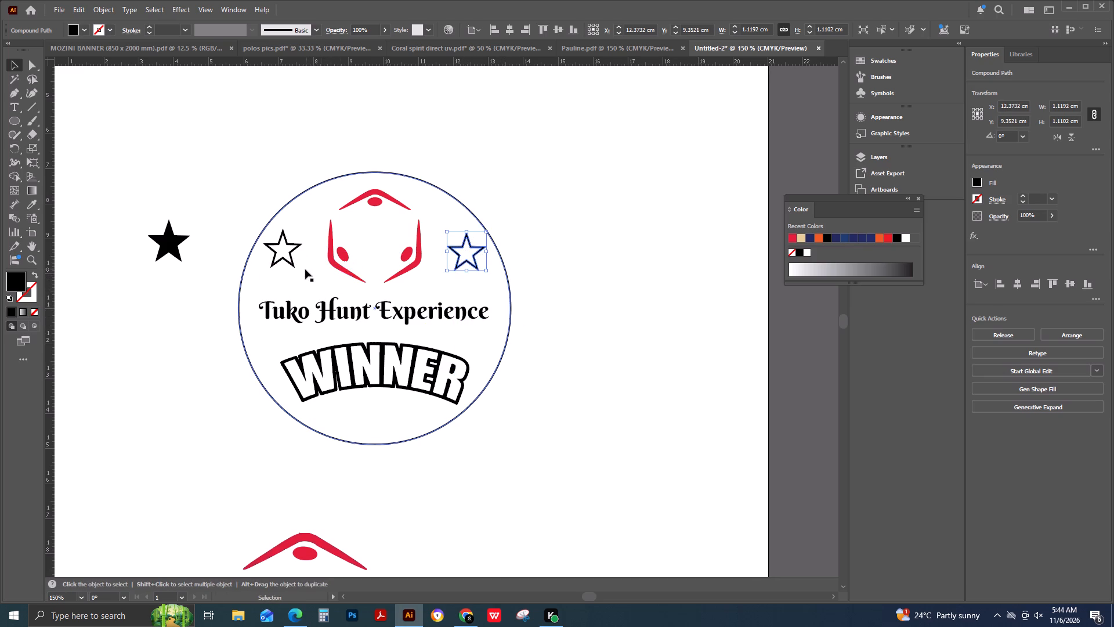
Align the two outlined stars along their top edges.
click(293, 266)
shift+click(472, 265)
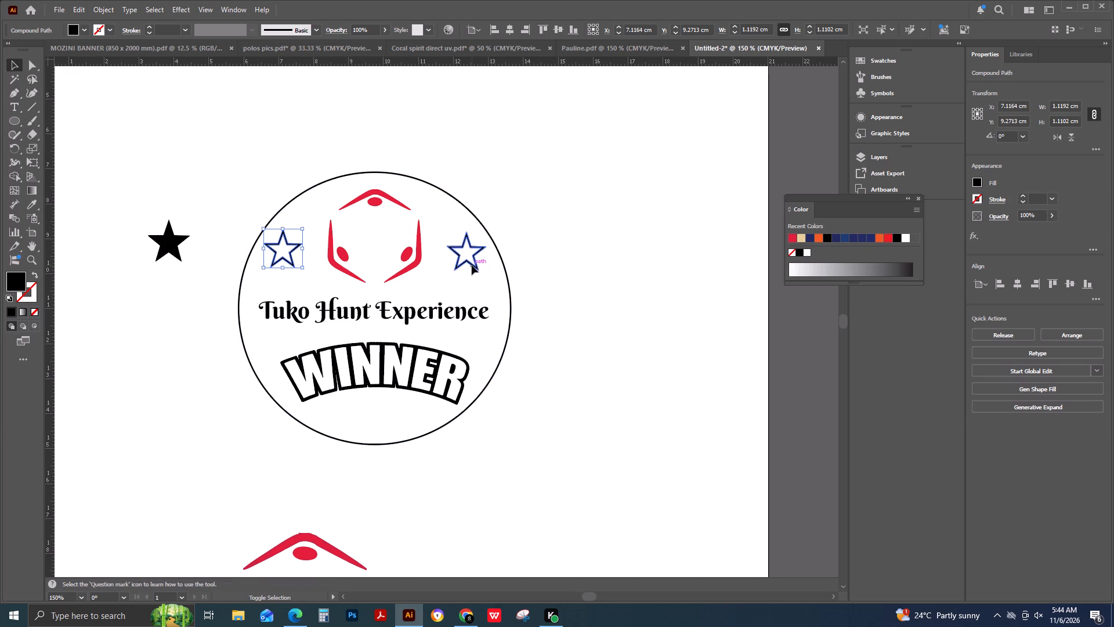
click(1049, 279)
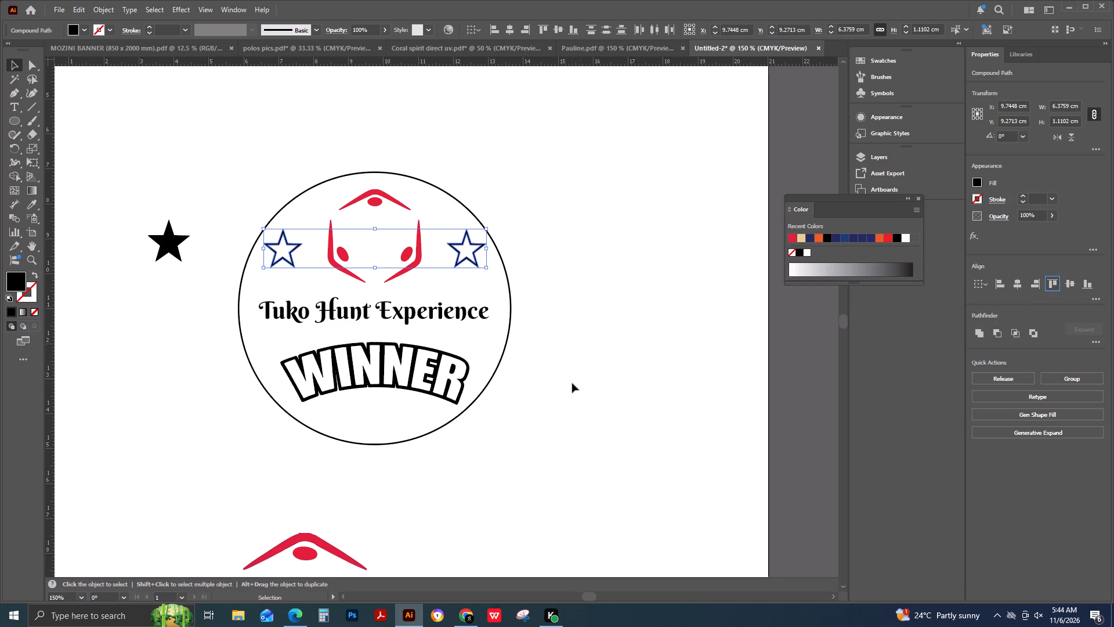
Move both outlined stars together slightly down, closer to the tagline.
key(Down)
key(Down)
key(Down)
key(Down)
key(Down)
click(591, 316)
click(285, 250)
click(288, 251)
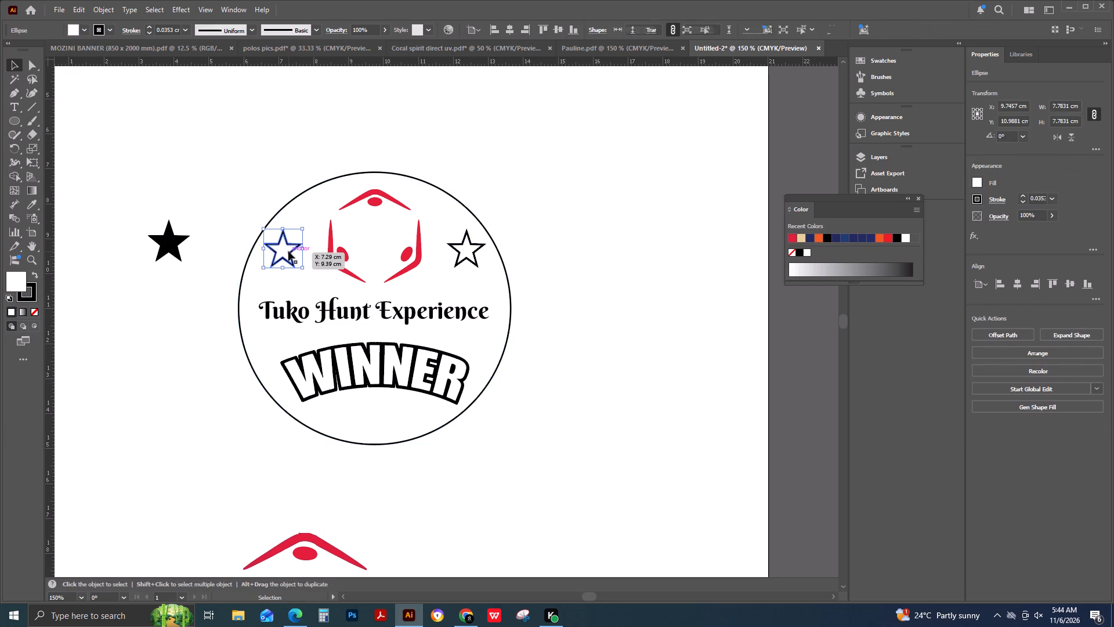
shift+click(463, 258)
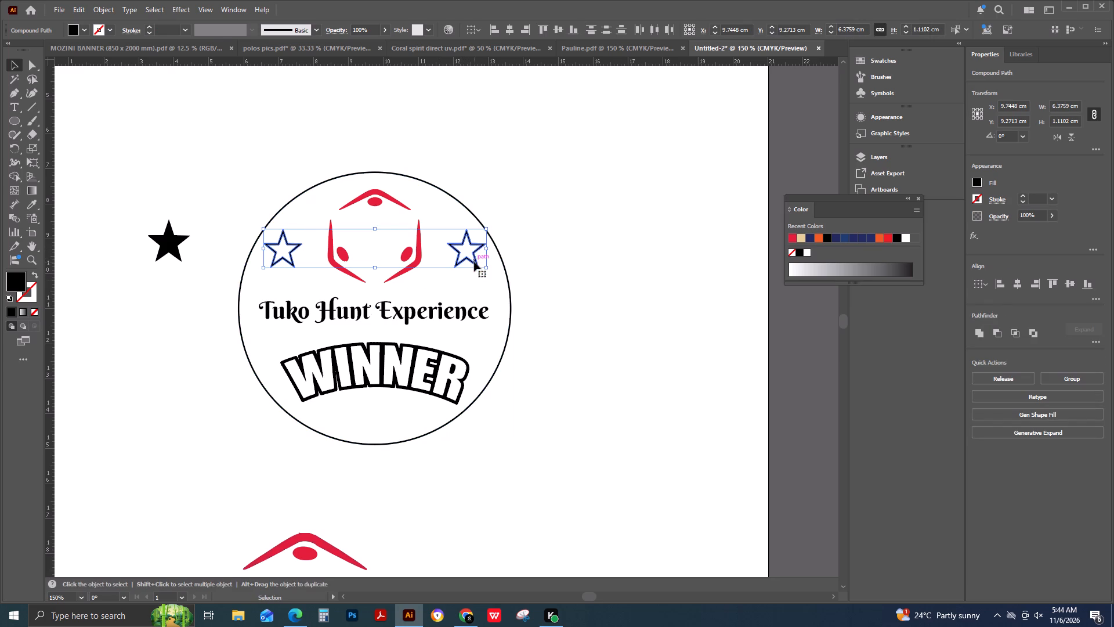
drag(474, 262, 476, 272)
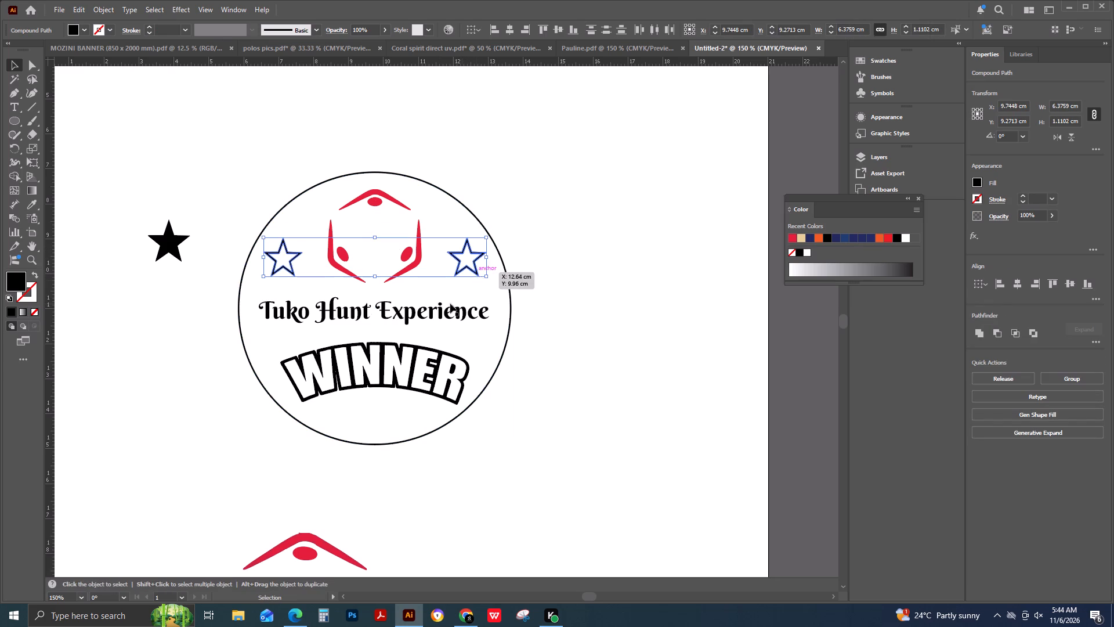
Recolour the red hexagon emblem inside the circle black.
click(432, 300)
click(415, 268)
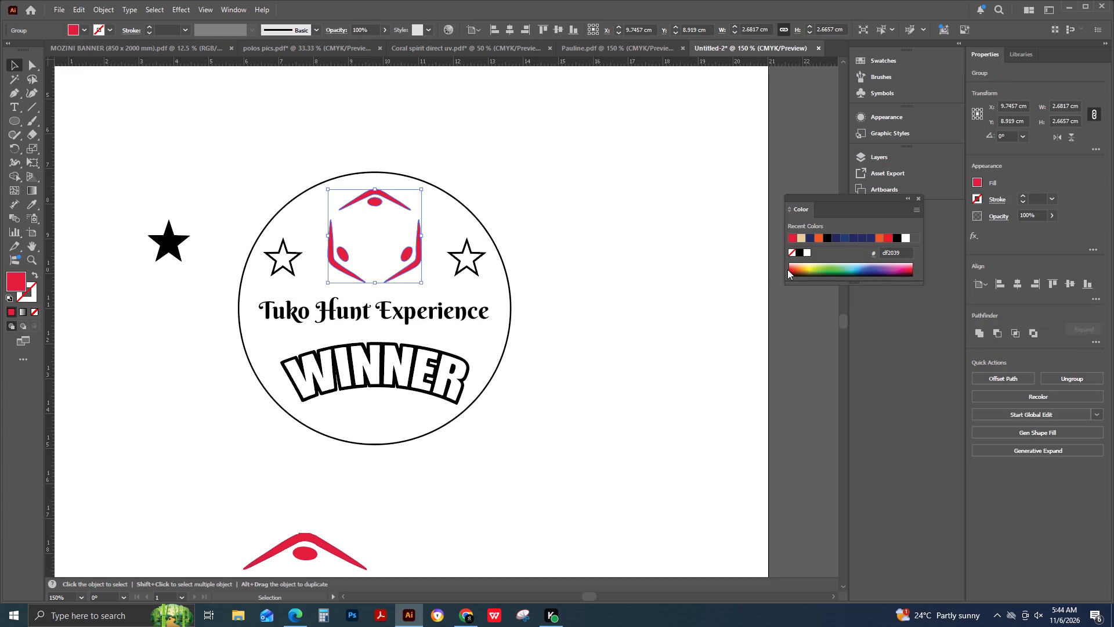
click(799, 254)
click(598, 323)
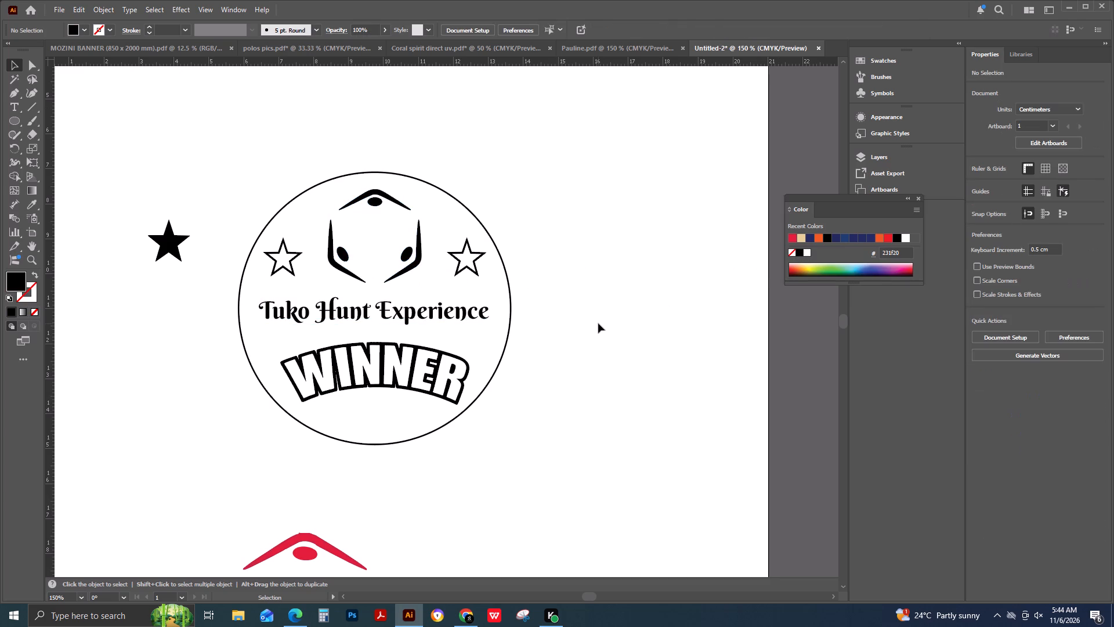
Move the solid black star down and away from the circle, to the artboard's left edge.
click(176, 241)
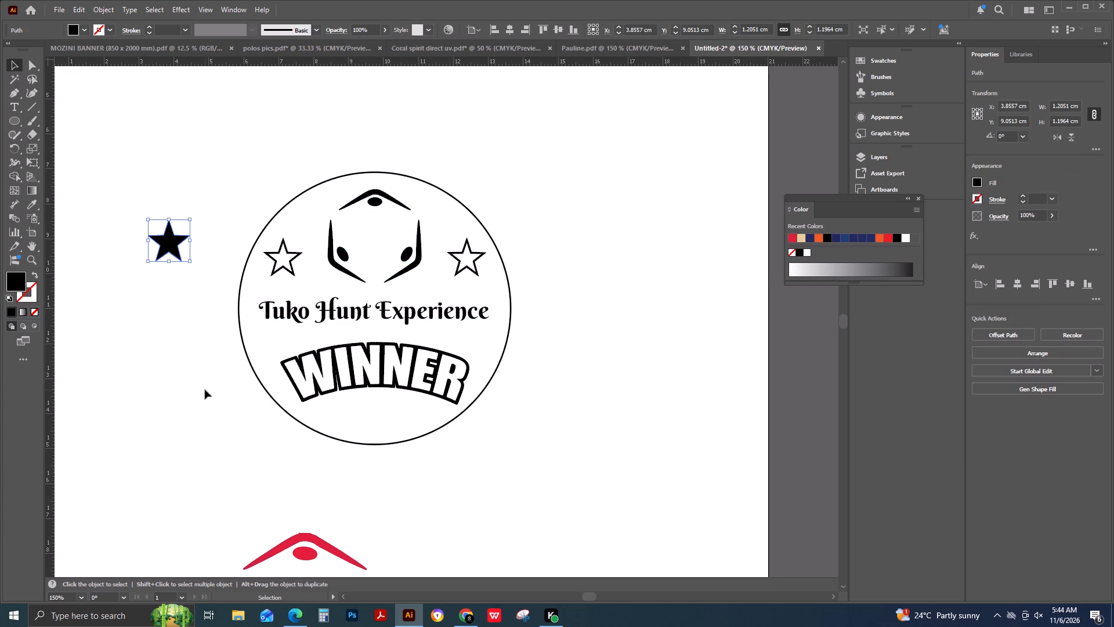
drag(167, 242, 0, 374)
alt+scroll(205, 306, down, 2)
drag(187, 277, 136, 363)
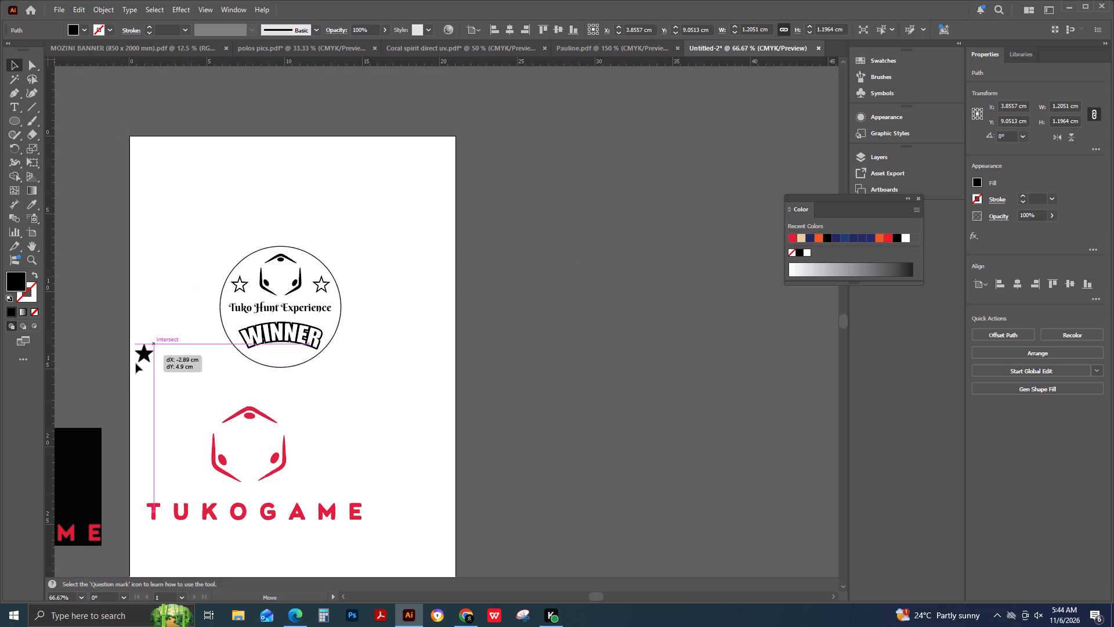
drag(136, 363, 135, 364)
alt+scroll(198, 312, up, 2)
click(583, 264)
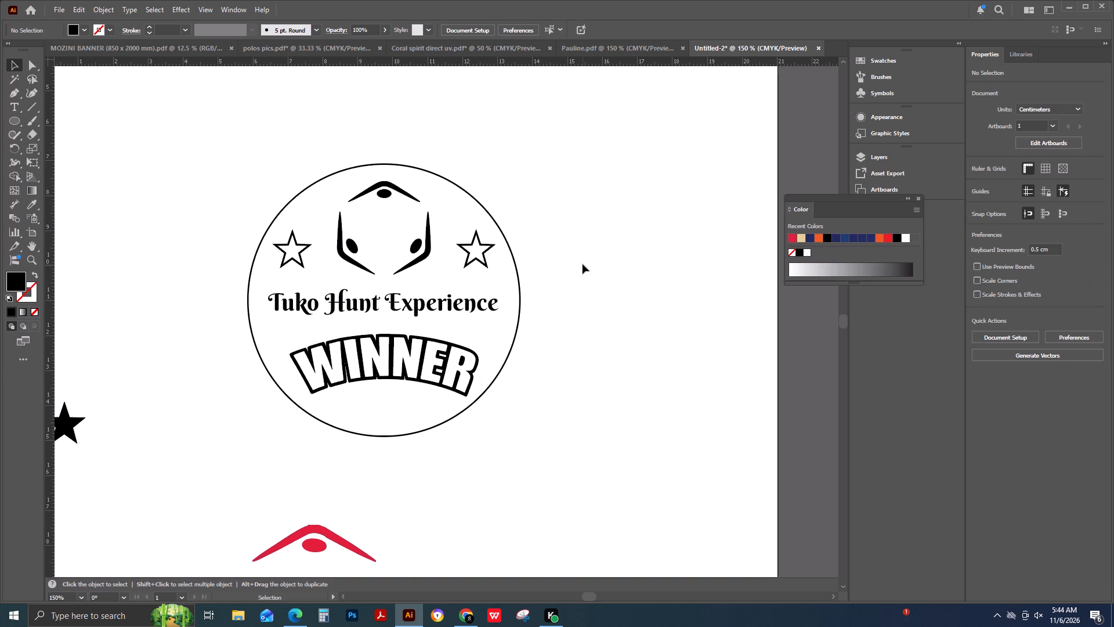
Shift the whole circular badge with all its contents about 4.5 cm towards the artboard's left edge.
alt+scroll(583, 265, down, 1)
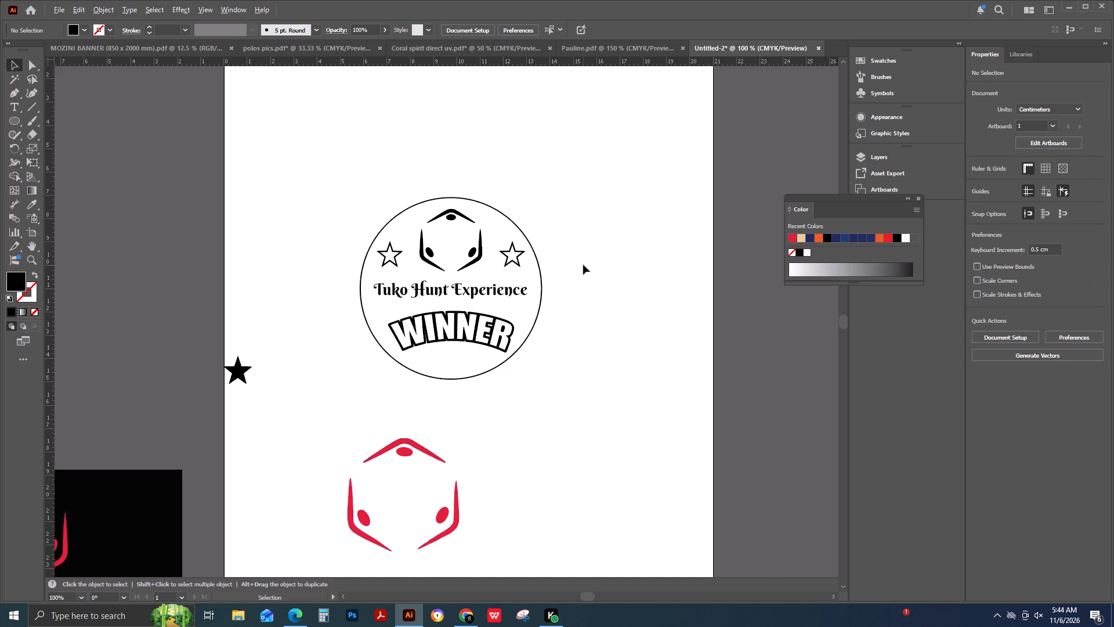
alt+scroll(581, 302, up, 1)
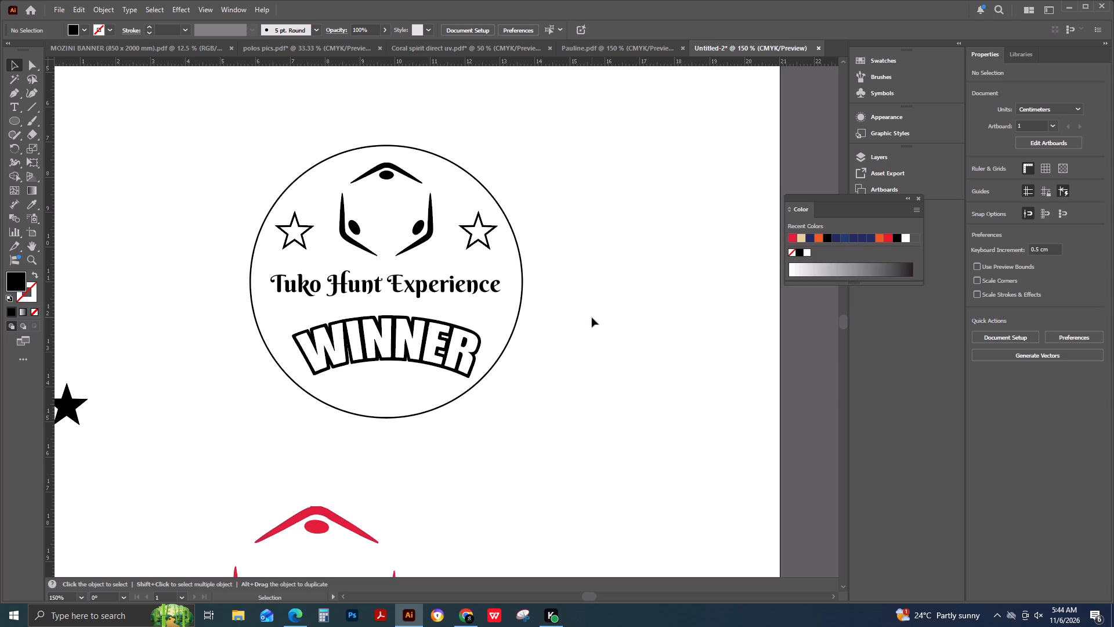
alt+scroll(572, 281, down, 1)
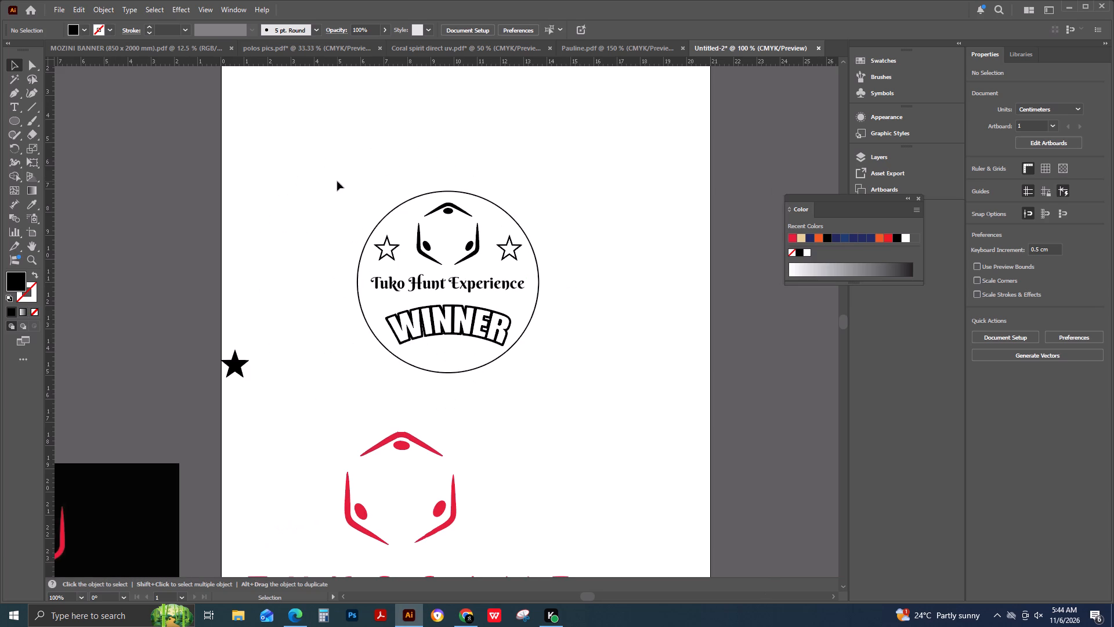
drag(337, 181, 558, 386)
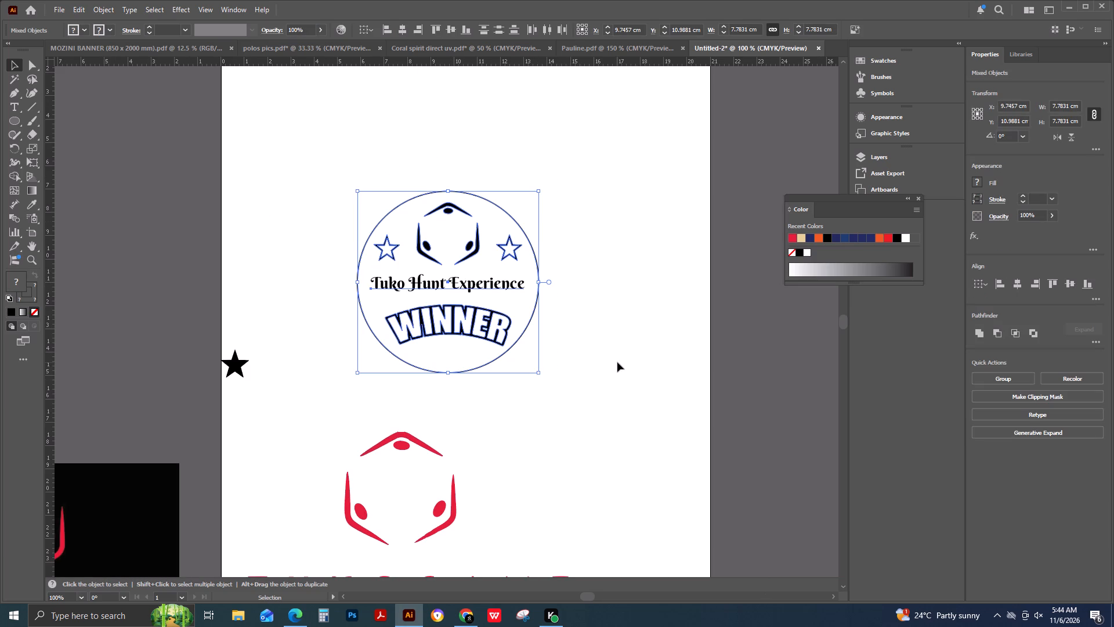
key(Left)
key(Left)
key(Left)
key(Left)
key(Left)
key(Left)
key(Left)
key(Left)
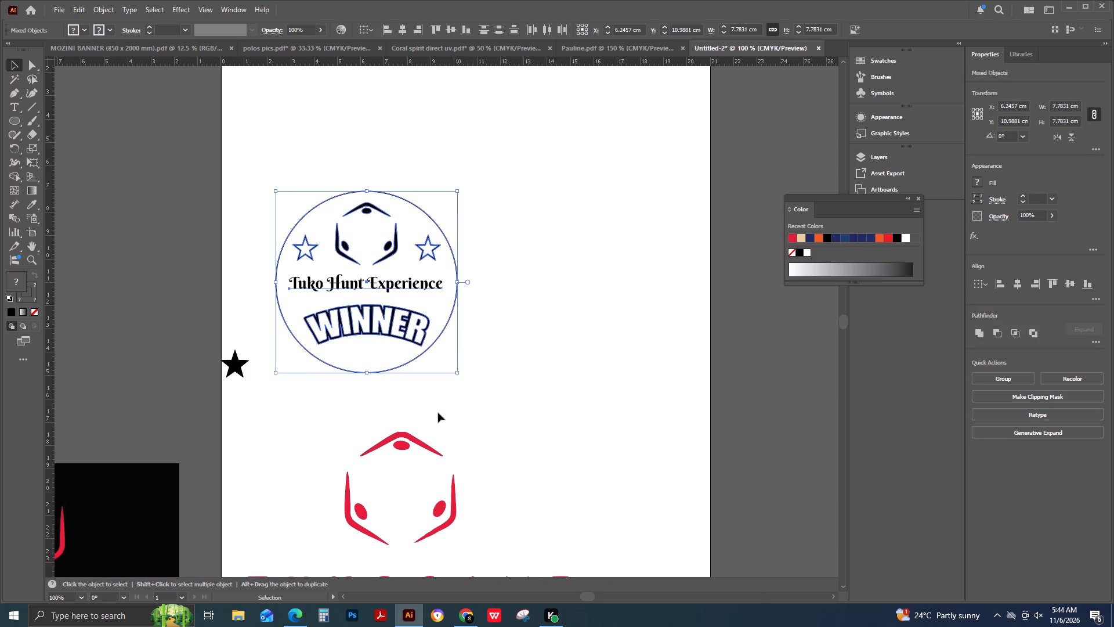
key(Left)
click(281, 440)
Move the solid black star down below the badge, still near the artboard's left edge.
drag(239, 373, 250, 451)
Preview the Tuko Hunt Experience tagline in alternative fonts, working down the font list as far as the Brush fonts.
alt+scroll(258, 367, up, 1)
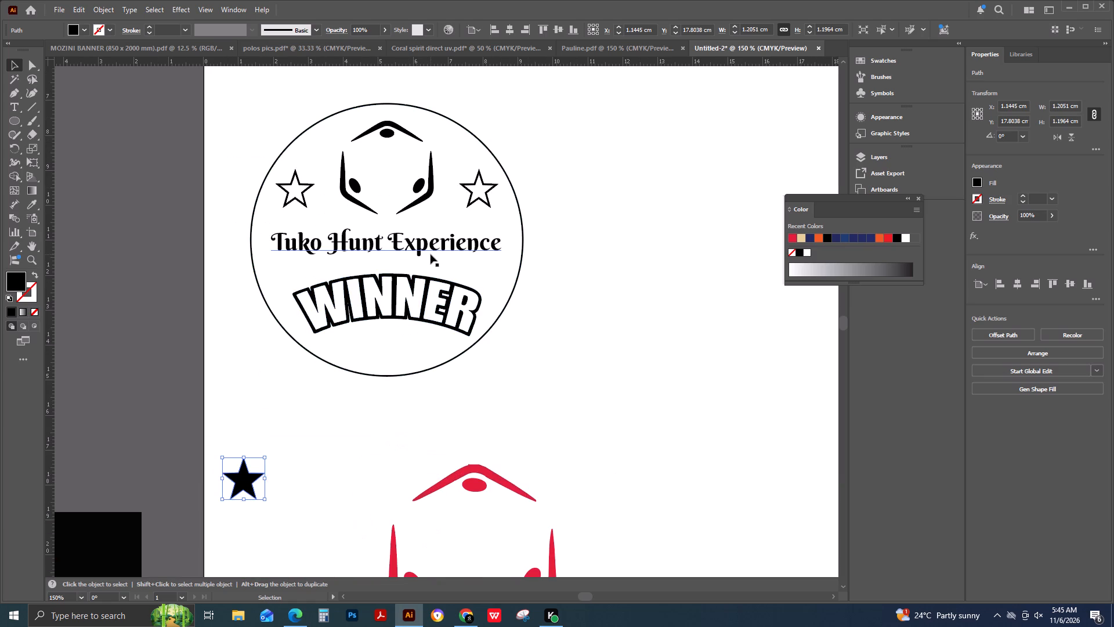
click(431, 253)
click(1096, 297)
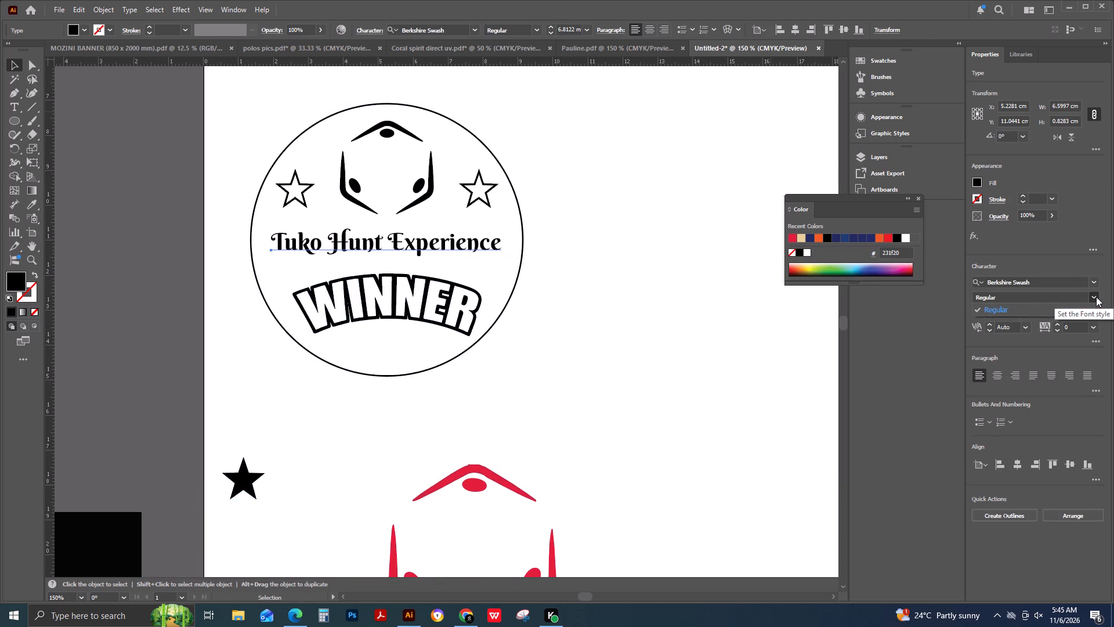
click(1096, 297)
click(1096, 282)
scroll(1070, 412, down, 5)
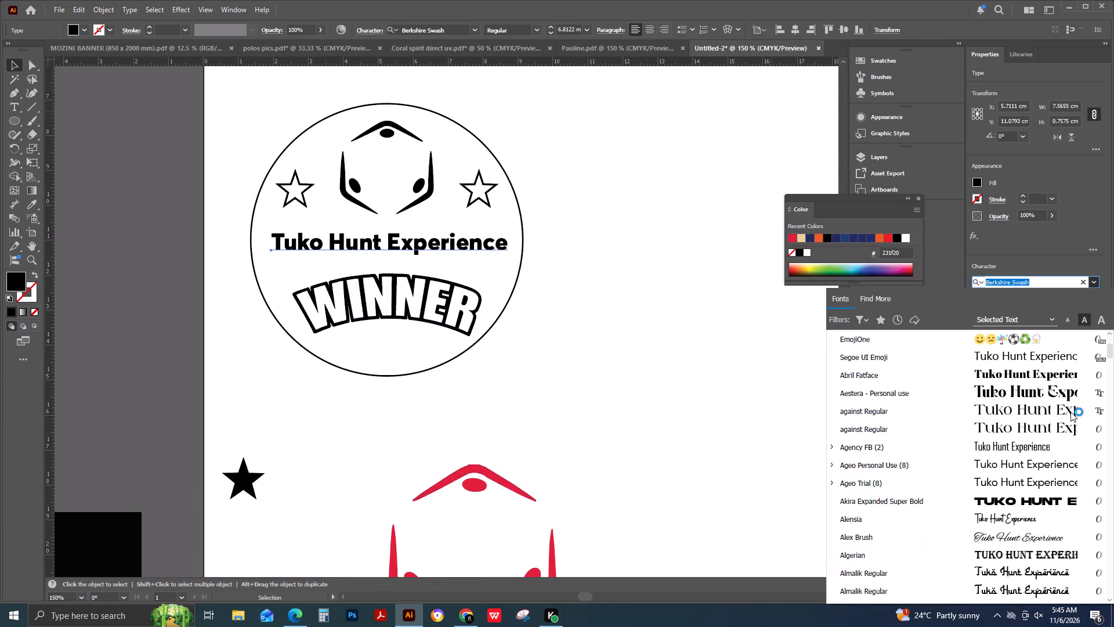
scroll(1070, 412, down, 5)
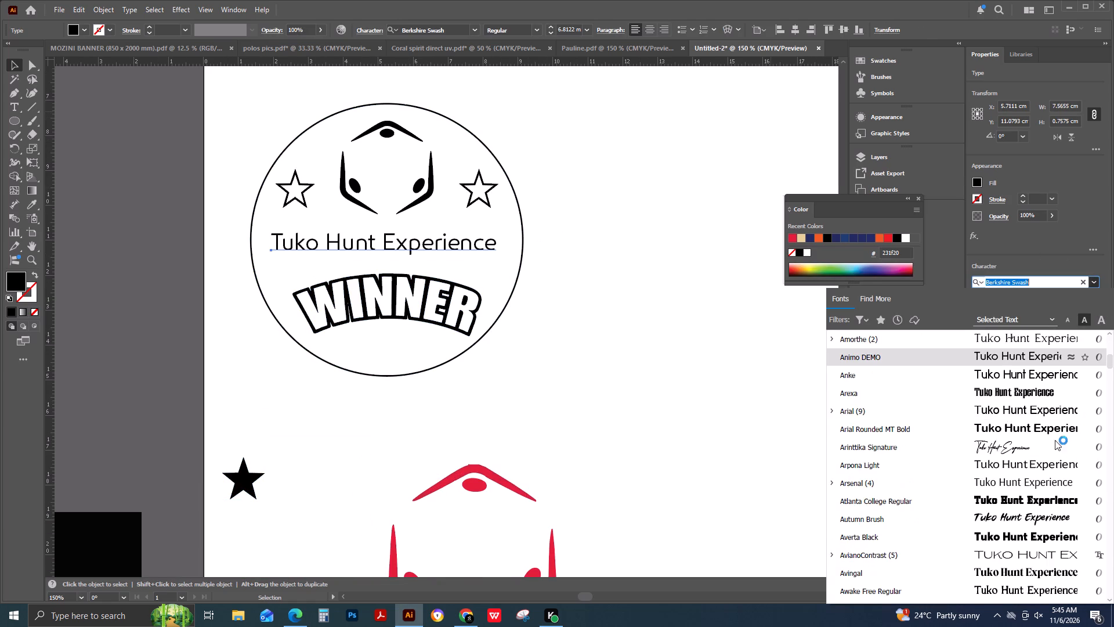
scroll(1055, 435, down, 3)
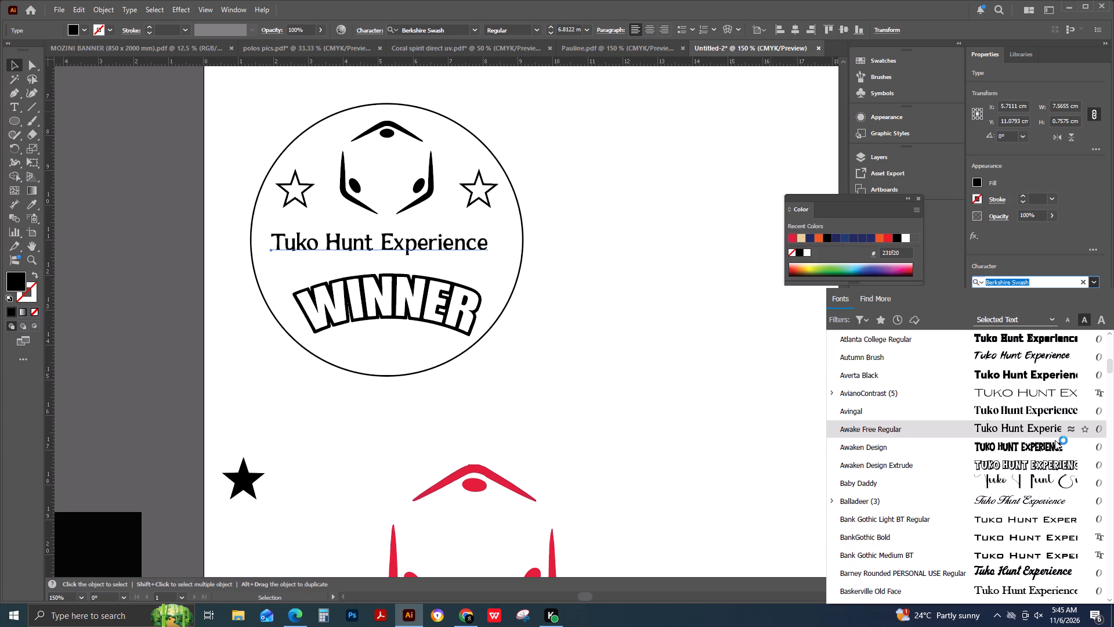
scroll(1055, 435, down, 1)
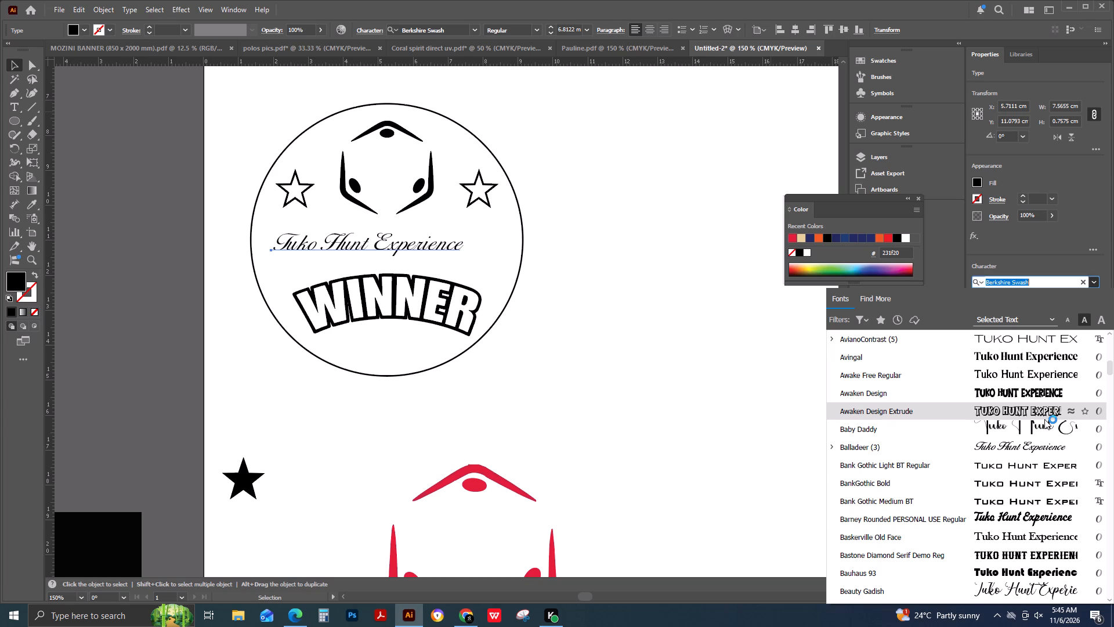
key(Down)
key(Down)
key(Down)
key(Down)
key(Down)
key(Down)
key(Down)
key(Down)
key(Down)
key(Down)
key(Down)
key(Down)
key(Down)
key(Down)
key(Down)
key(Down)
key(Down)
key(Down)
key(Down)
key(Down)
key(Down)
key(Down)
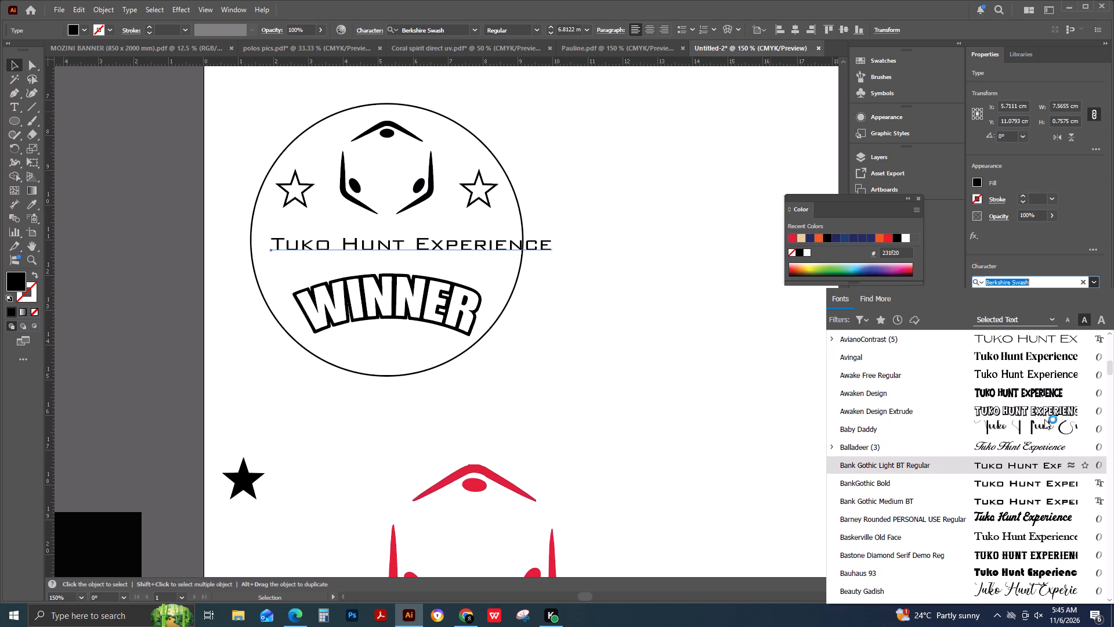
key(Down)
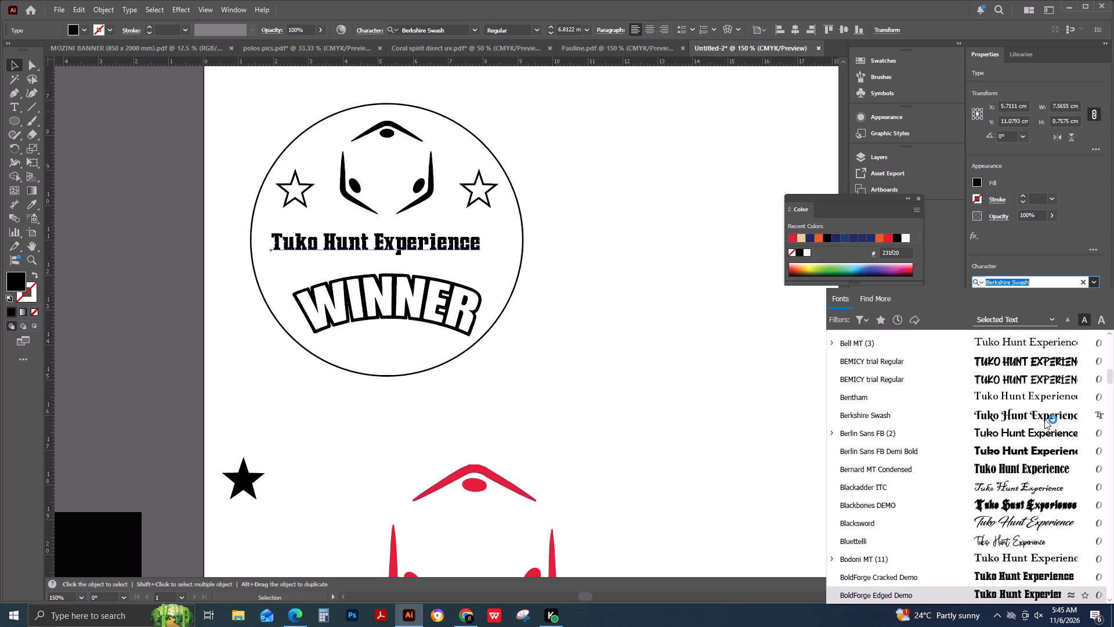
key(Down)
key(Down)
key(Down)
key(Down)
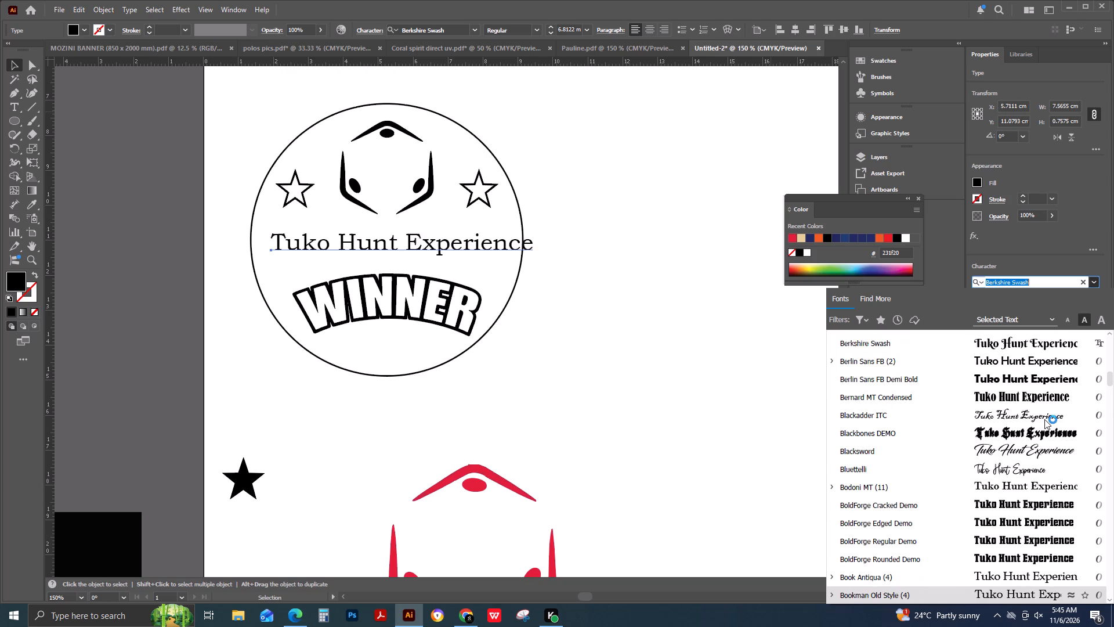
key(Down)
key(Down)
key(Down)
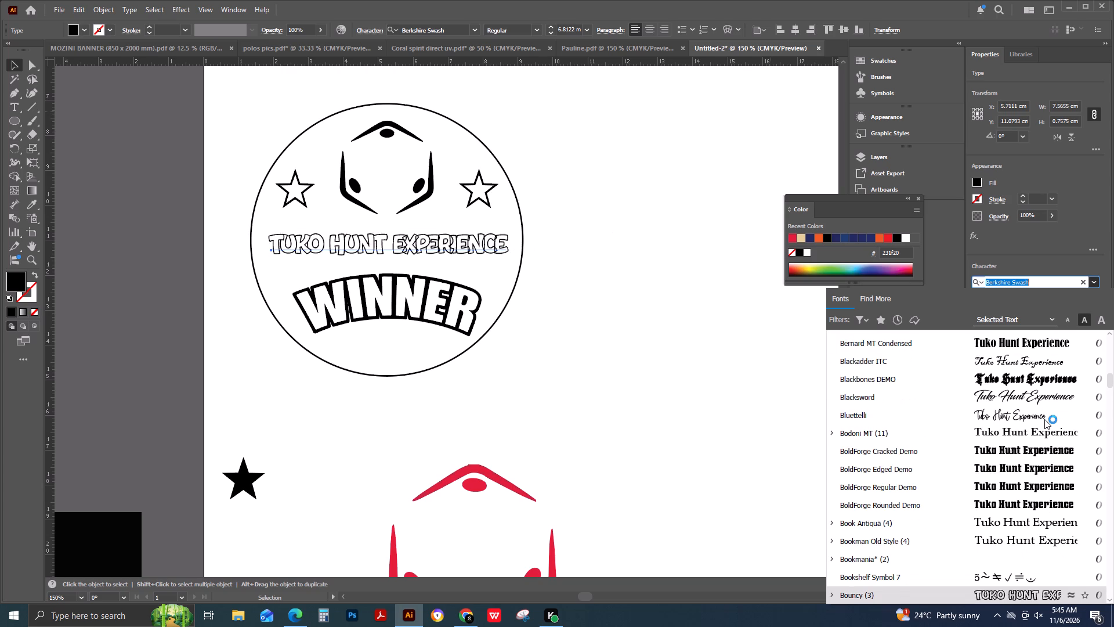
key(Down)
key(Down)
key(Down)
key(Down)
key(Down)
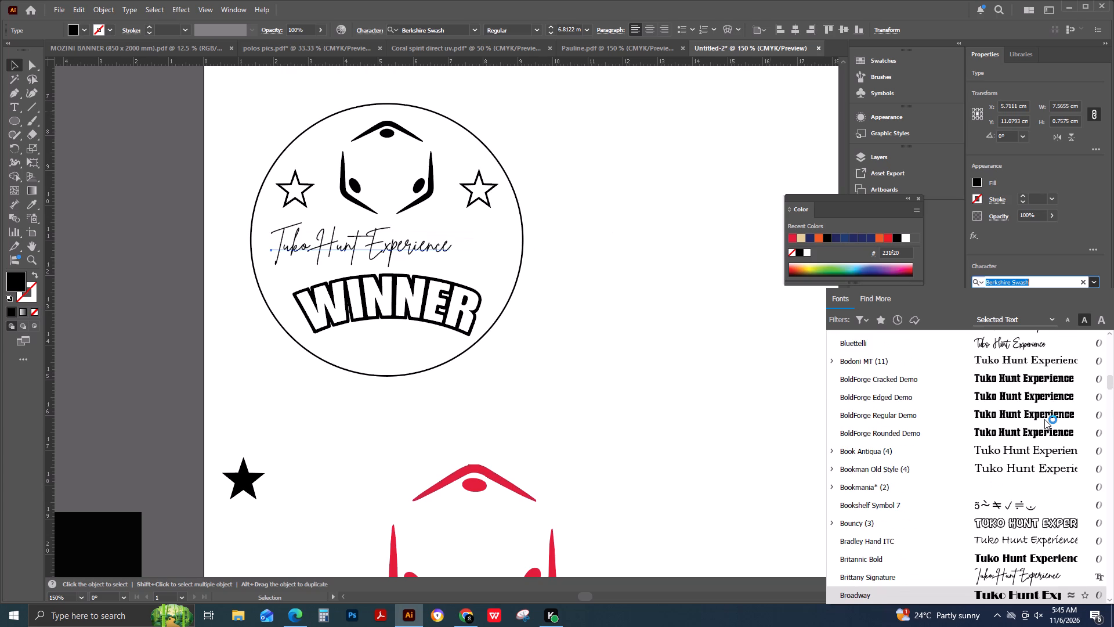
key(Down)
key(Down)
key(Down)
key(Down)
key(Down)
key(Down)
Preview the Tuko Hunt Experience tagline in alternative fonts, working back up the font list from the Brush fonts to Balladeer.
key(Up)
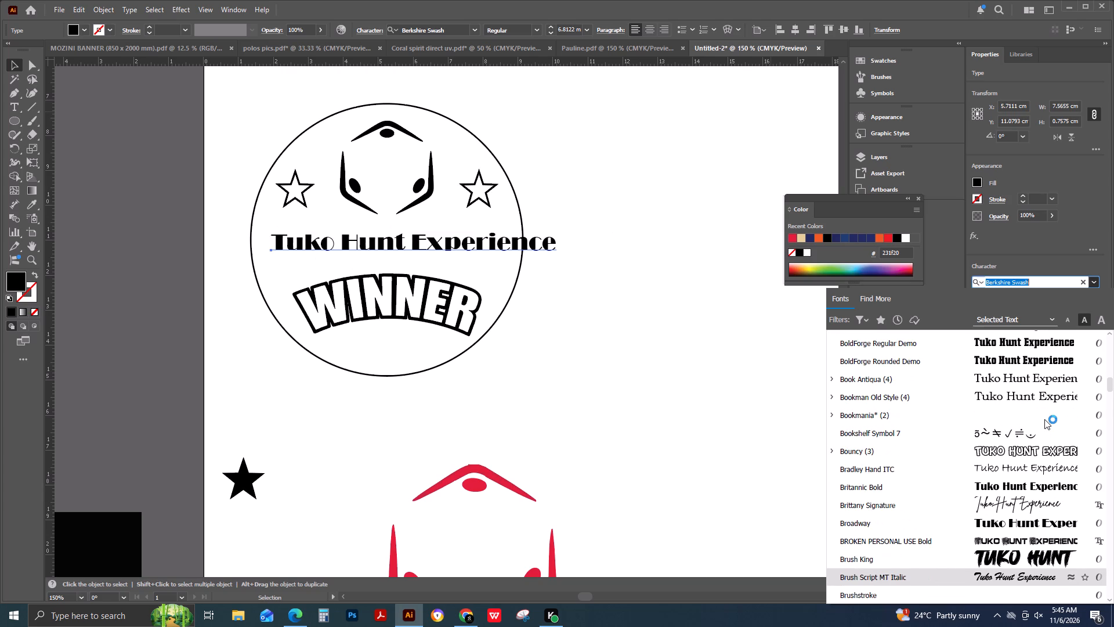
key(Up)
key(Up)
key(Up)
key(Up)
key(Up)
key(Up)
key(Up)
key(Up)
scroll(1044, 415, up, 3)
key(Up)
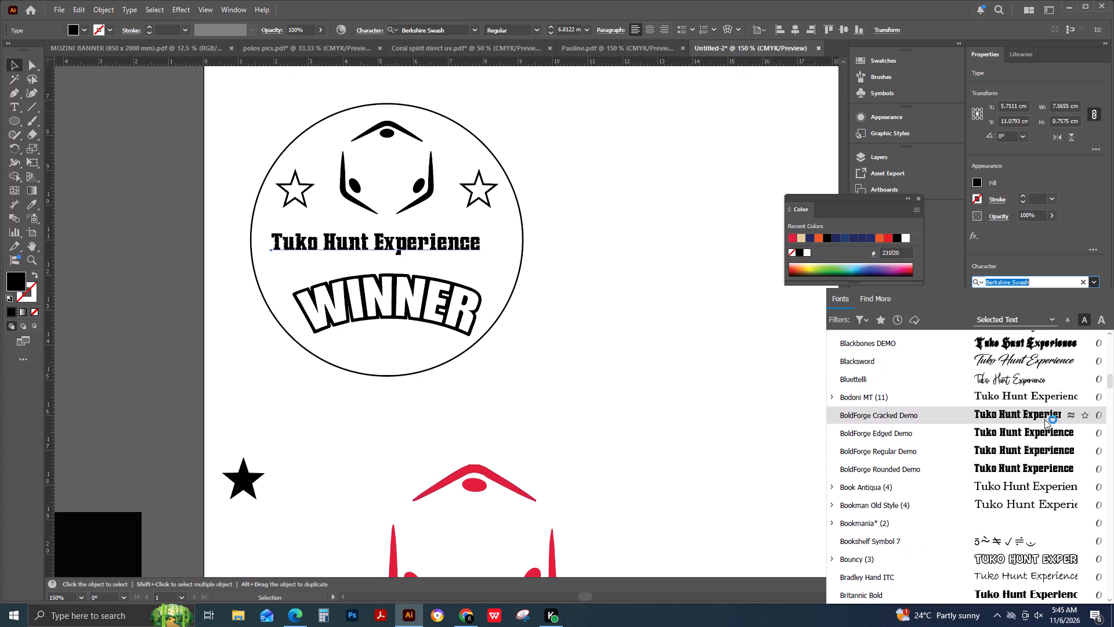
key(Up)
key(Up)
key(Up)
key(Up)
key(Up)
key(Up)
key(Up)
key(Up)
key(Up)
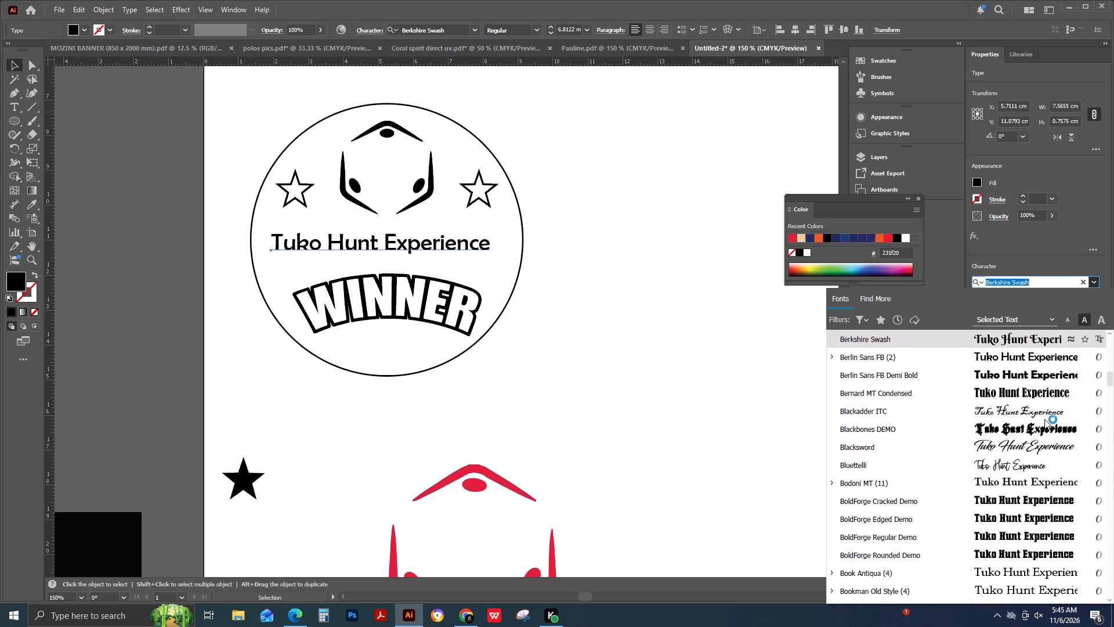
key(Up)
key(Up)
key(Up)
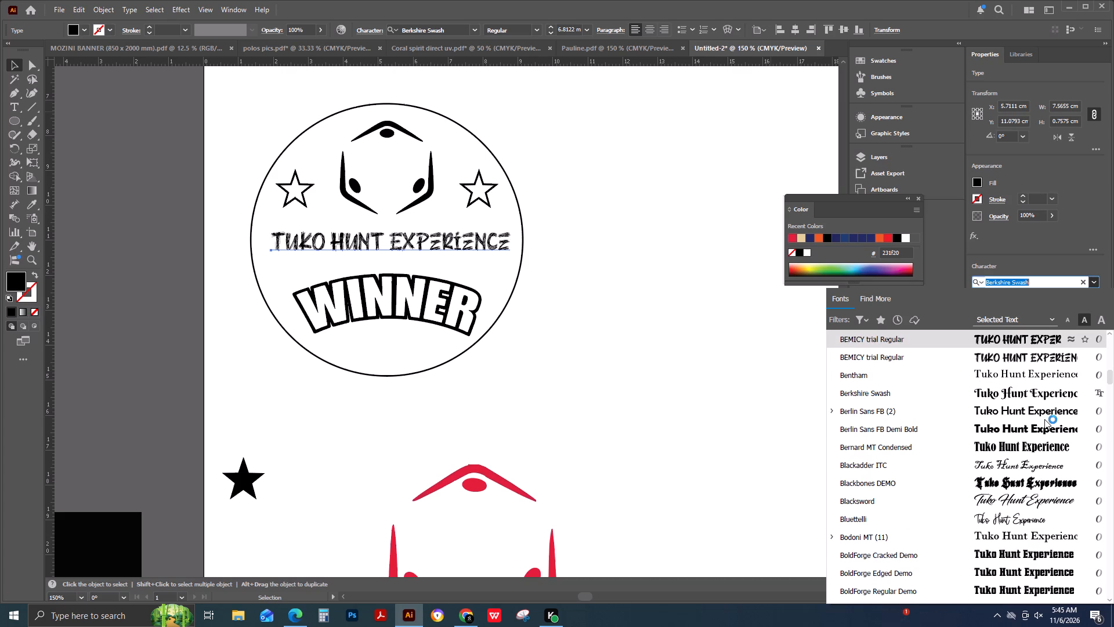
key(Up)
key(Up)
key(Up)
key(Up)
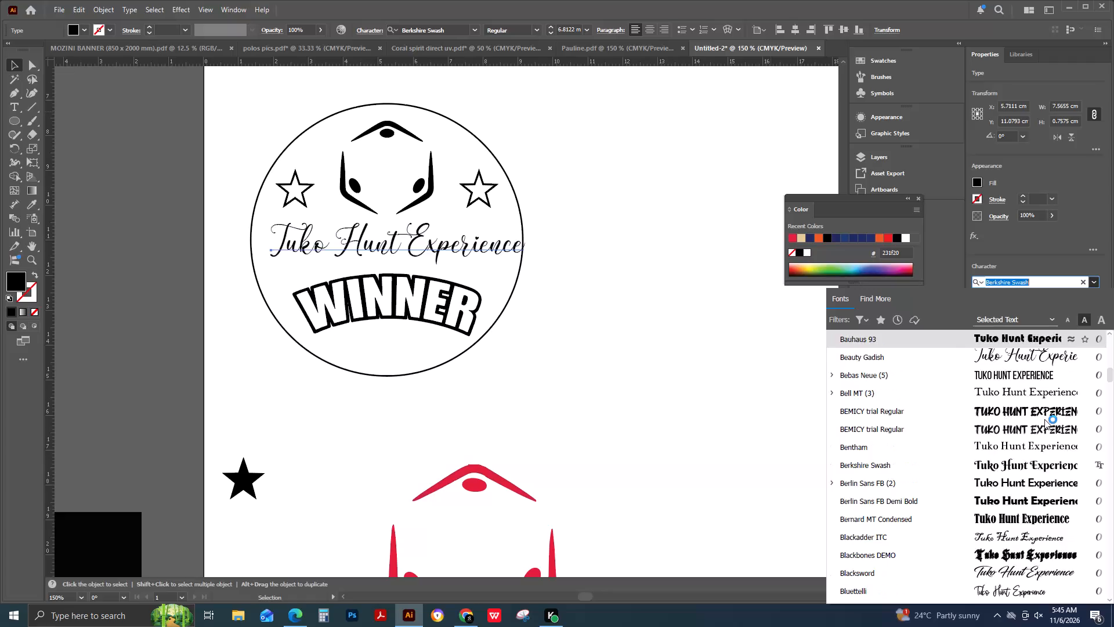
key(Up)
key(Up)
key(Up)
key(Up)
key(Up)
key(Up)
key(Up)
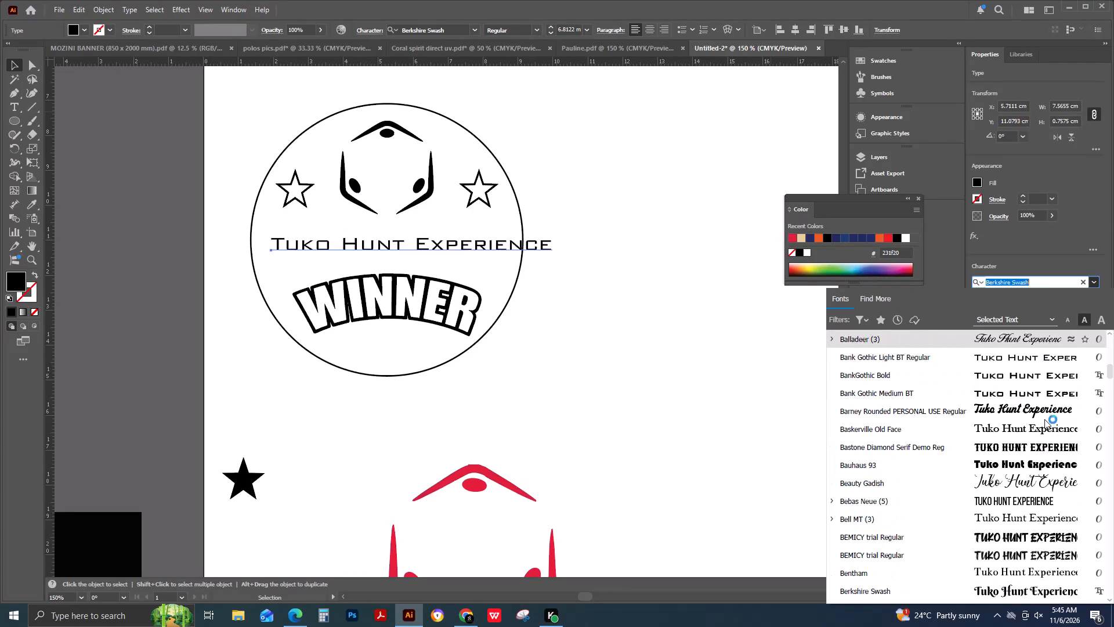
Set the Tuko Hunt Experience tagline's font to Awaken Design Extrude.
key(Up)
key(Up)
key(Up)
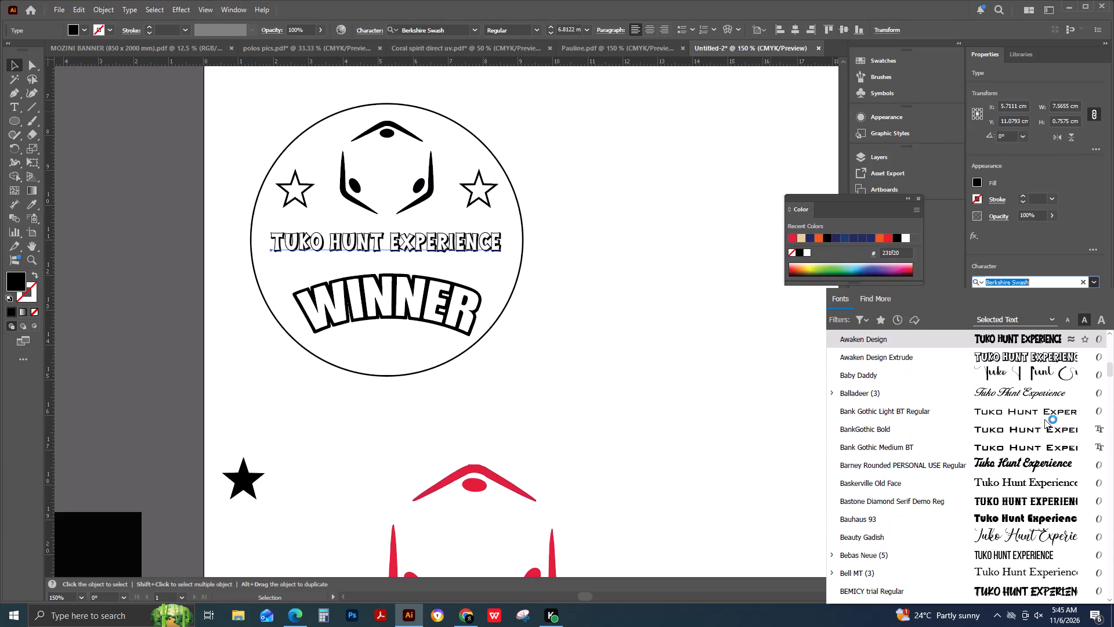
key(Up)
key(Down)
key(Down)
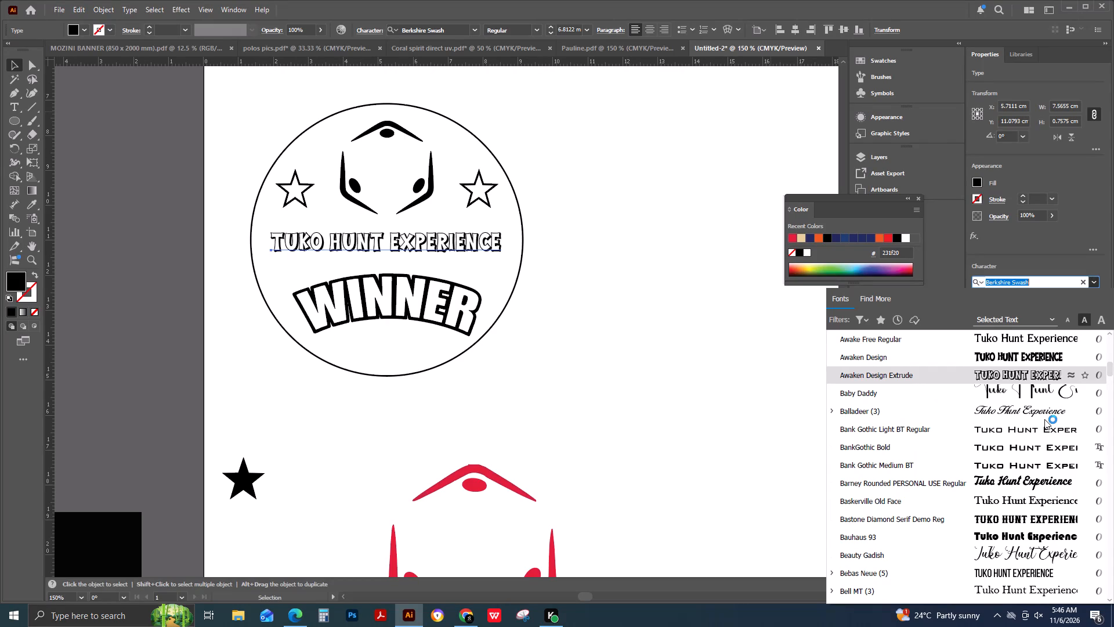
key(Return)
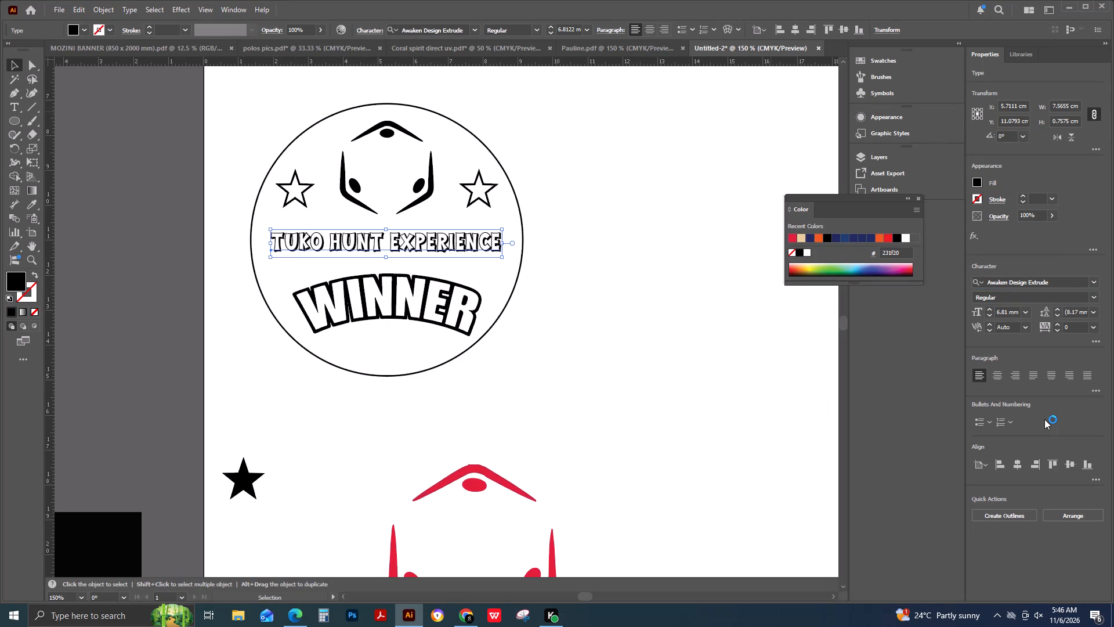
click(516, 397)
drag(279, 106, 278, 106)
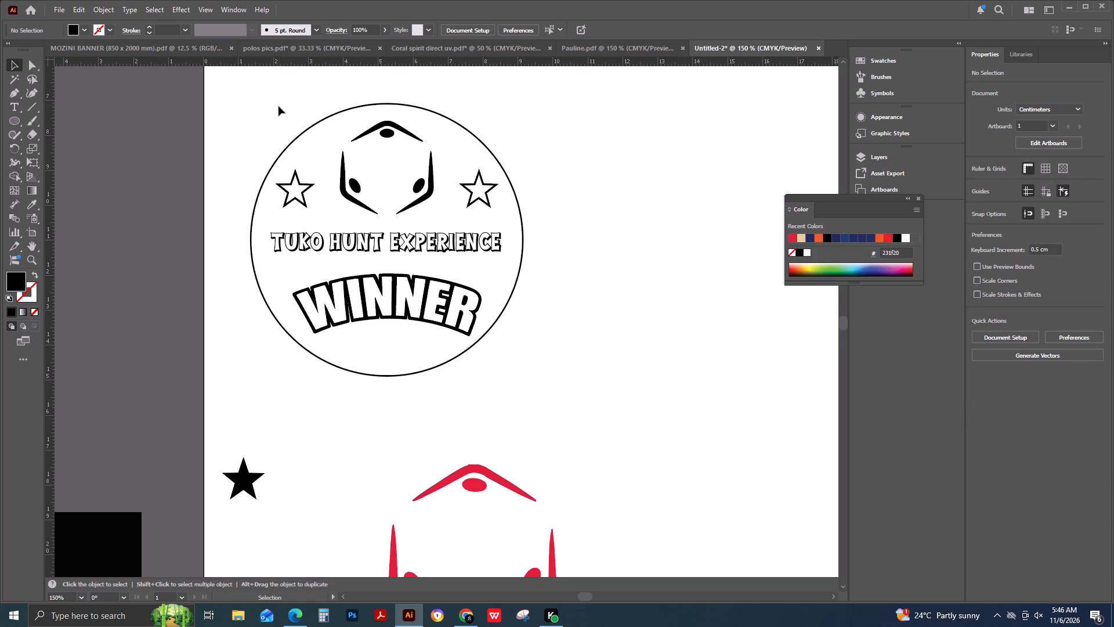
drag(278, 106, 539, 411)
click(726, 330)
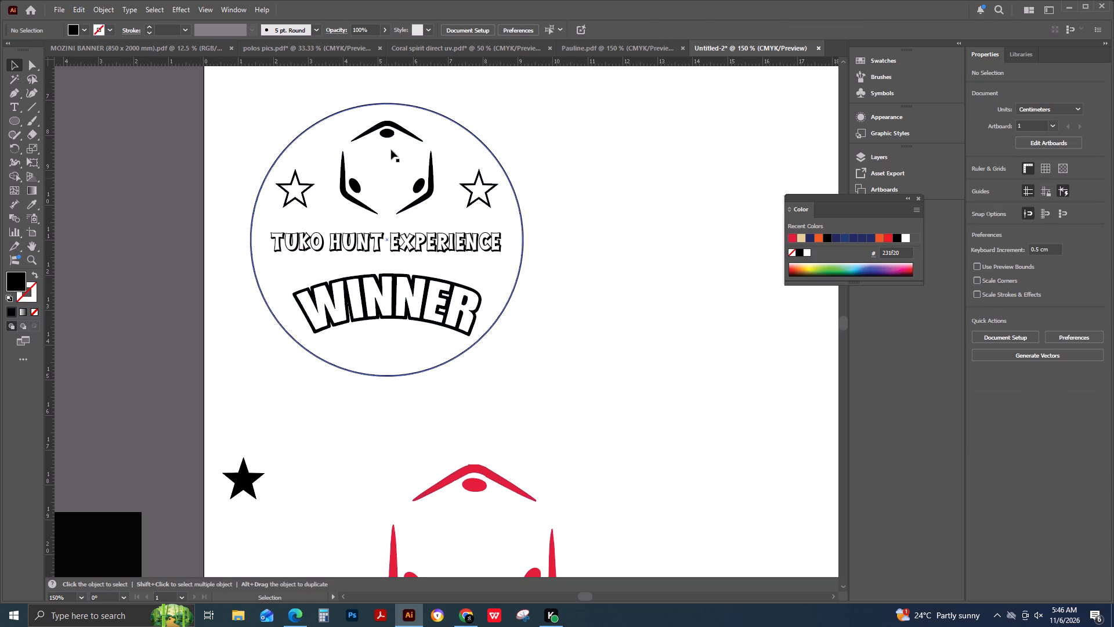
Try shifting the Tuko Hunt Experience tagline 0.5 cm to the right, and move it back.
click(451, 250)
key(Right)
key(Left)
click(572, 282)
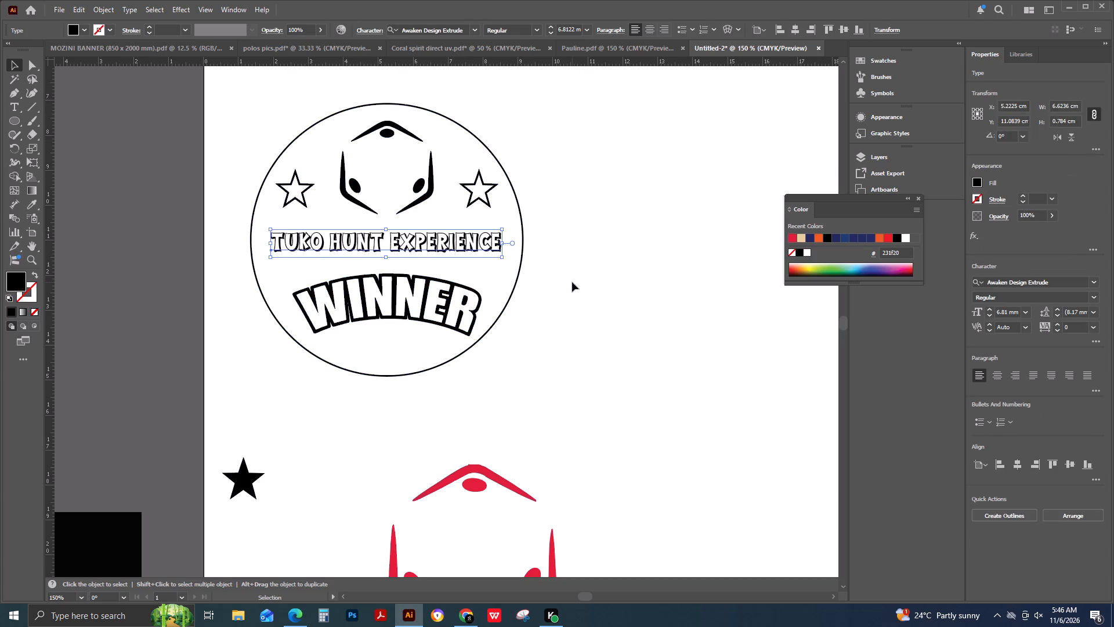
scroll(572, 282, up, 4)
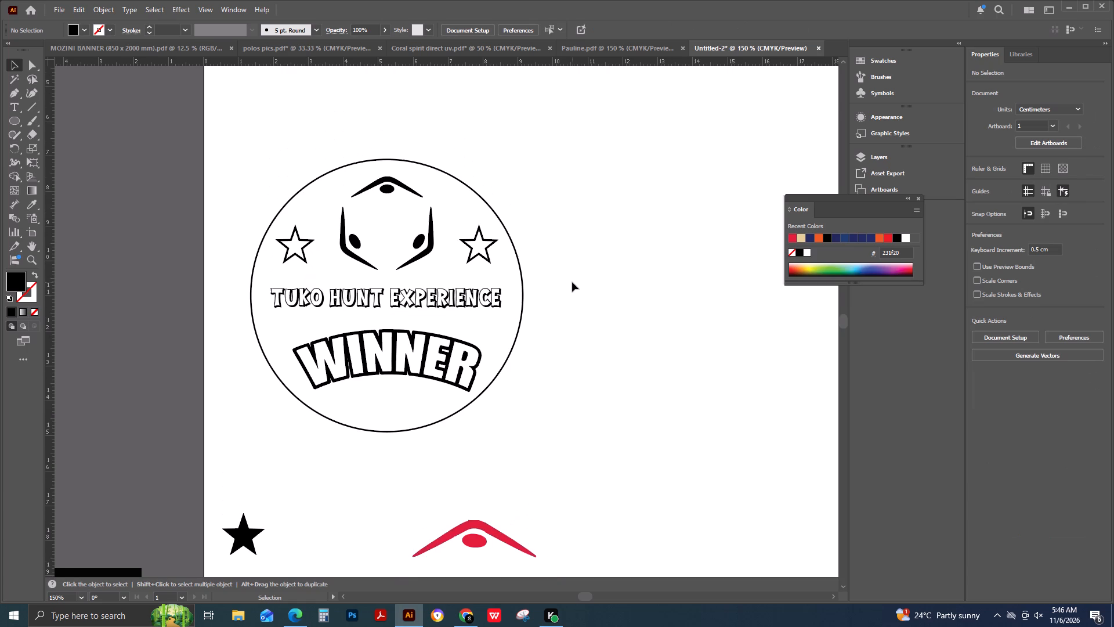
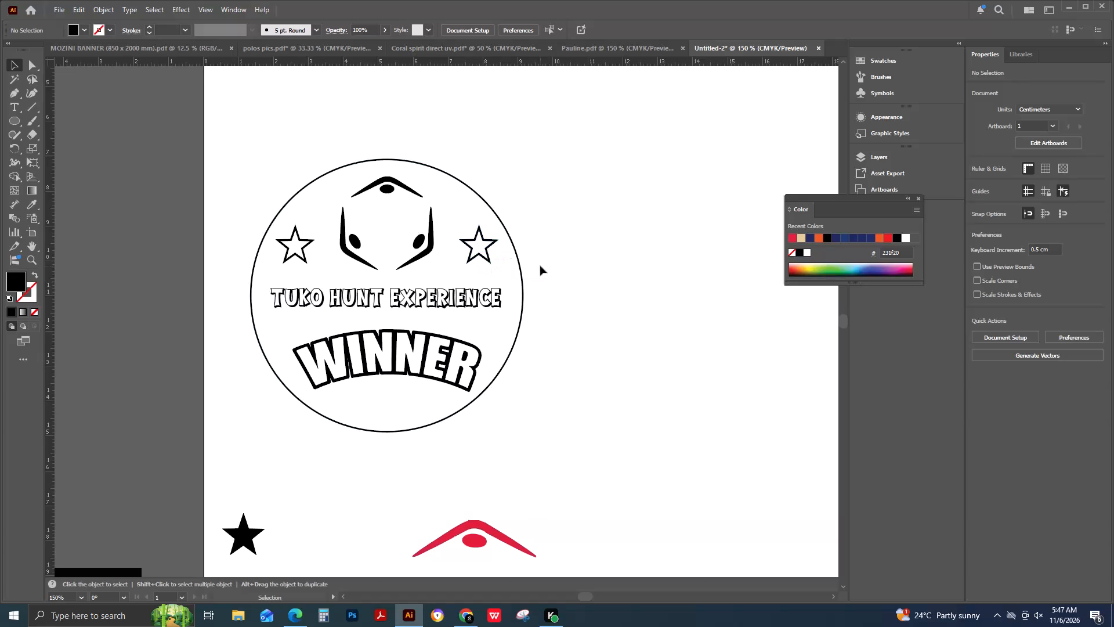
Duplicate the complete WINNER badge and place the copy beside the original, level with it.
alt+scroll(540, 266, down, 1)
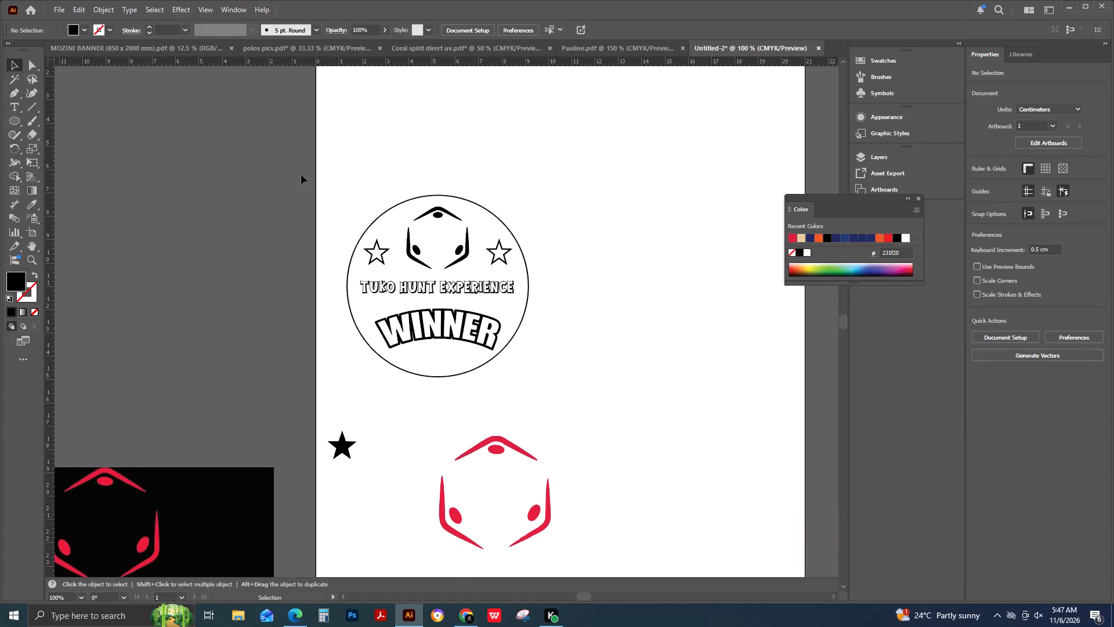
drag(301, 181, 572, 377)
key(ctrl+c)
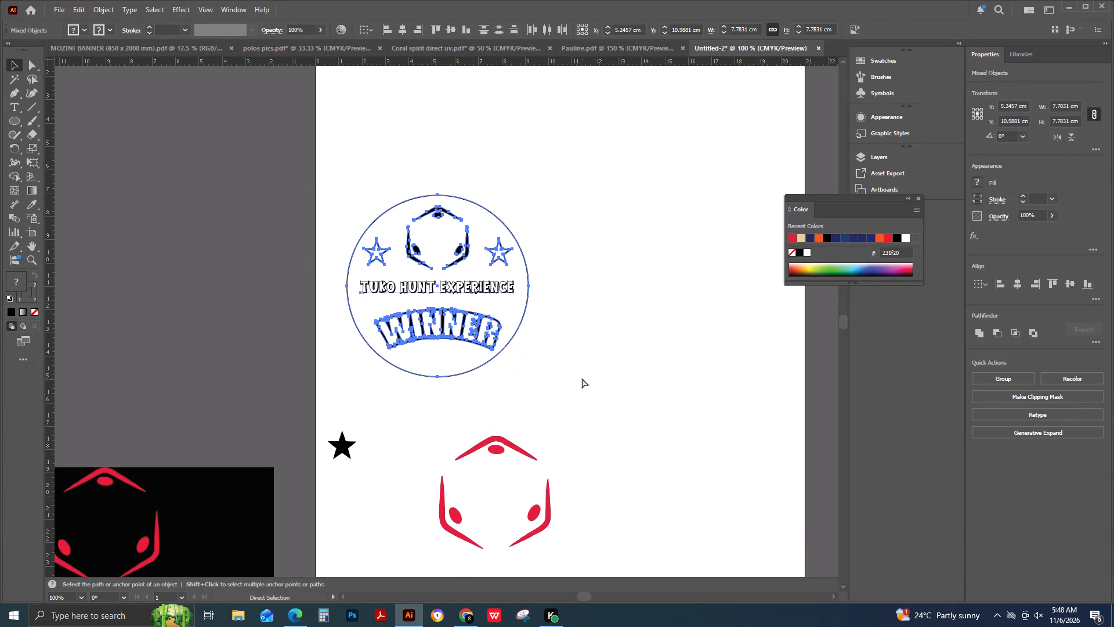
key(ctrl+v)
drag(466, 361, 686, 344)
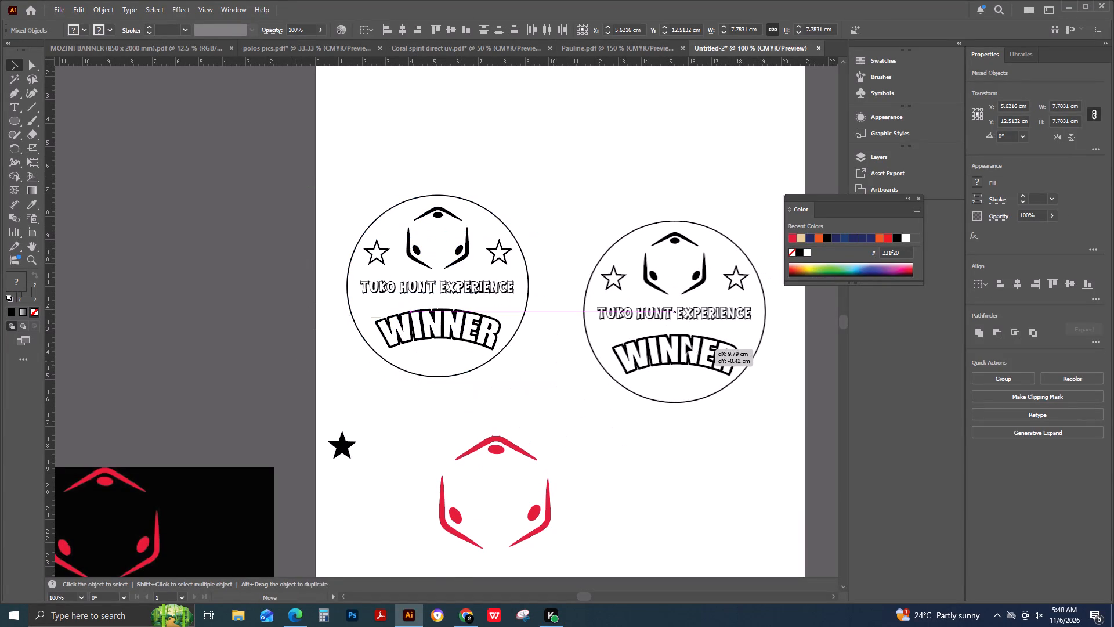
drag(686, 344, 668, 325)
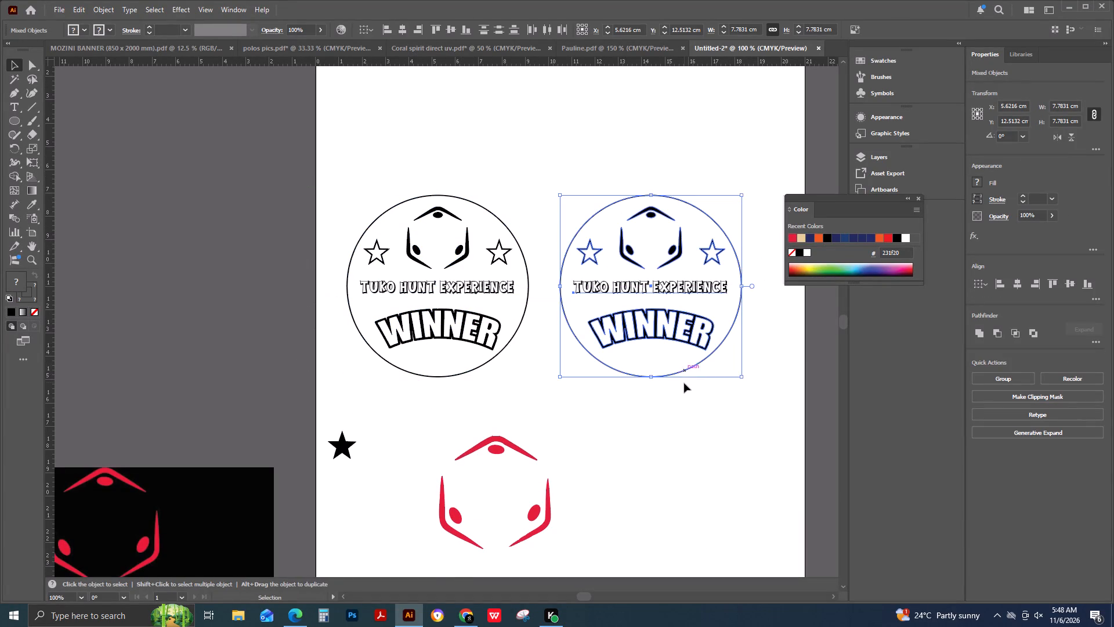
click(685, 390)
Delete the WINNER lettering from the duplicated badge.
click(671, 330)
click(674, 341)
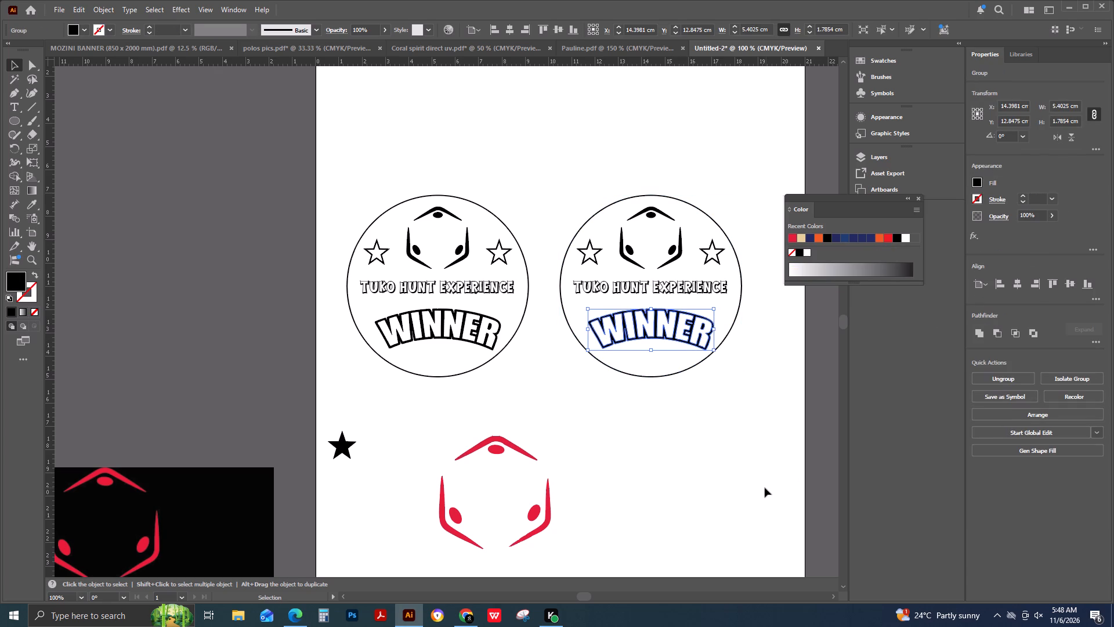
key(Delete)
Add the text KAREN in Awaken Design Extrude below the tagline in the duplicated badge.
alt+scroll(733, 340, up, 1)
scroll(729, 333, up, 2)
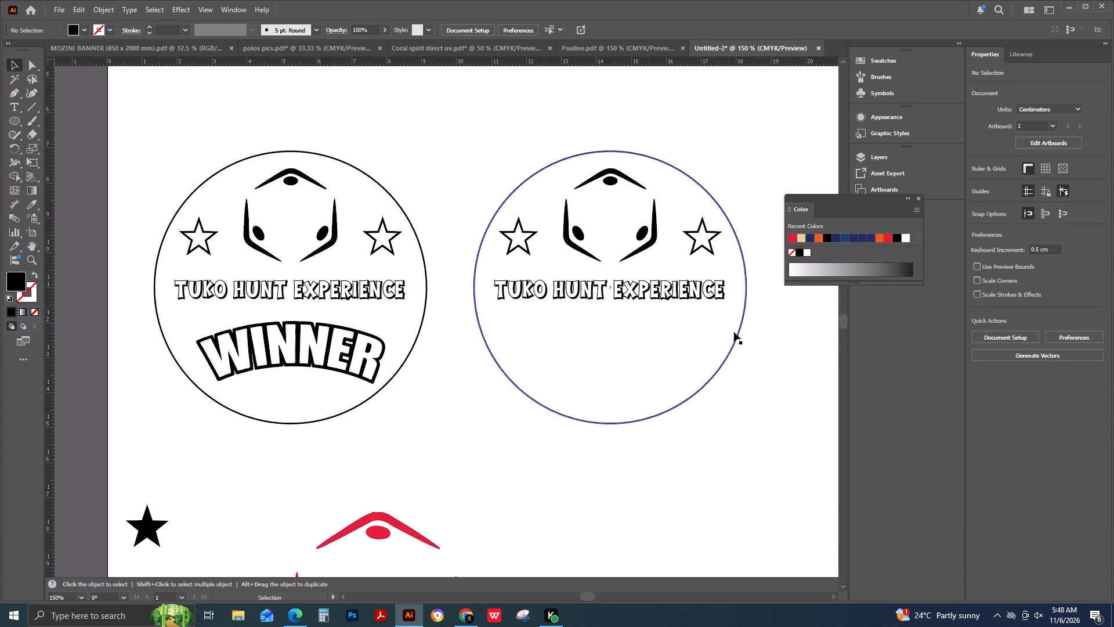
scroll(773, 337, up, 1)
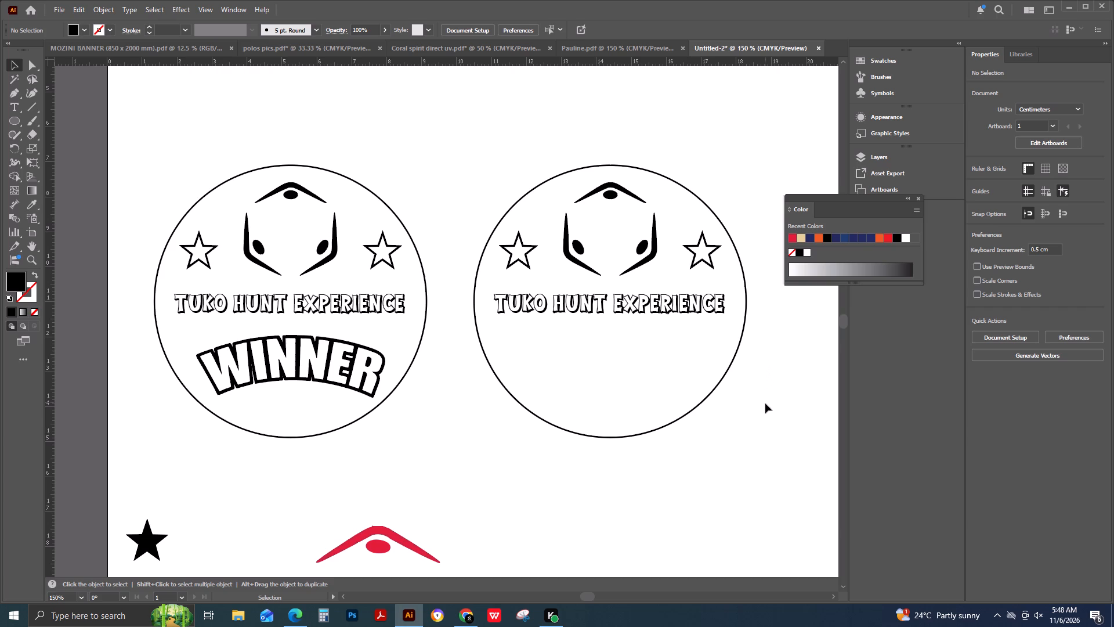
key(t)
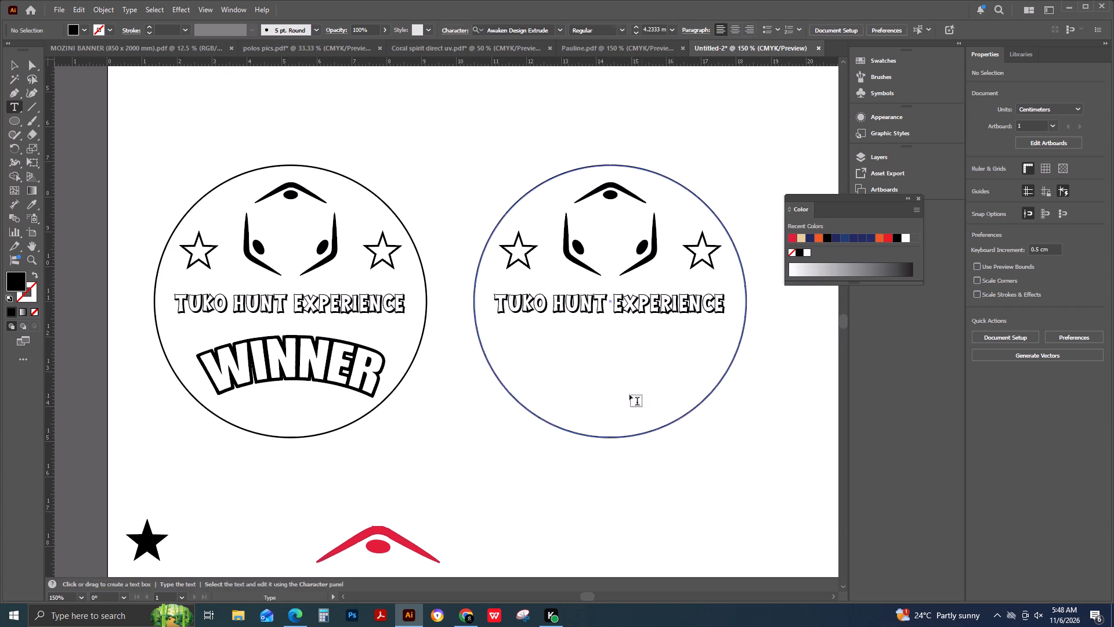
click(573, 381)
key(BackSpace)
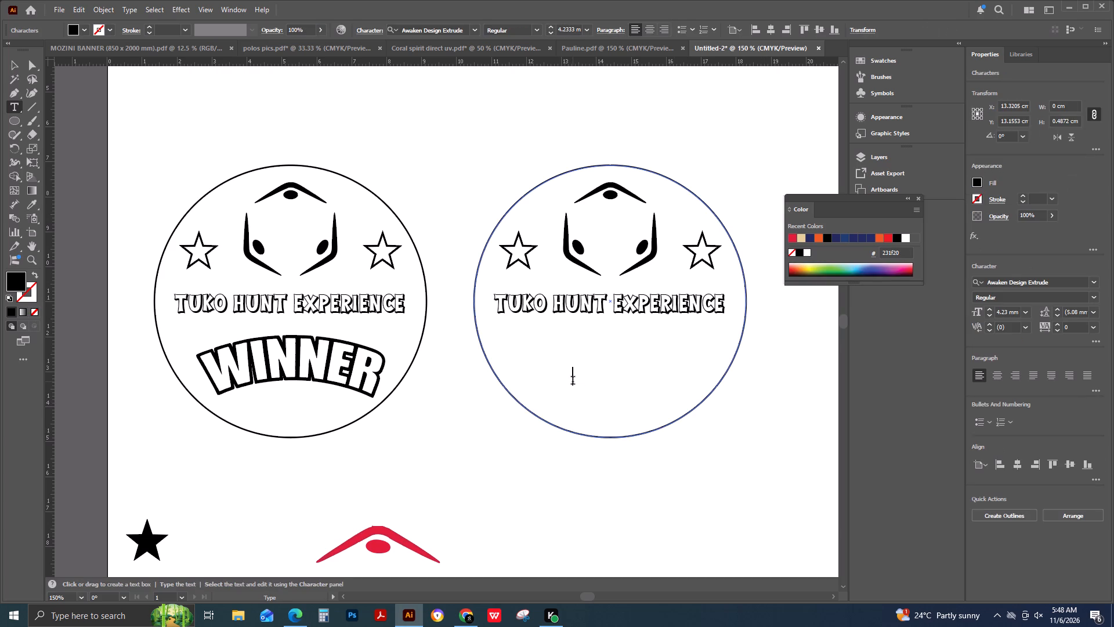
text(KA)
text(REB)
key(shift+BackSpace)
key(shift+n)
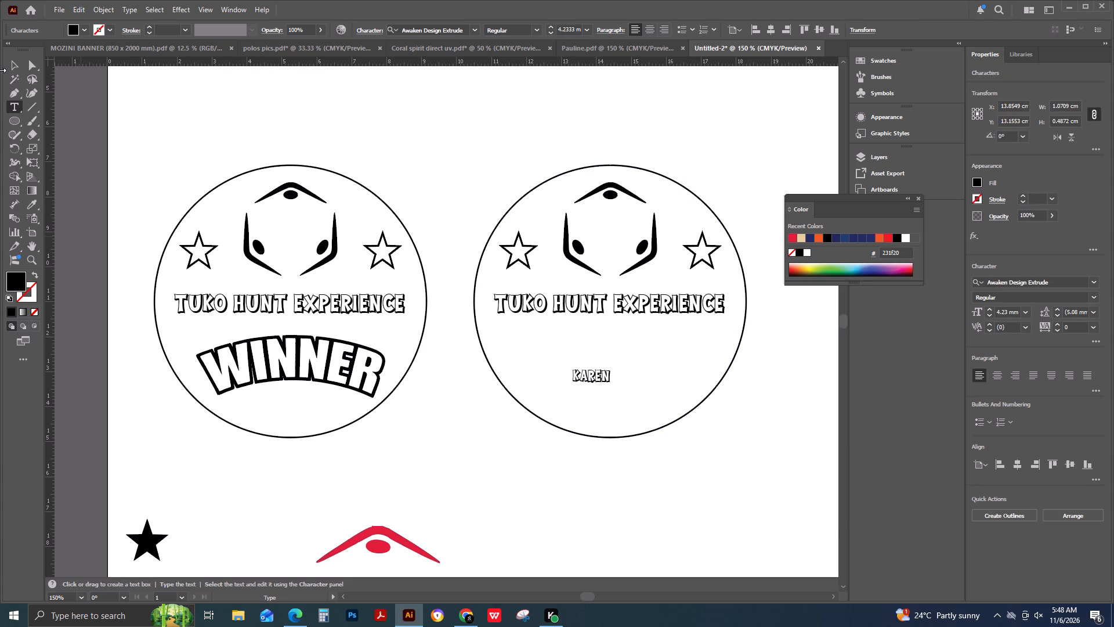
click(6, 67)
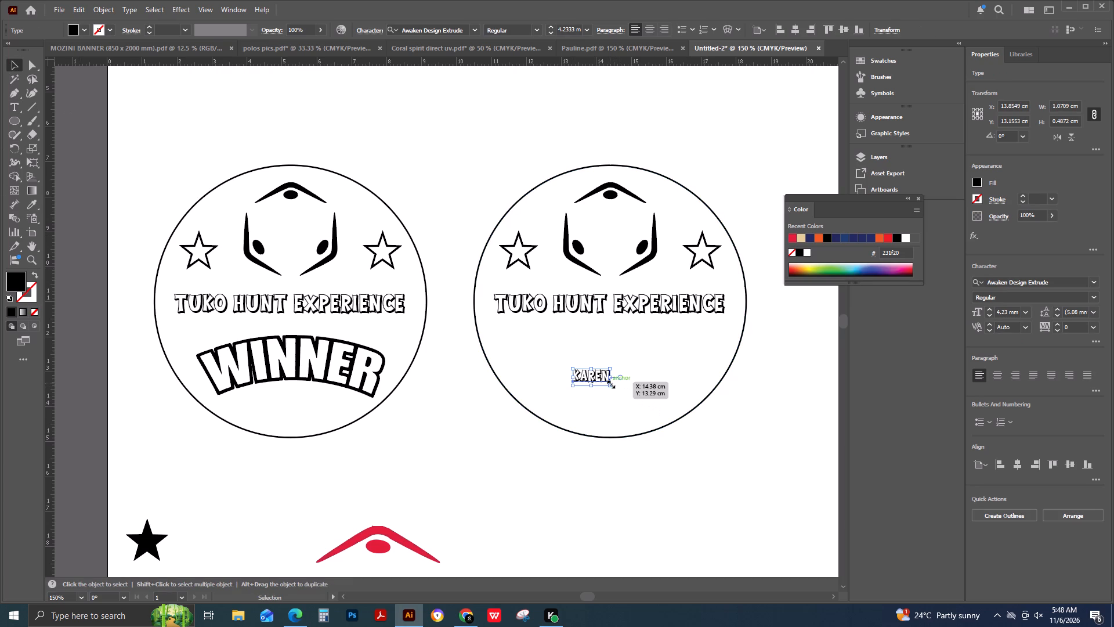
Enlarge the KAREN text to about 15.16 mm and move it under the tagline, inside the circle.
shift+drag(609, 384, 707, 510)
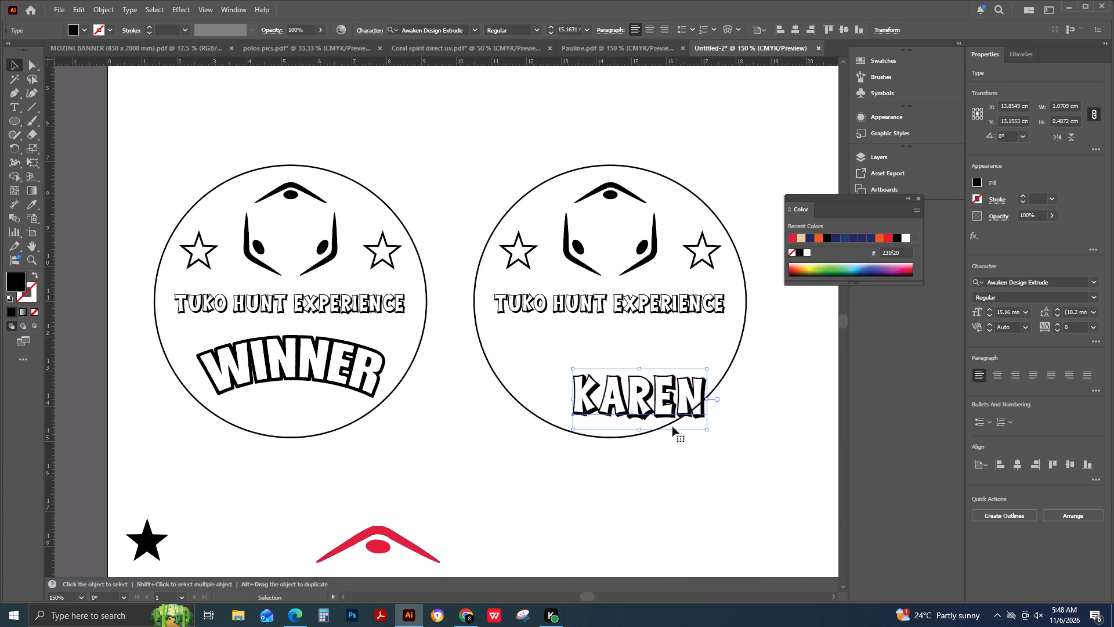
drag(658, 405, 632, 376)
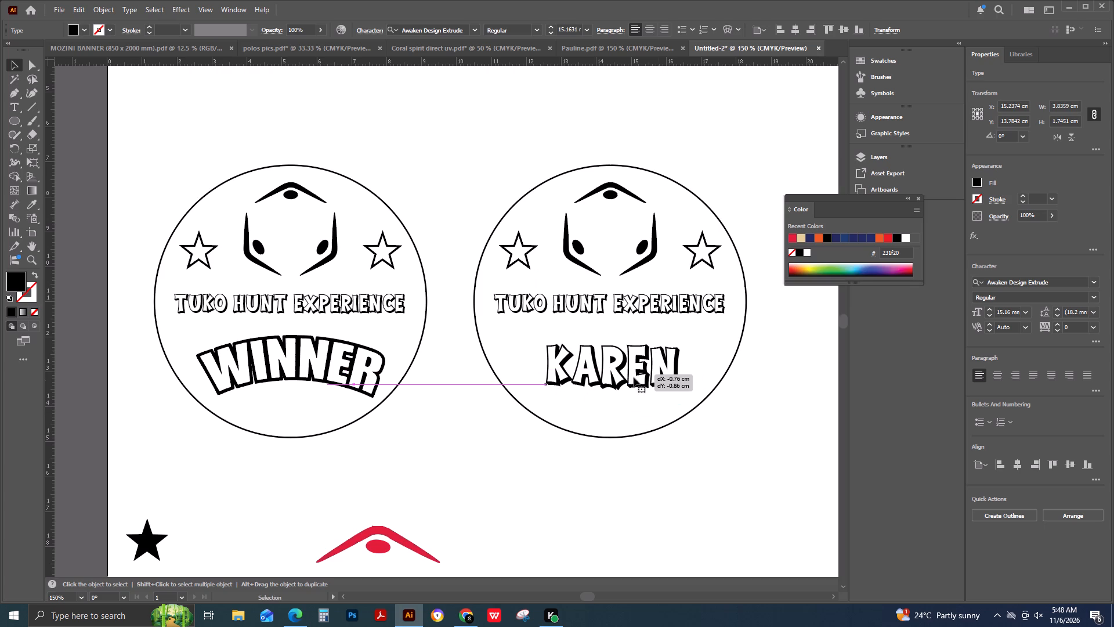
click(717, 502)
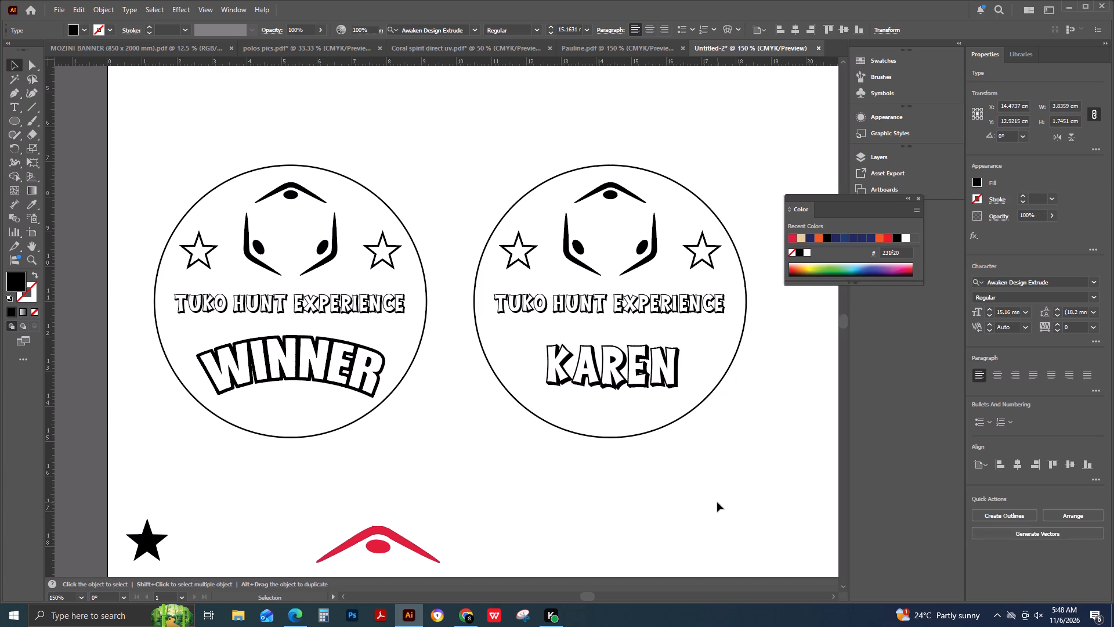
Slightly increase the letter tracking of the KAREN text.
click(653, 382)
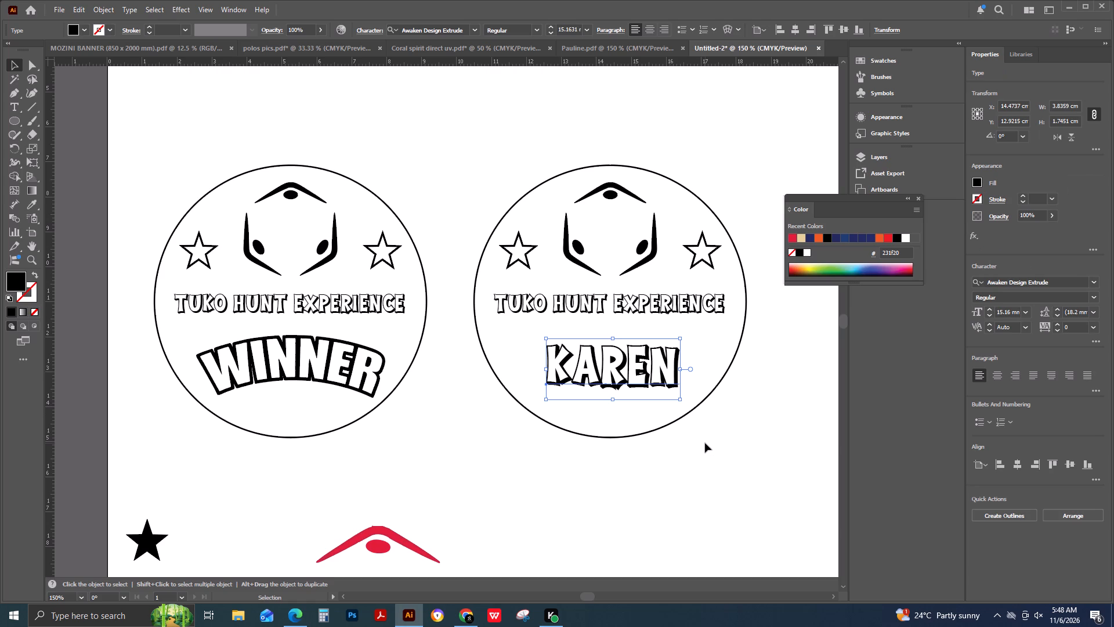
triple_click(1057, 326)
triple_click(1057, 326)
double_click(1057, 326)
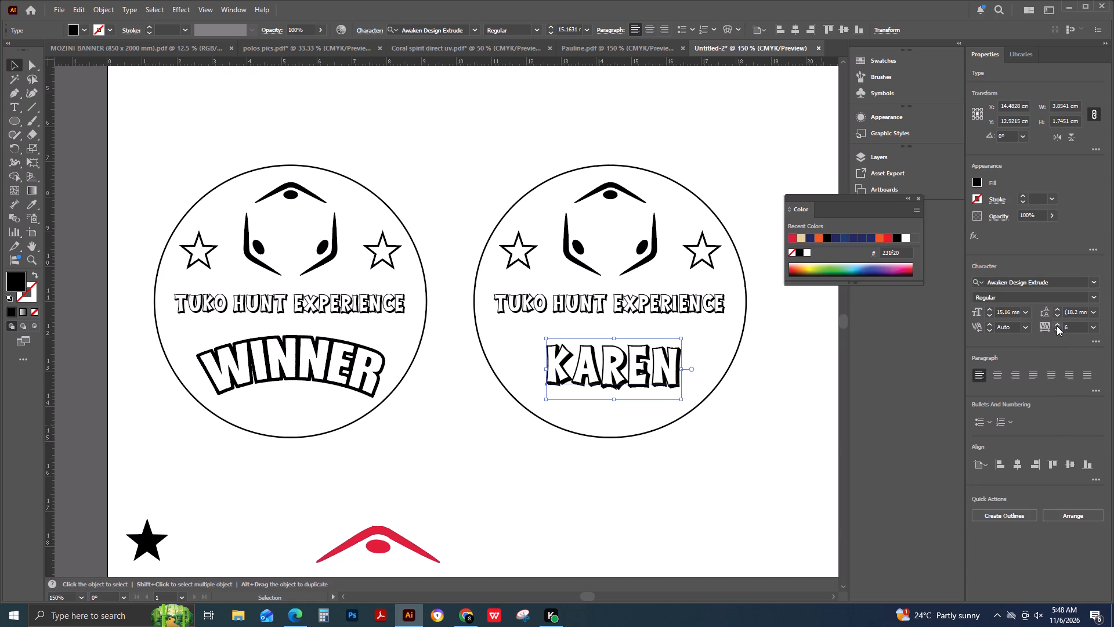
double_click(1057, 326)
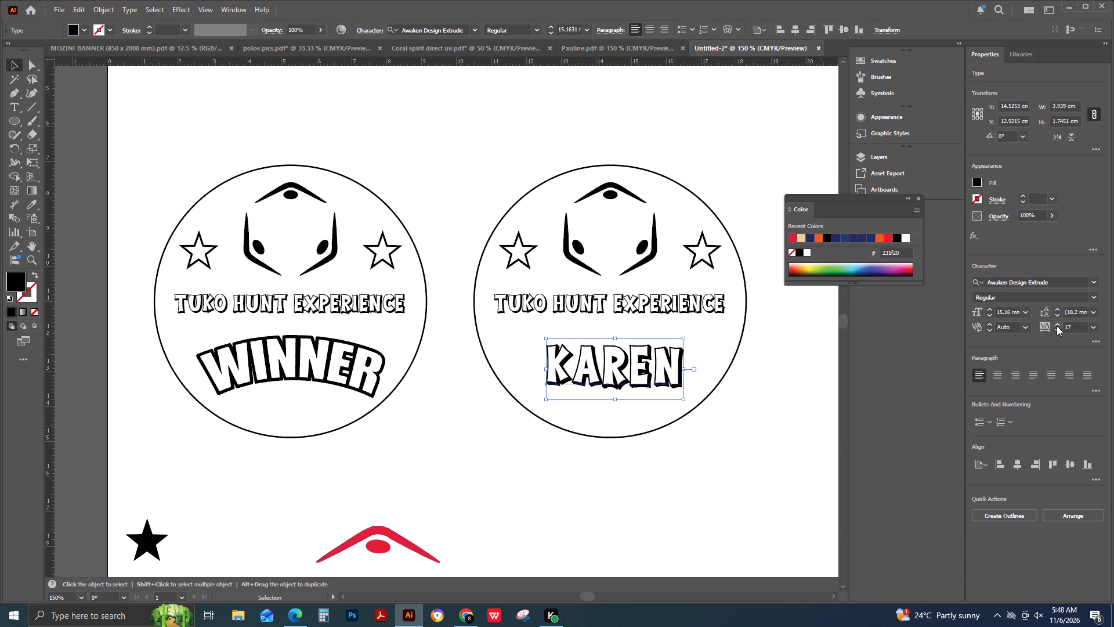
click(1055, 334)
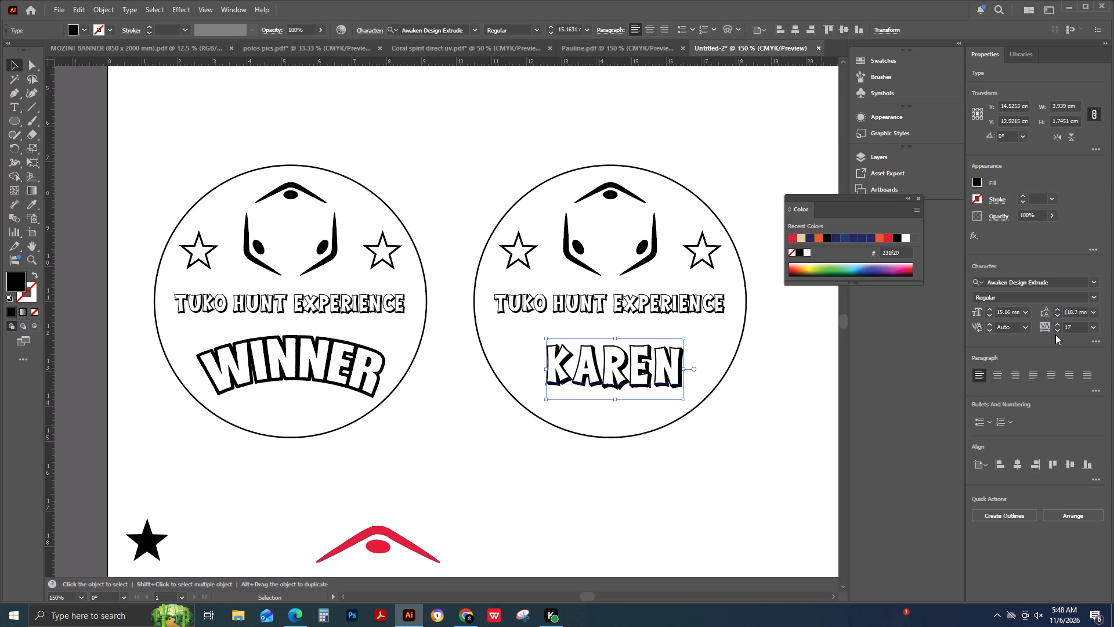
triple_click(1055, 328)
triple_click(1055, 328)
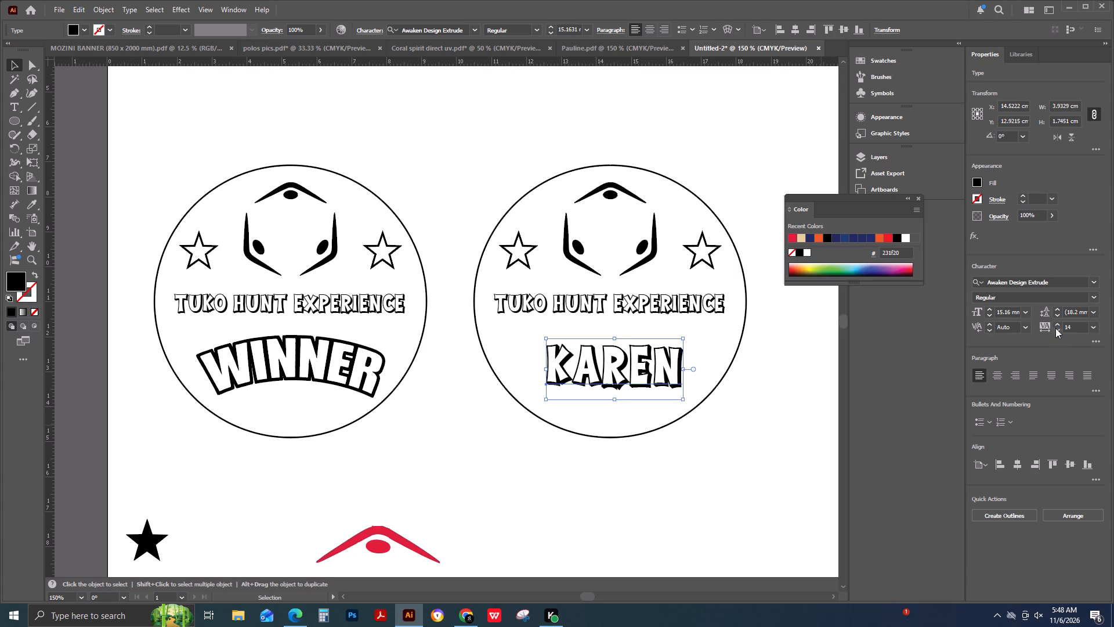
triple_click(1055, 328)
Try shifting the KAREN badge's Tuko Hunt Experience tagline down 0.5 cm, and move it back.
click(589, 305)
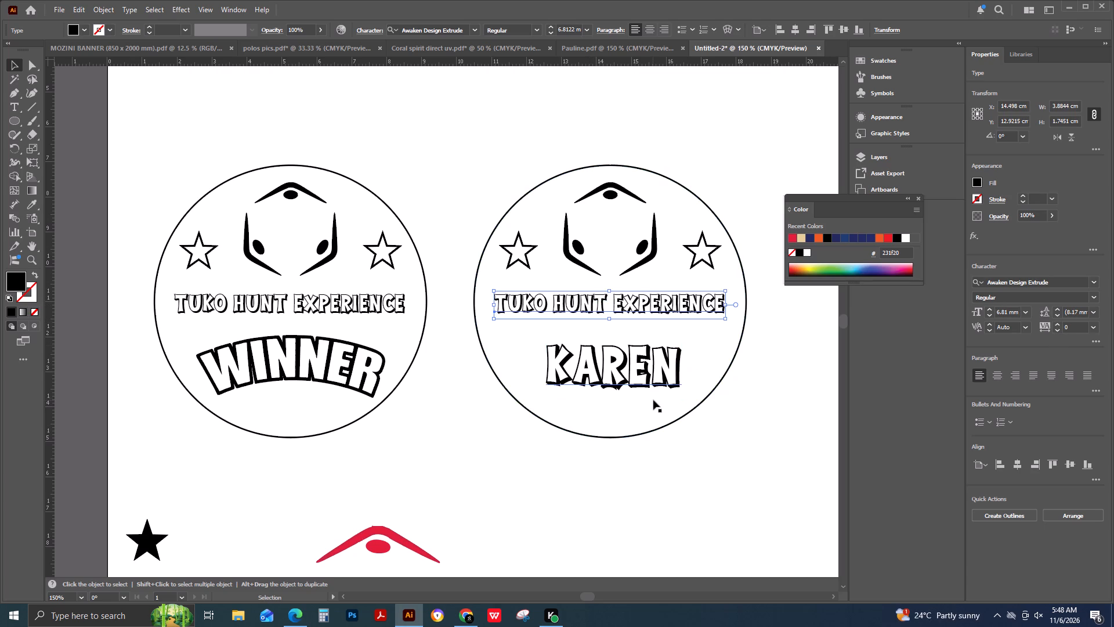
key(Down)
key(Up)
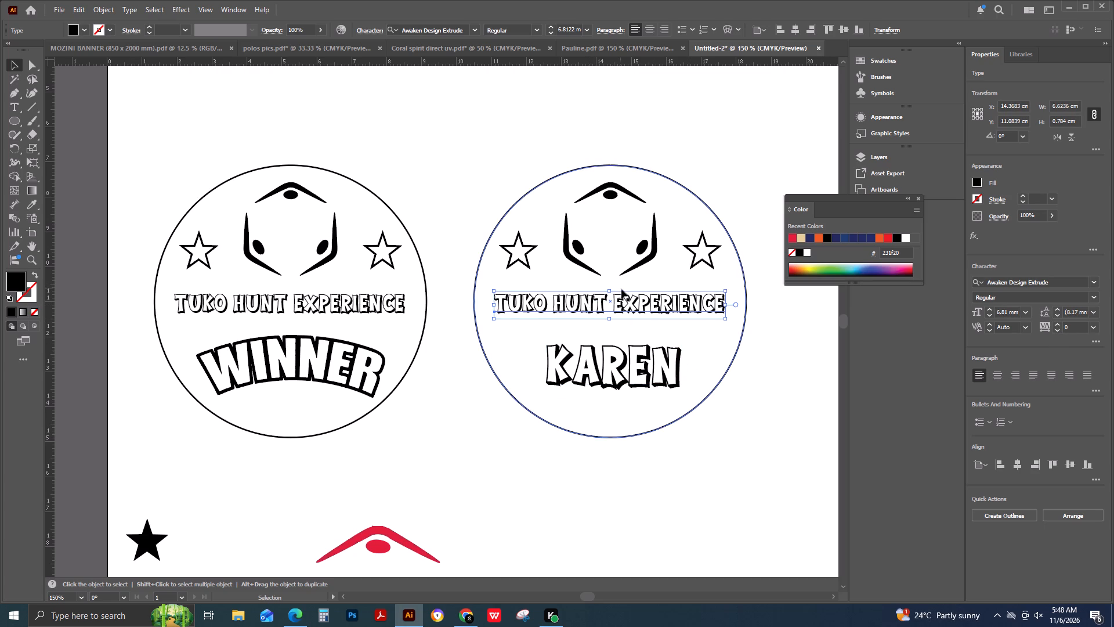
Move the KAREN badge's Tuko Hunt Experience tagline slightly down, away from the hexagon emblem.
drag(622, 291, 623, 296)
key(ctrl+z)
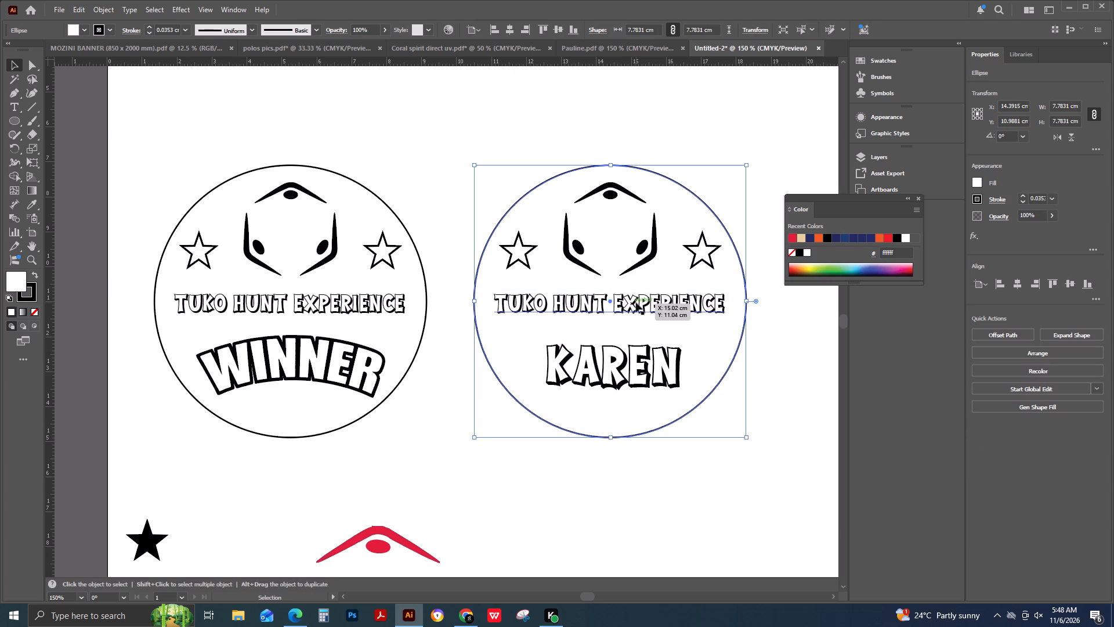
drag(636, 302, 634, 309)
click(586, 103)
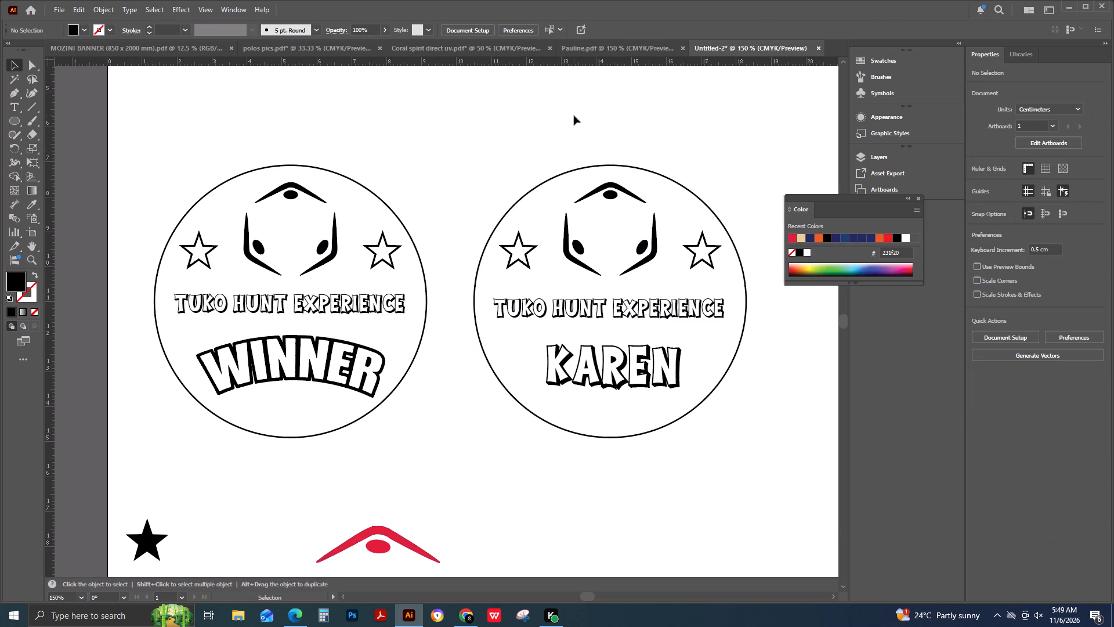
Align the hexagon emblem, tagline and KAREN text of the duplicated badge by their horizontal centres.
click(624, 194)
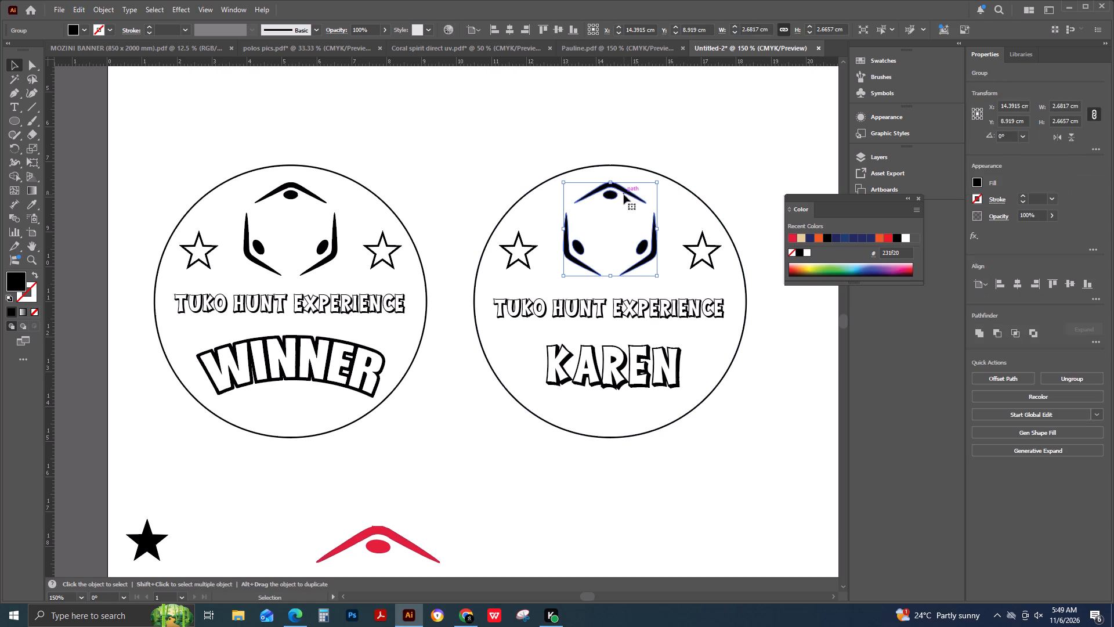
shift+click(620, 318)
shift+click(620, 377)
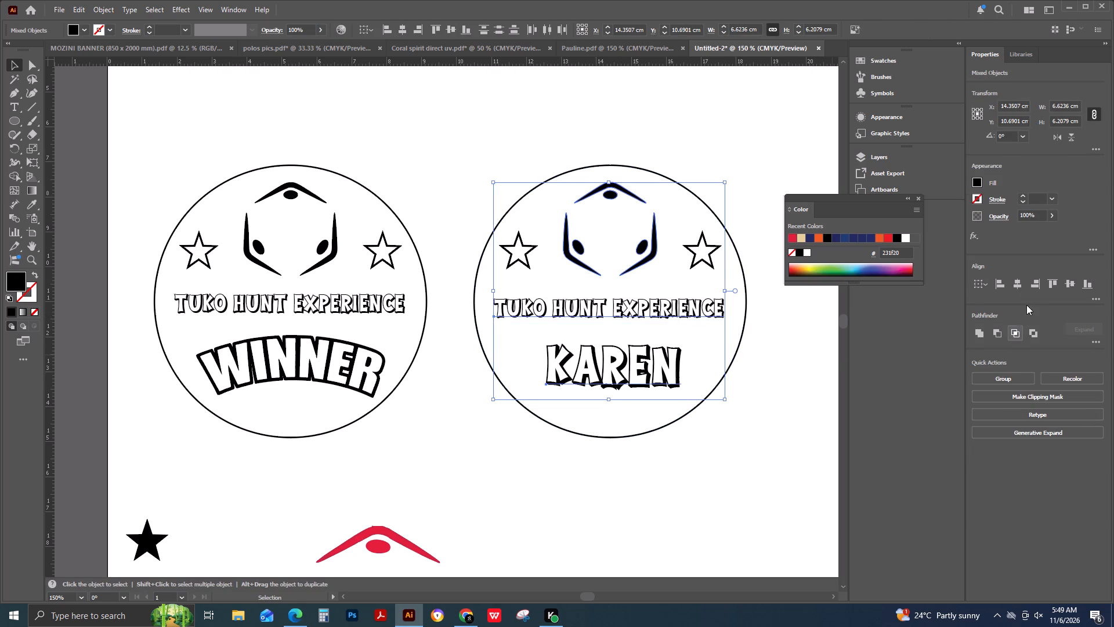
click(1022, 289)
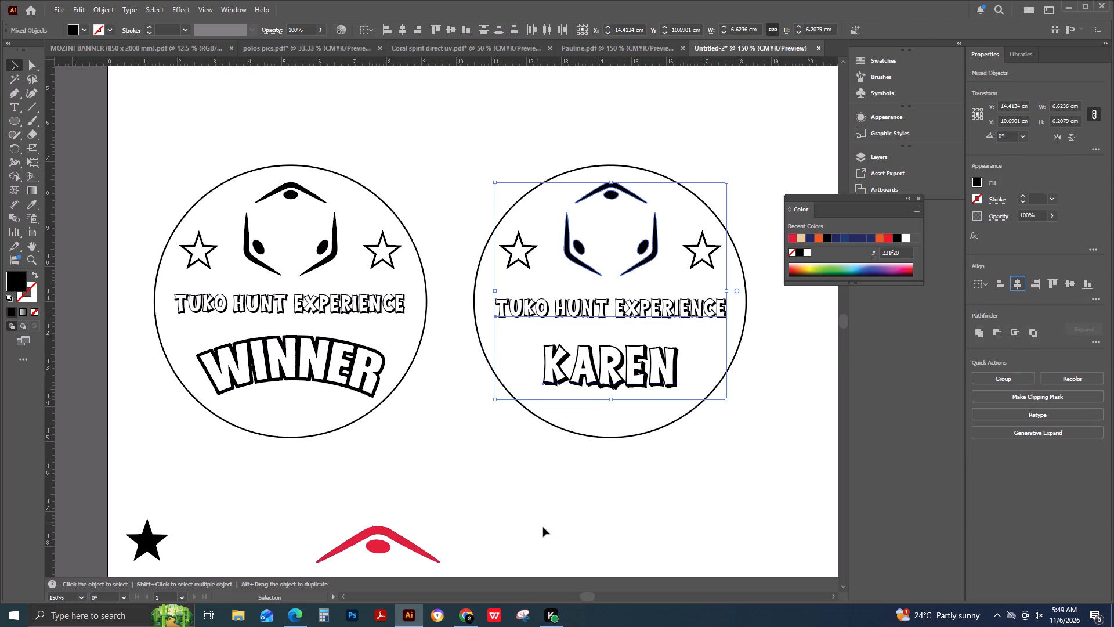
click(543, 527)
Align the emblem, tagline and KAREN text with the badge's outer circle by their horizontal centres.
click(581, 248)
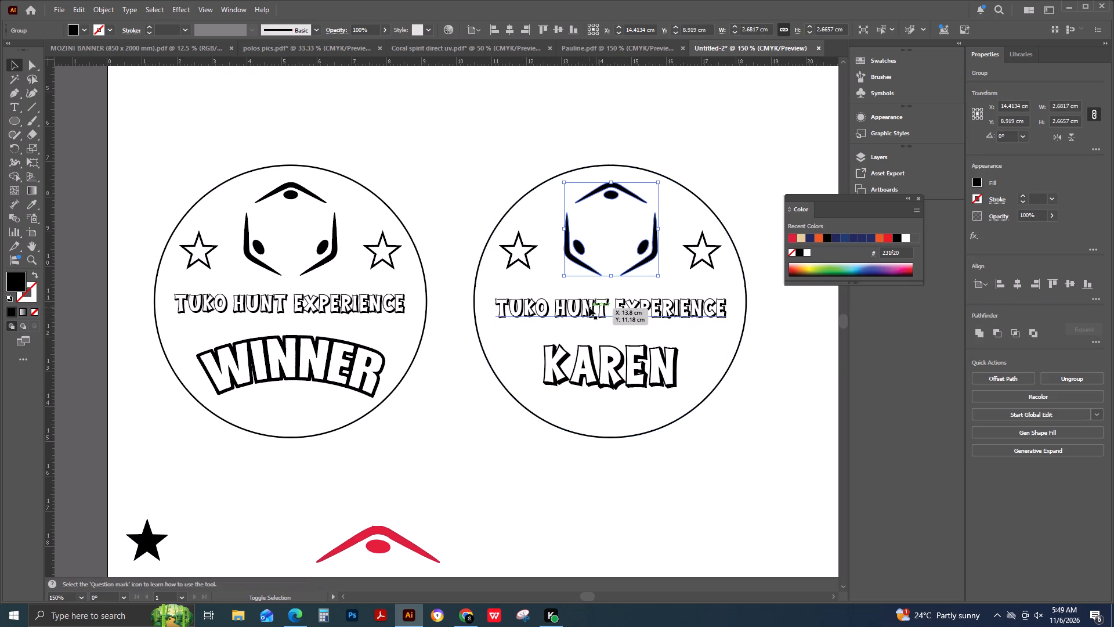
shift+click(589, 307)
shift+click(612, 369)
shift+click(629, 438)
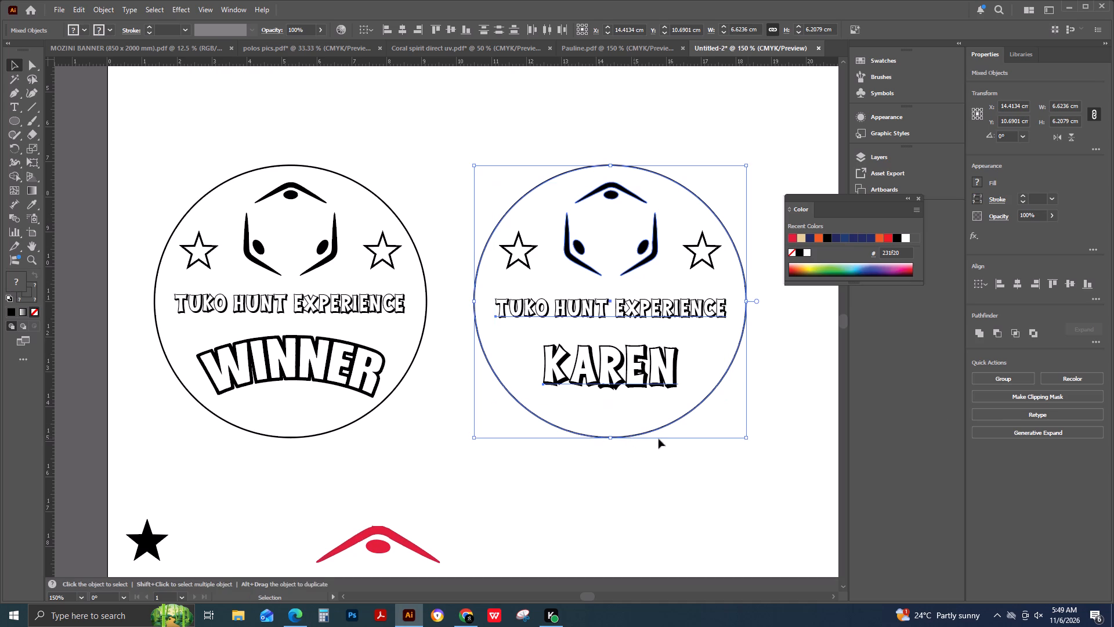
click(1014, 289)
click(811, 498)
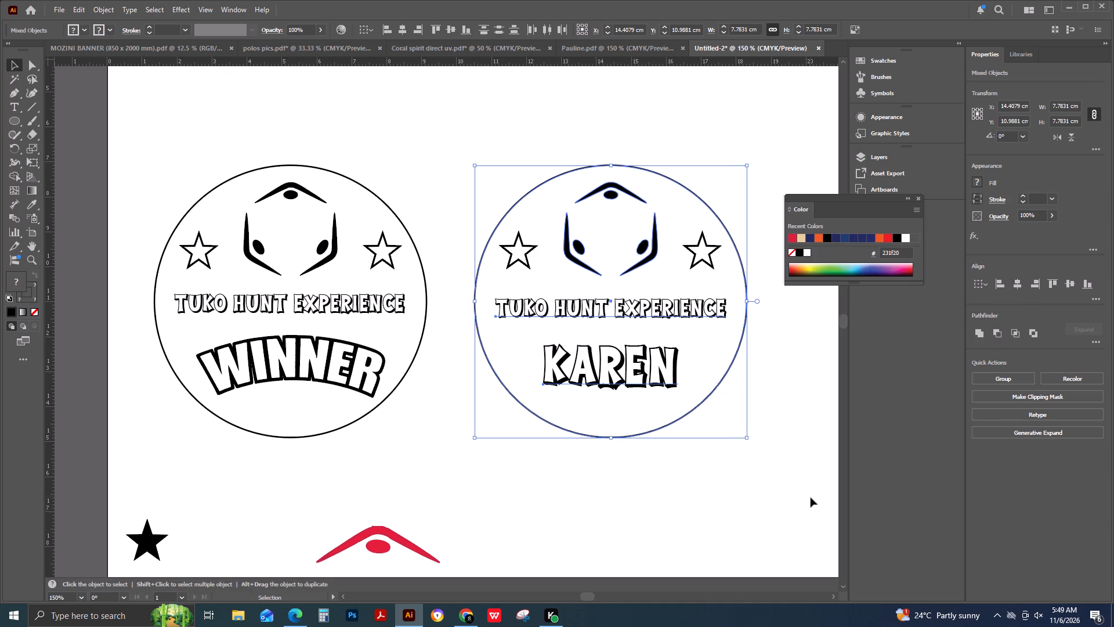
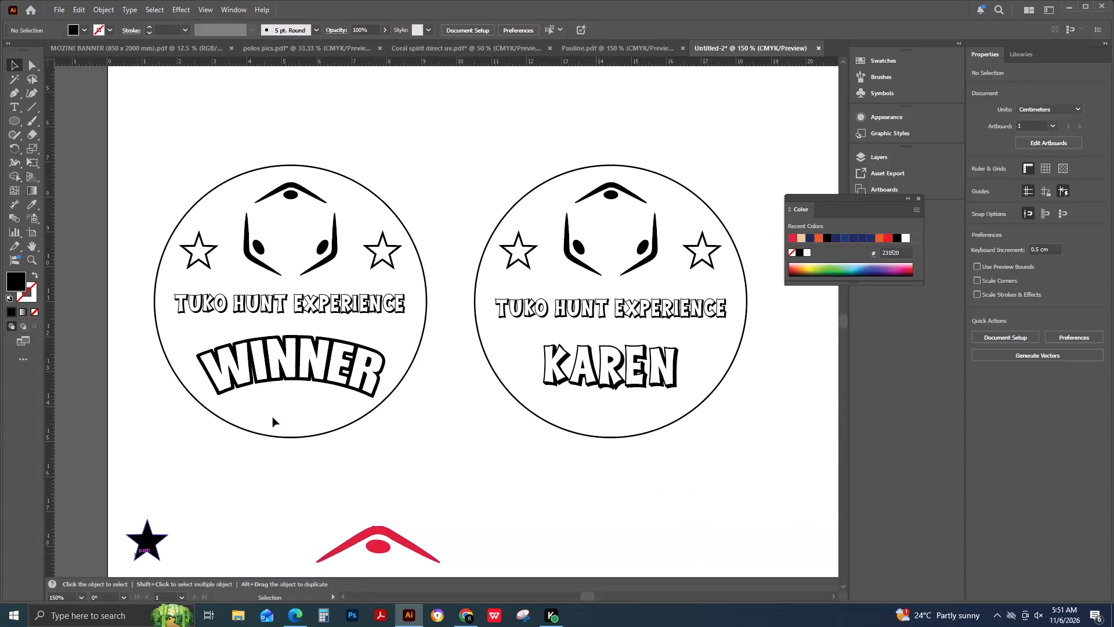
scroll(464, 369, down, 20)
scroll(464, 369, down, 2)
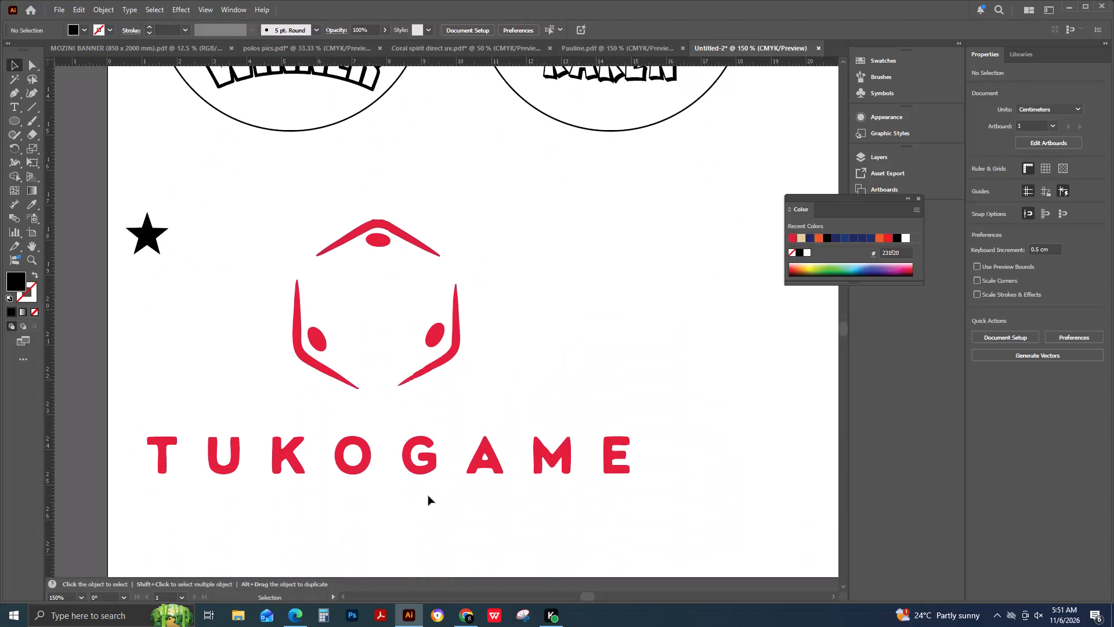
alt+scroll(436, 456, down, 2)
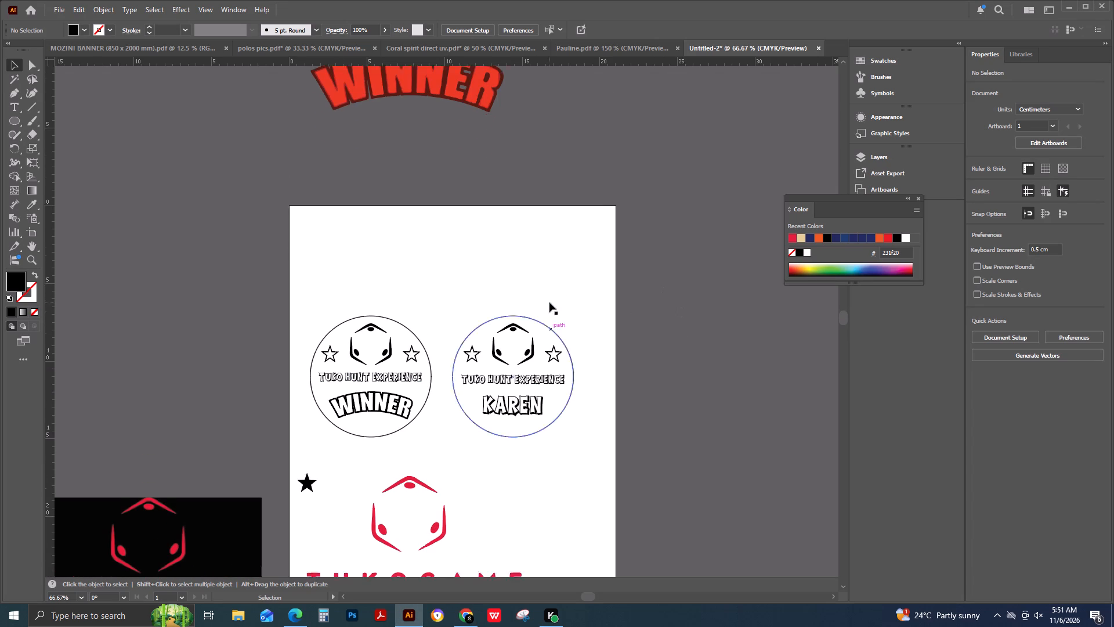
scroll(549, 302, up, 2)
right_click(482, 274)
click(529, 312)
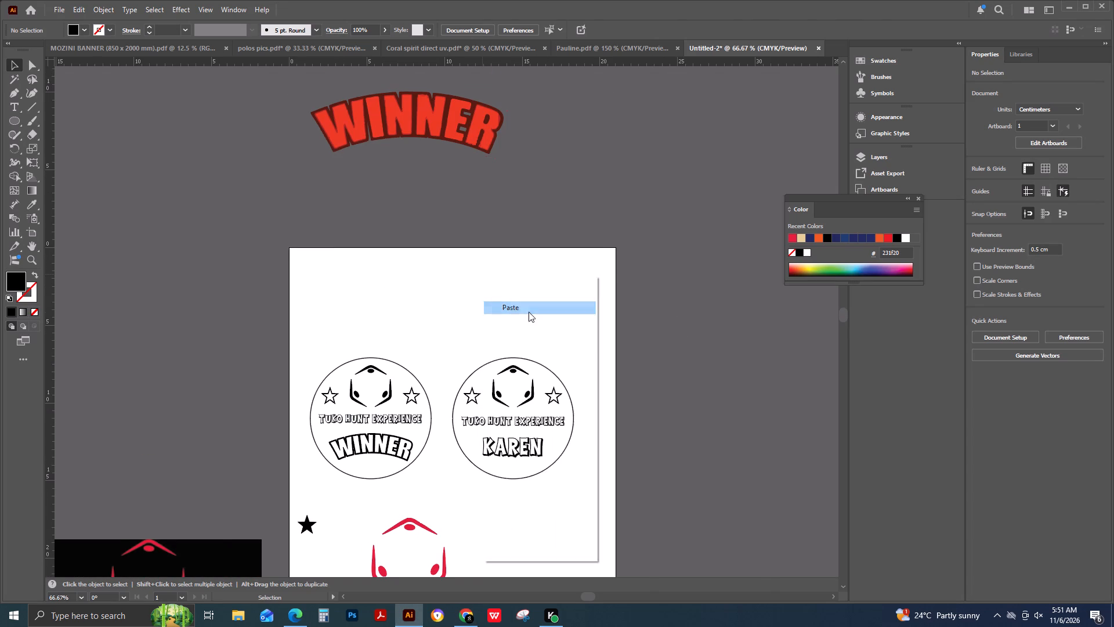
Scale the pasted TUKOGAME image down to about 8.4 × 4.6 cm and place it above the two badges.
alt+scroll(523, 348, down, 4)
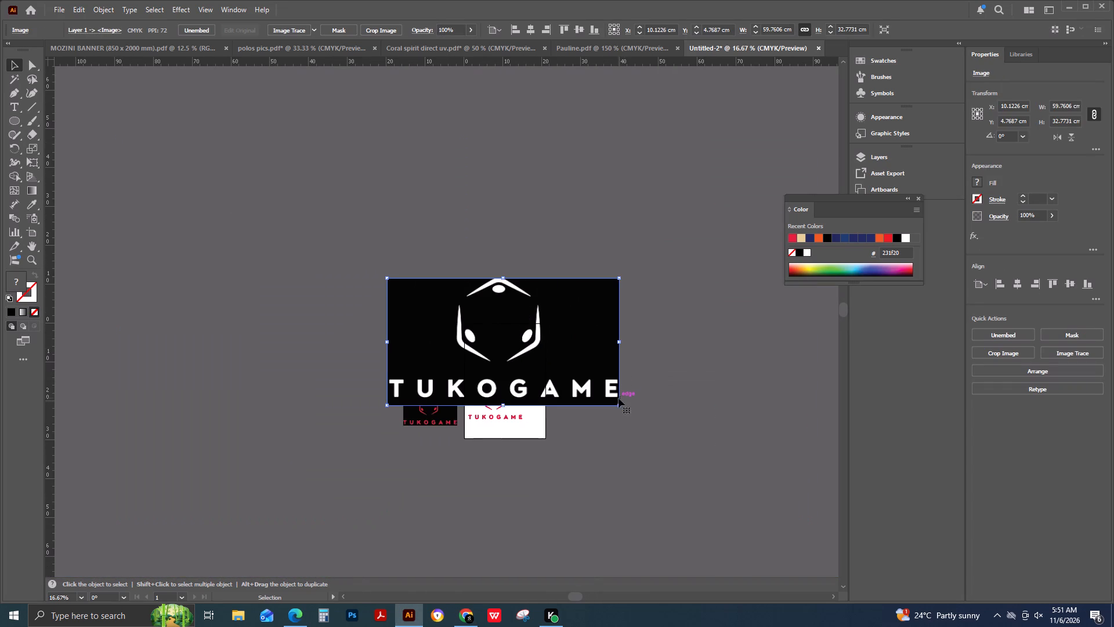
shift+drag(623, 409, 559, 348)
shift+drag(619, 402, 523, 326)
drag(453, 300, 515, 329)
alt+scroll(515, 329, up, 2)
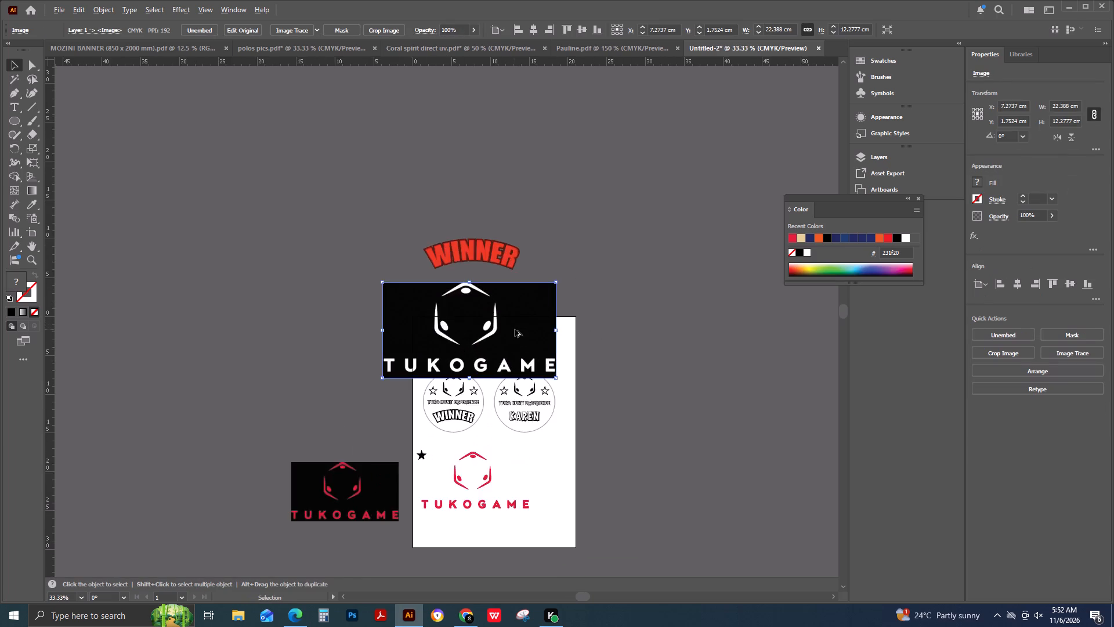
alt+scroll(515, 329, up, 3)
drag(478, 327, 518, 327)
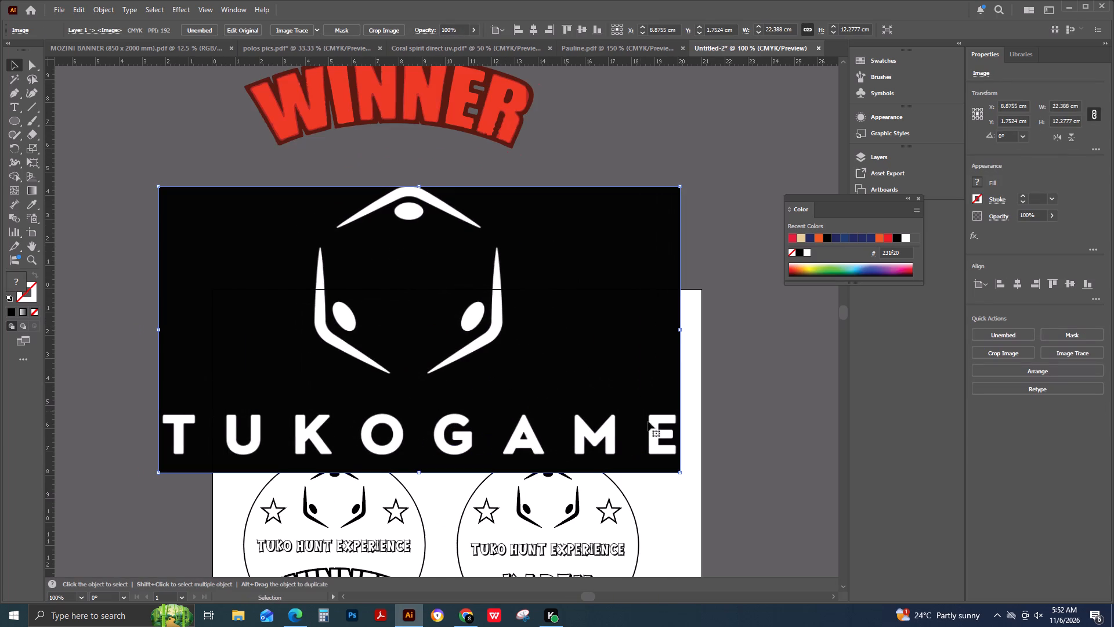
shift+drag(678, 473, 520, 355)
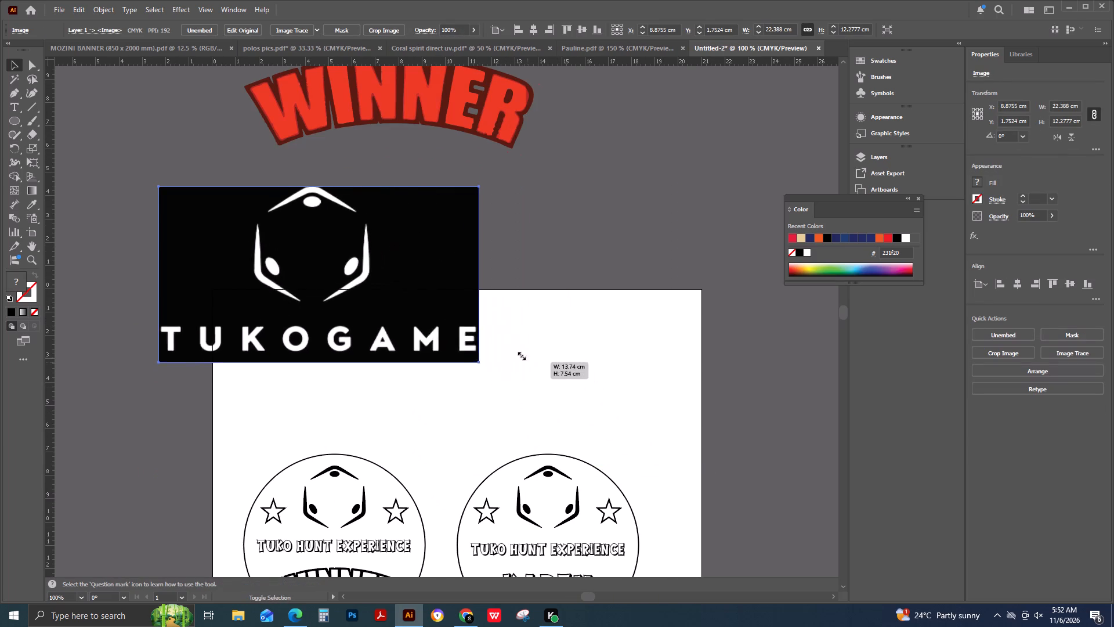
shift+drag(520, 355, 504, 340)
drag(382, 278, 526, 384)
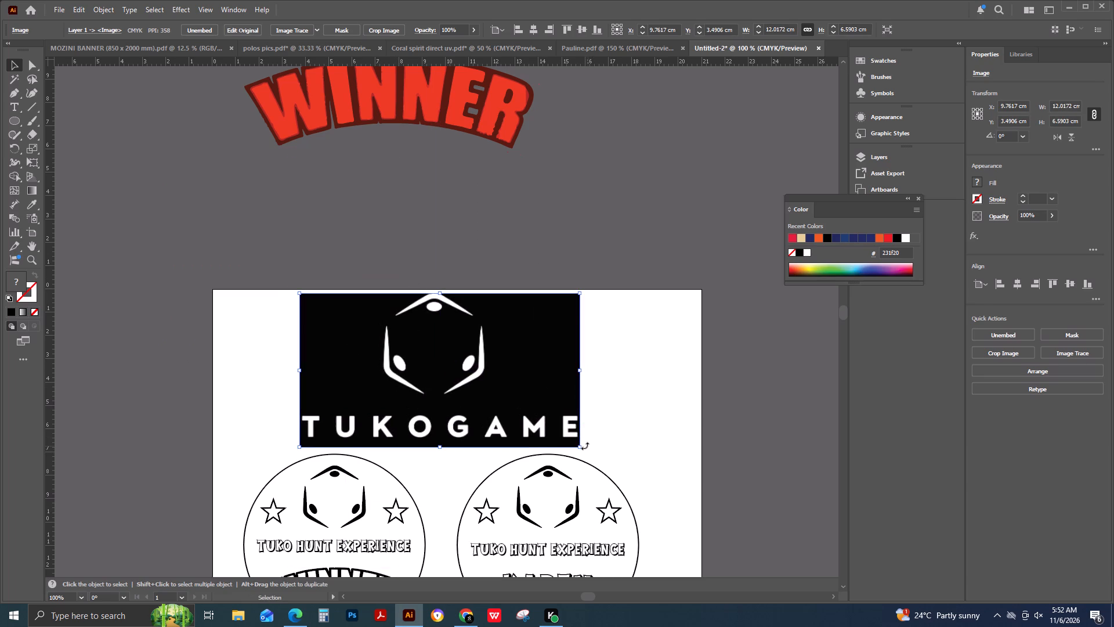
shift+drag(578, 446, 495, 403)
drag(434, 367, 492, 401)
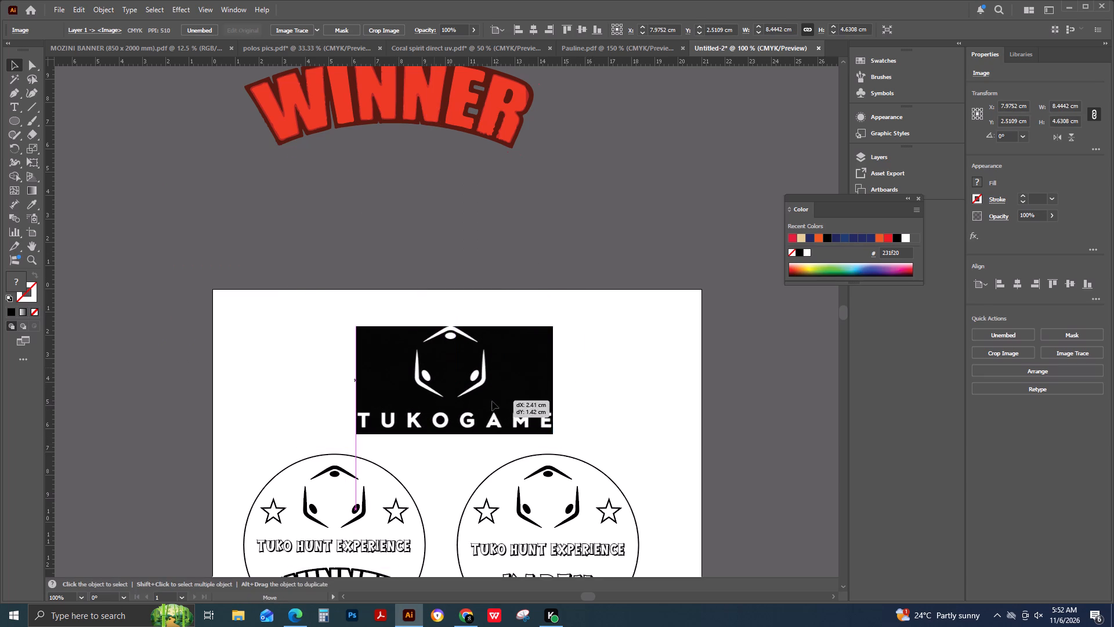
drag(492, 401, 498, 401)
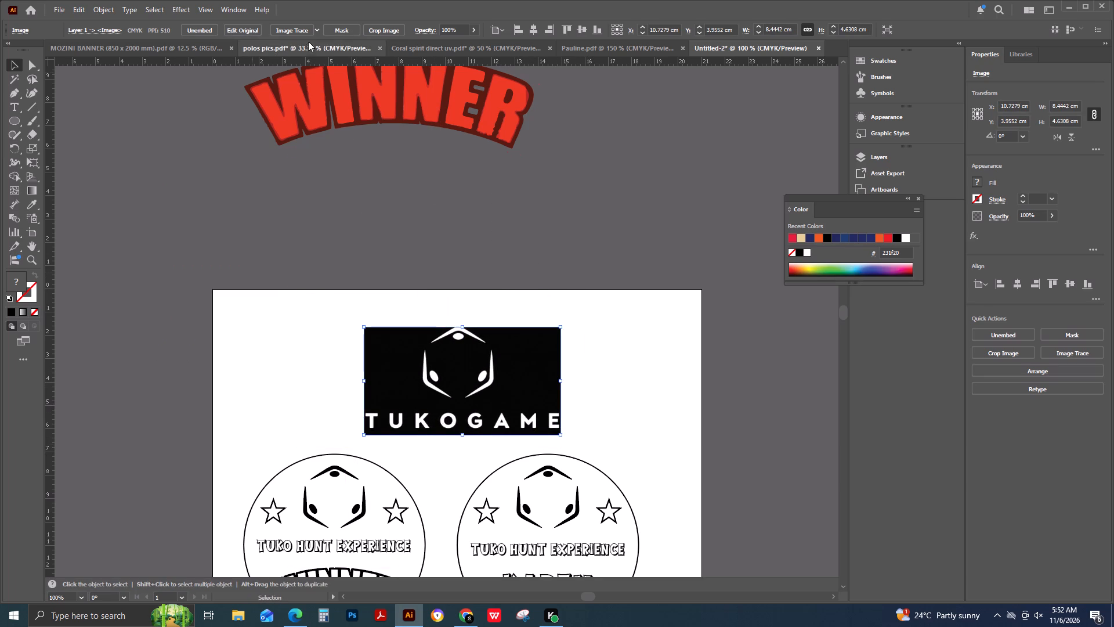
Image Trace the TUKOGAME picture with the default preset, expand the tracing and ungroup the resulting shapes.
click(294, 33)
scroll(502, 293, down, 1)
alt+scroll(496, 305, up, 1)
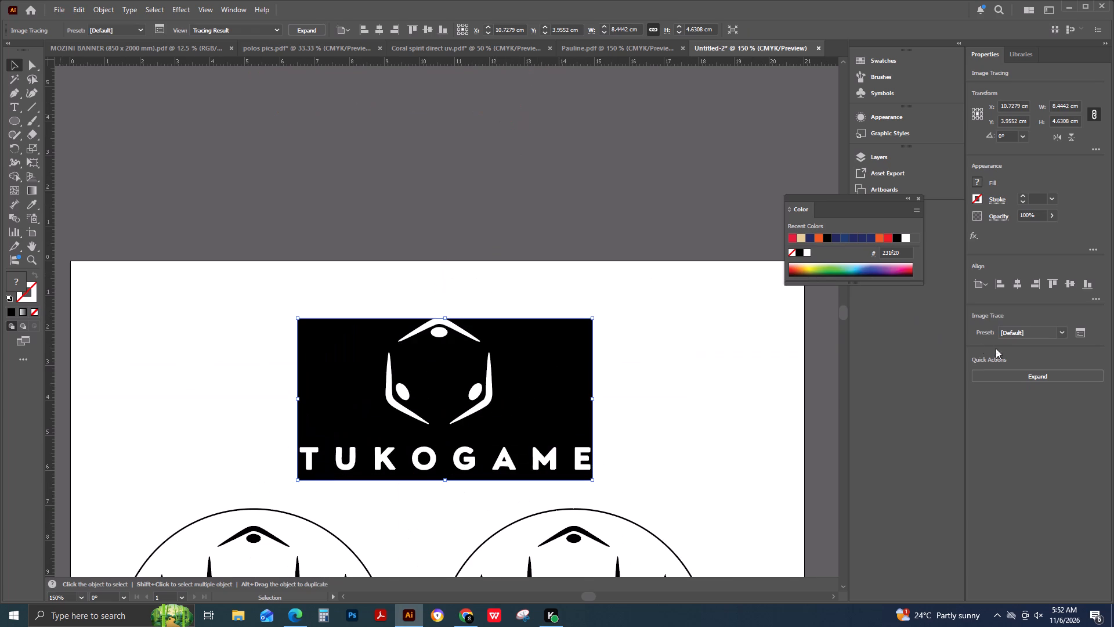
click(1023, 381)
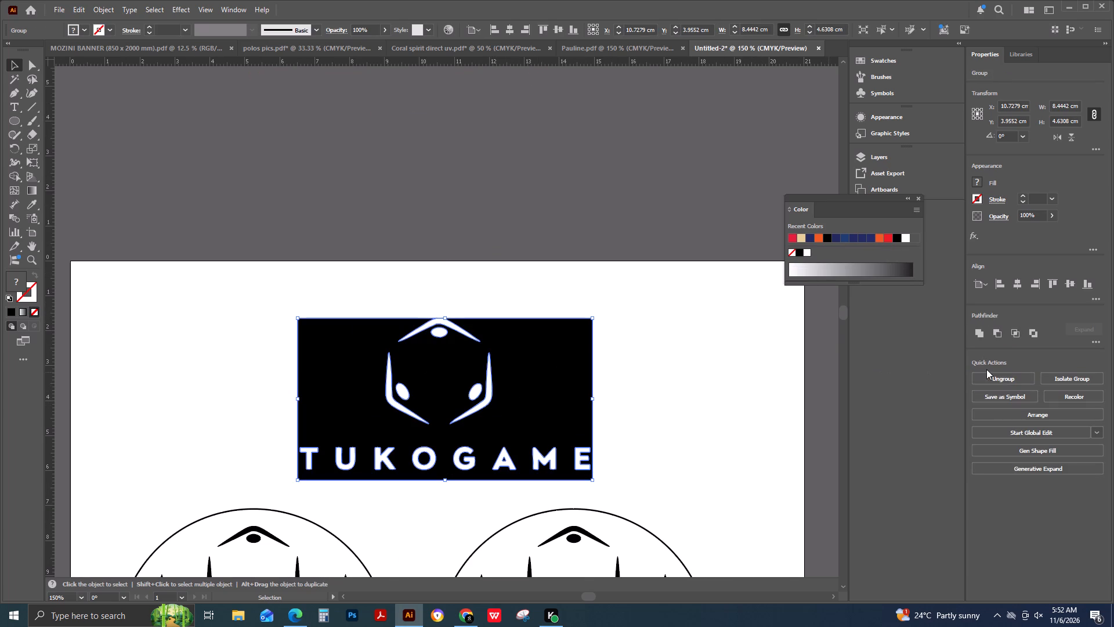
click(993, 373)
click(753, 381)
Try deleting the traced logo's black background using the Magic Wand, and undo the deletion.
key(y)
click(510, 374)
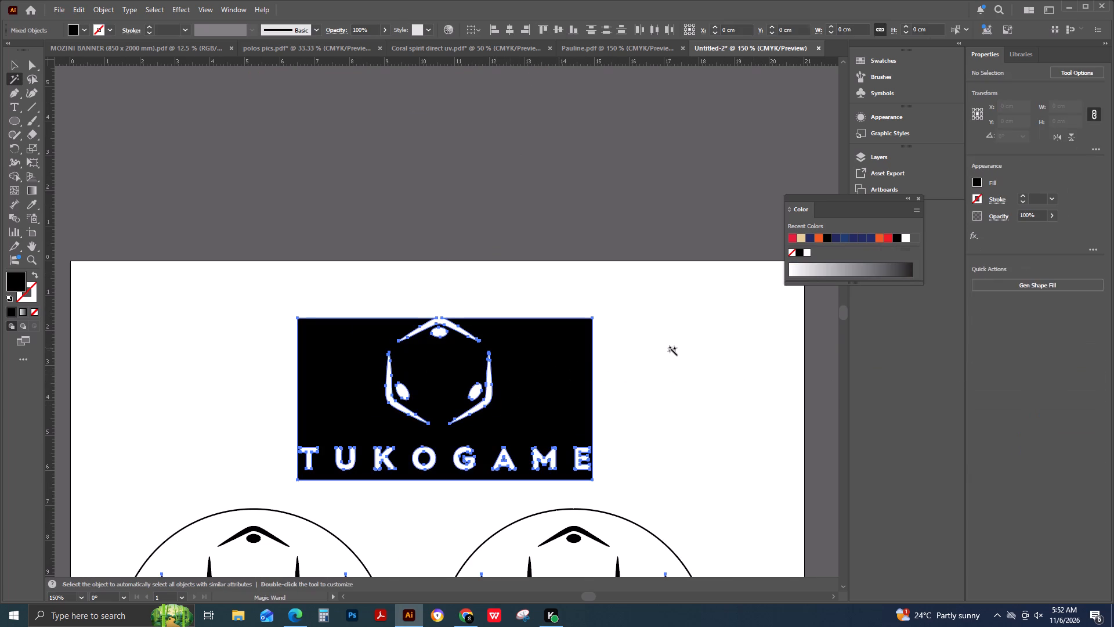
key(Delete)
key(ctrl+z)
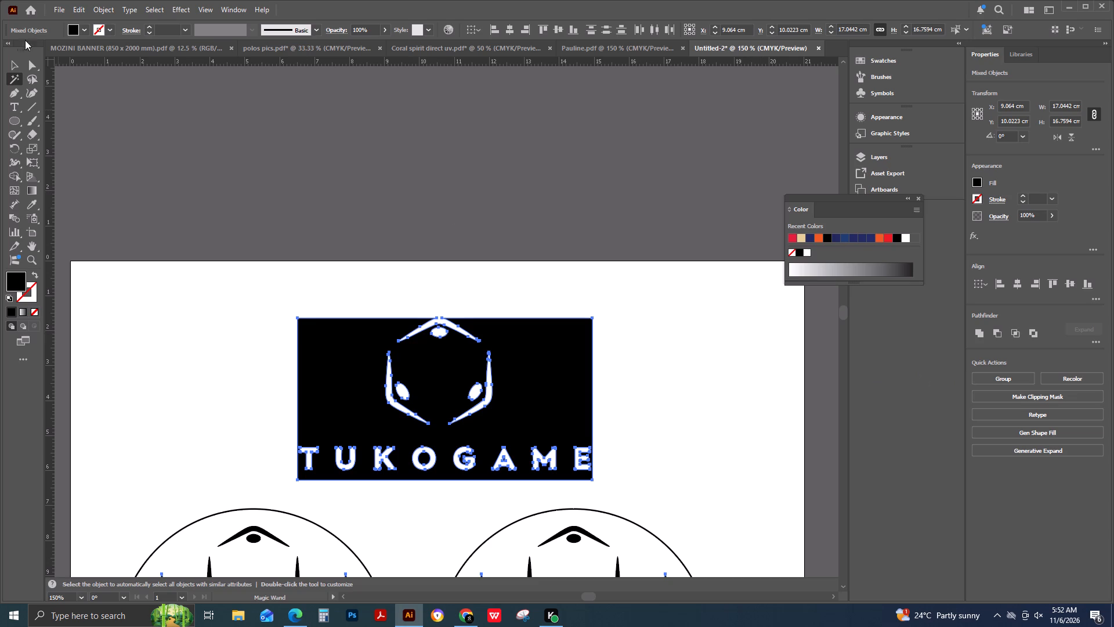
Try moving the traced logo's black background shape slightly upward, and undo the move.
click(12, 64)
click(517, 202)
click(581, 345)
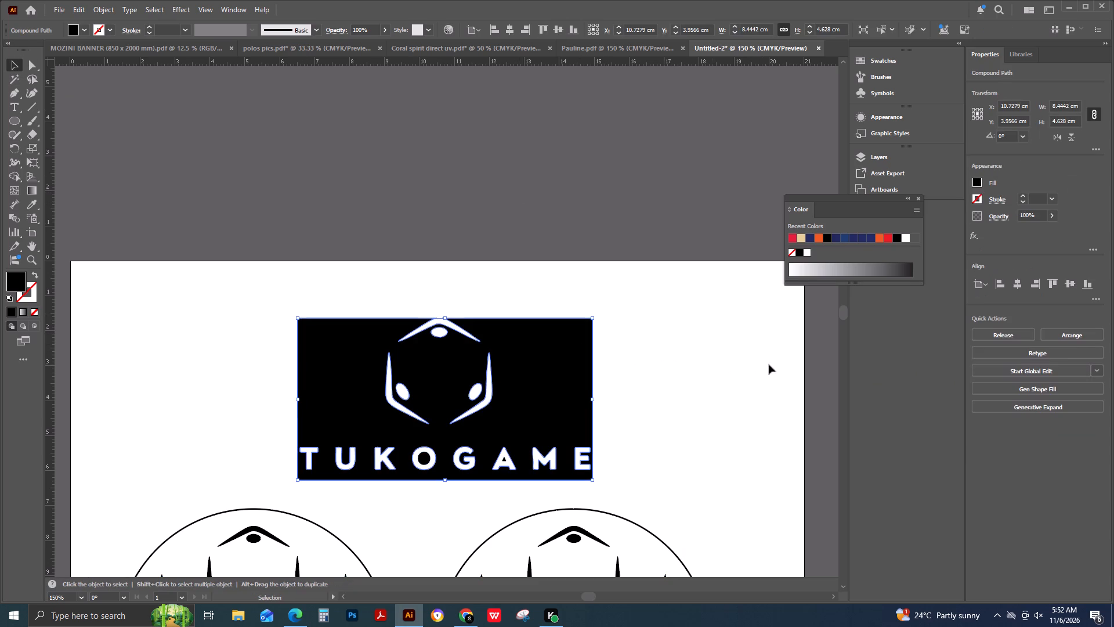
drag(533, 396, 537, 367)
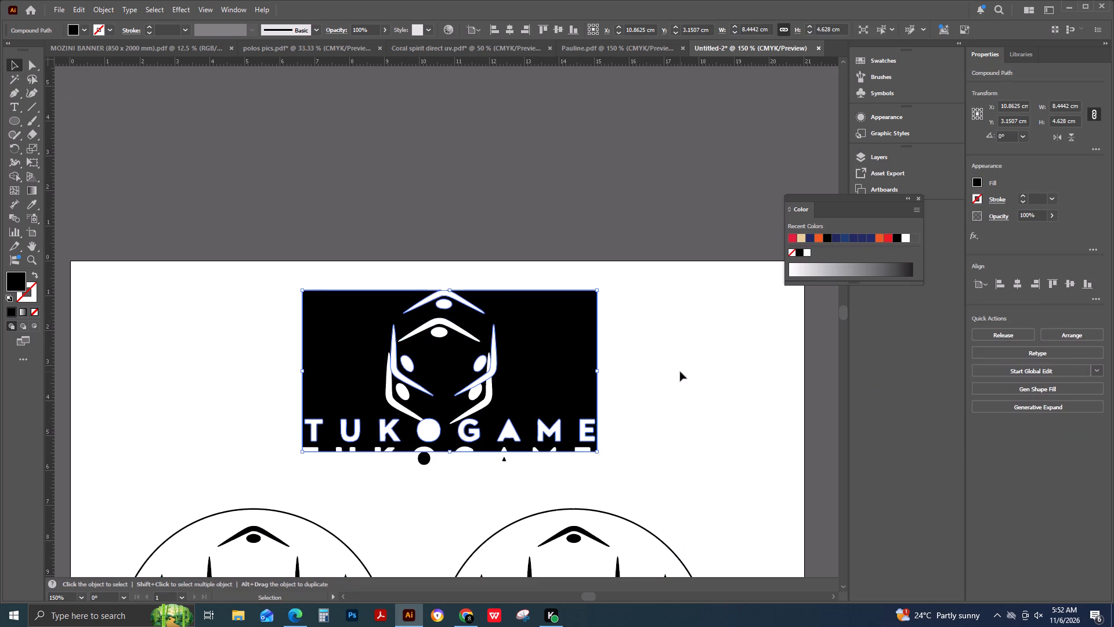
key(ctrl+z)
Select the traced logo's black background and matching objects with the Magic Wand and delete them.
key(y)
click(554, 372)
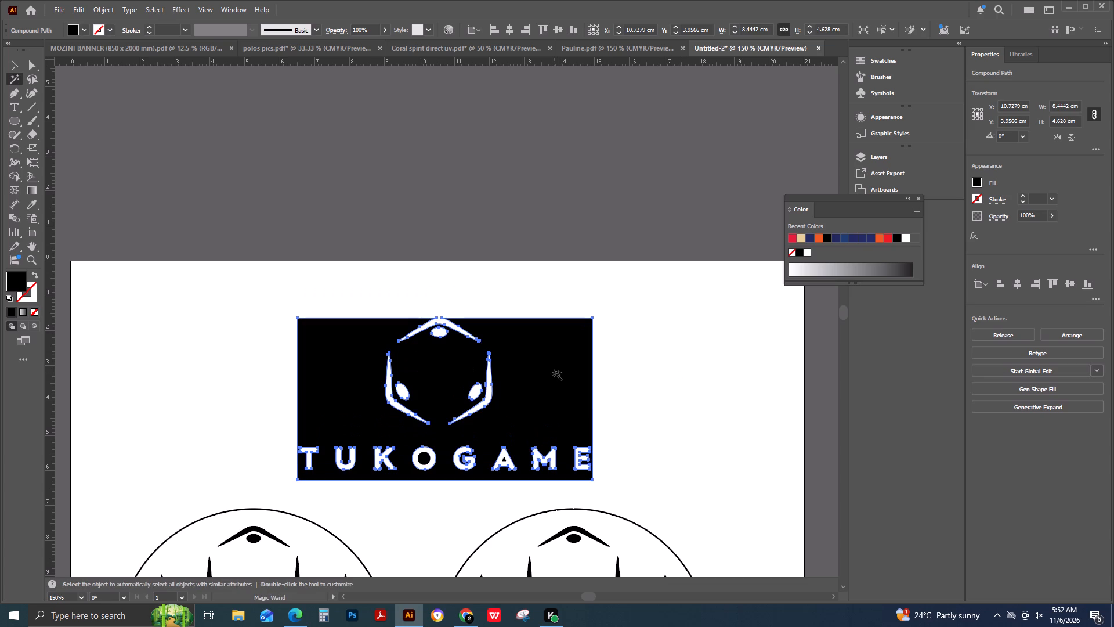
key(Delete)
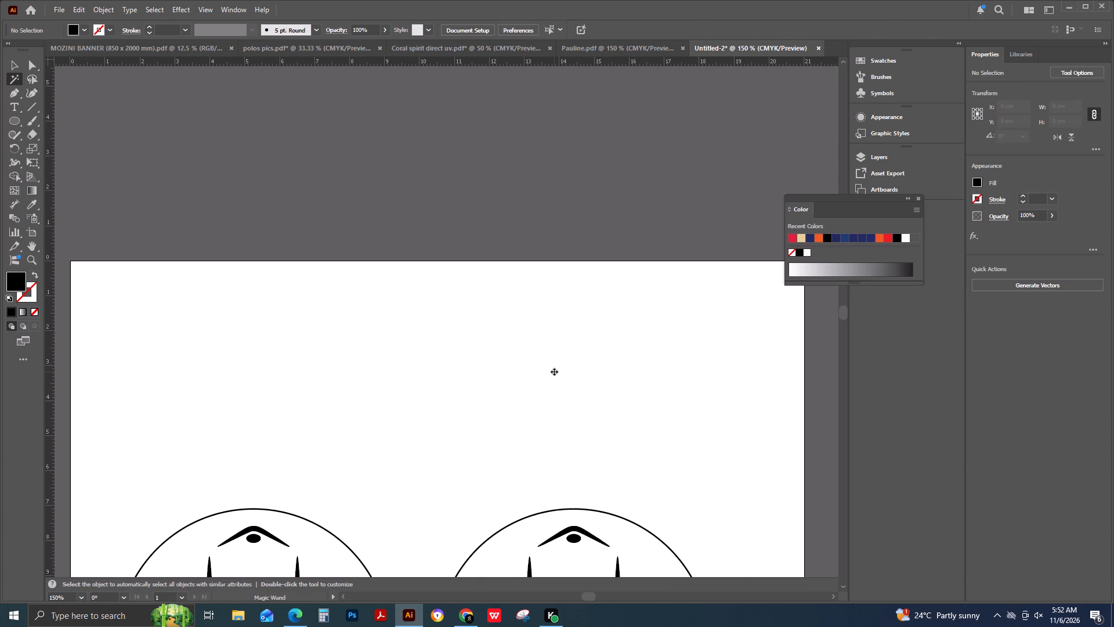
Move all the white TUKOGAME emblem and lettering shapes above the artboard and group them.
click(12, 63)
click(428, 329)
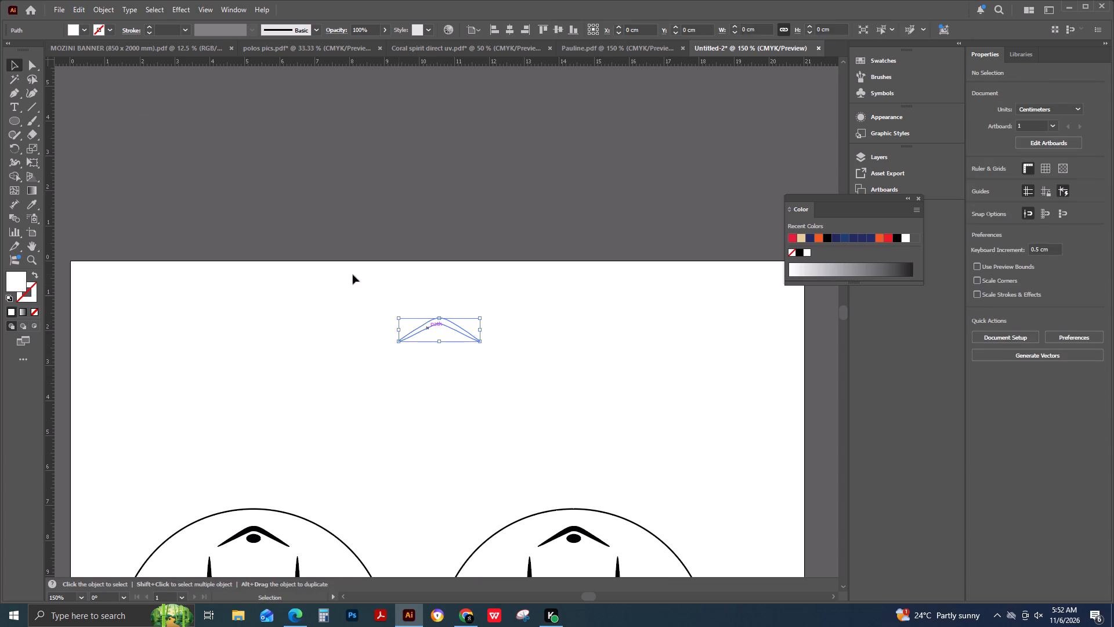
click(352, 274)
drag(284, 287, 611, 460)
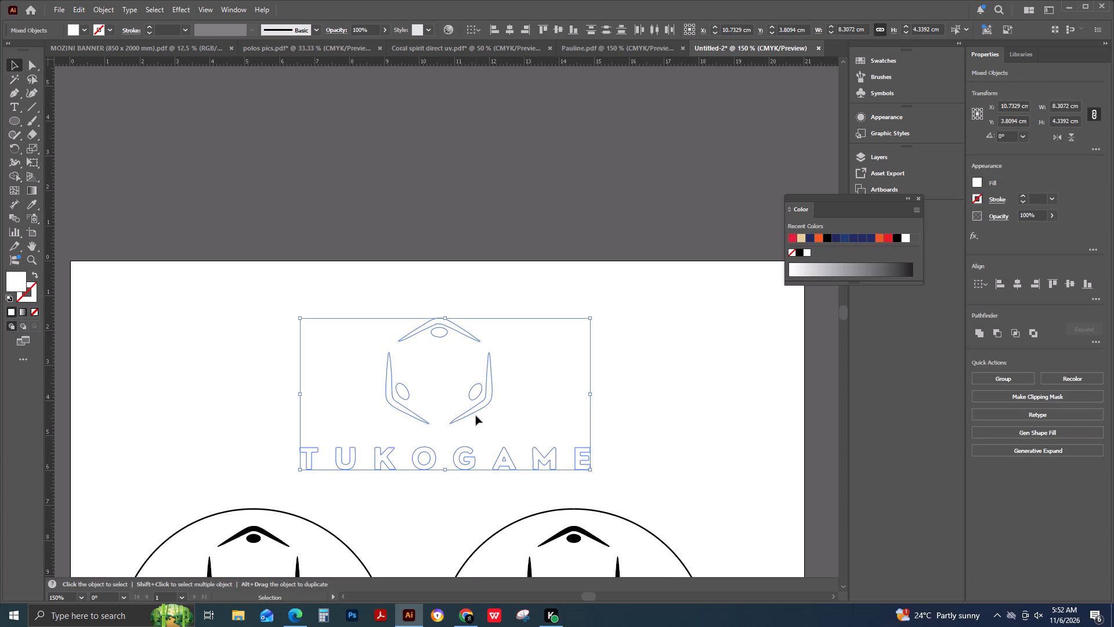
drag(501, 466, 496, 224)
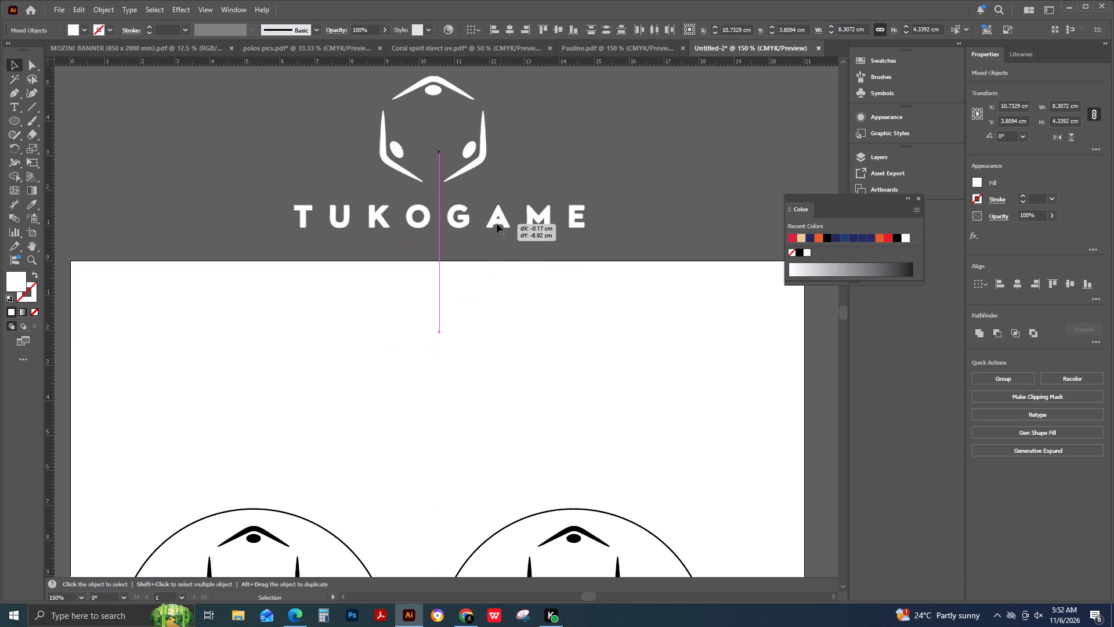
scroll(497, 224, up, 6)
key(ctrl+g)
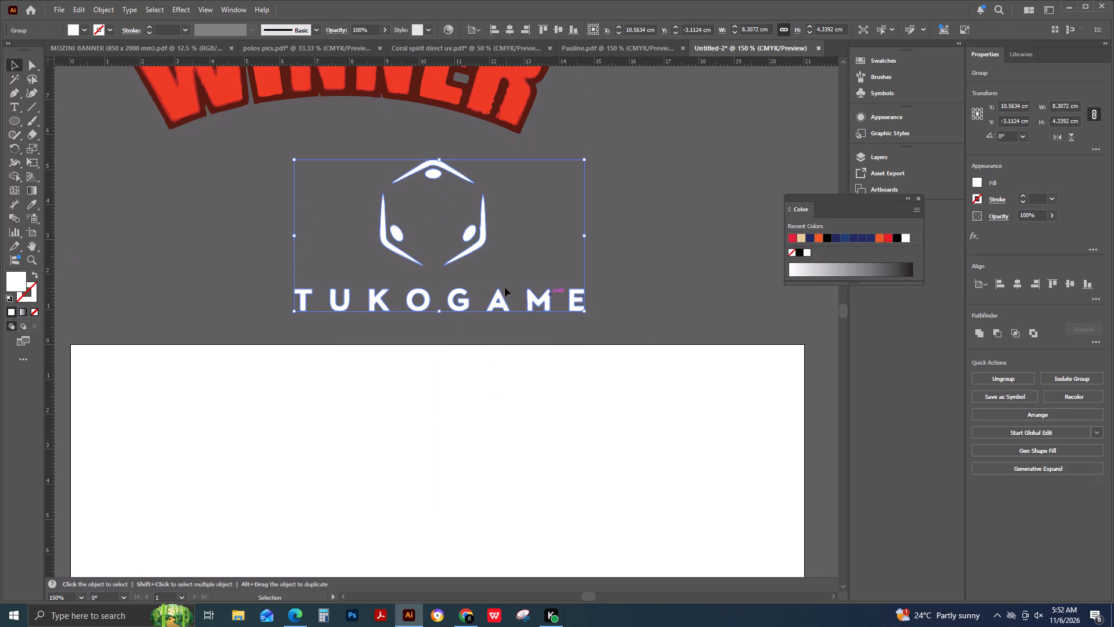
Recolour the grouped TUKOGAME logo black and move it down over the artboard's top edge, above the badges.
drag(504, 298, 531, 397)
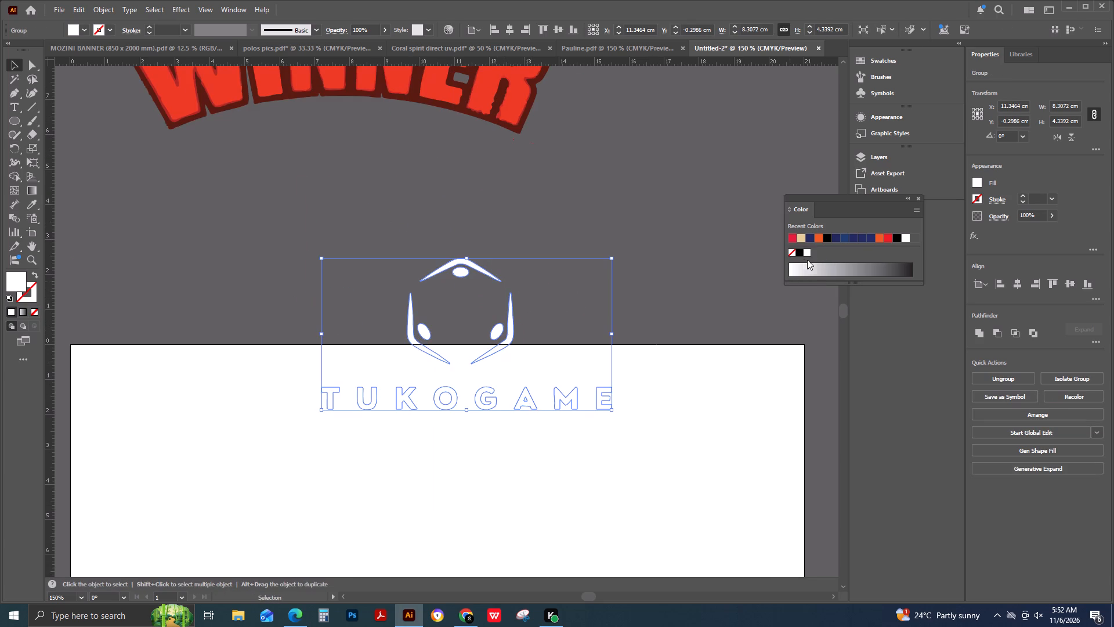
click(801, 254)
scroll(672, 338, down, 8)
drag(542, 290, 547, 313)
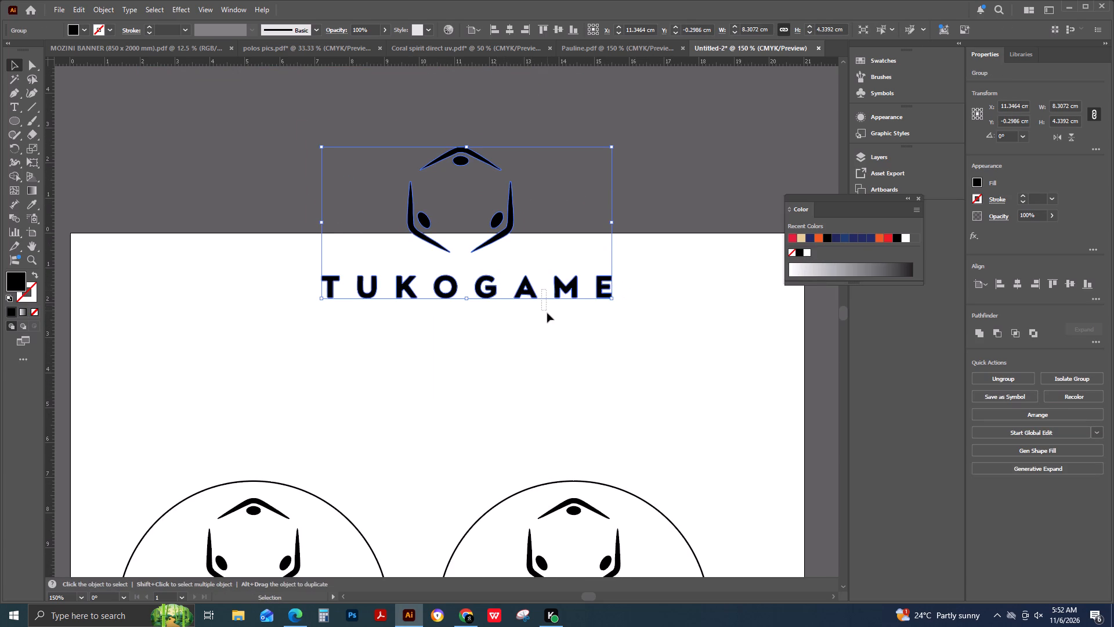
drag(547, 313, 552, 330)
scroll(550, 312, down, 7)
drag(554, 197, 567, 266)
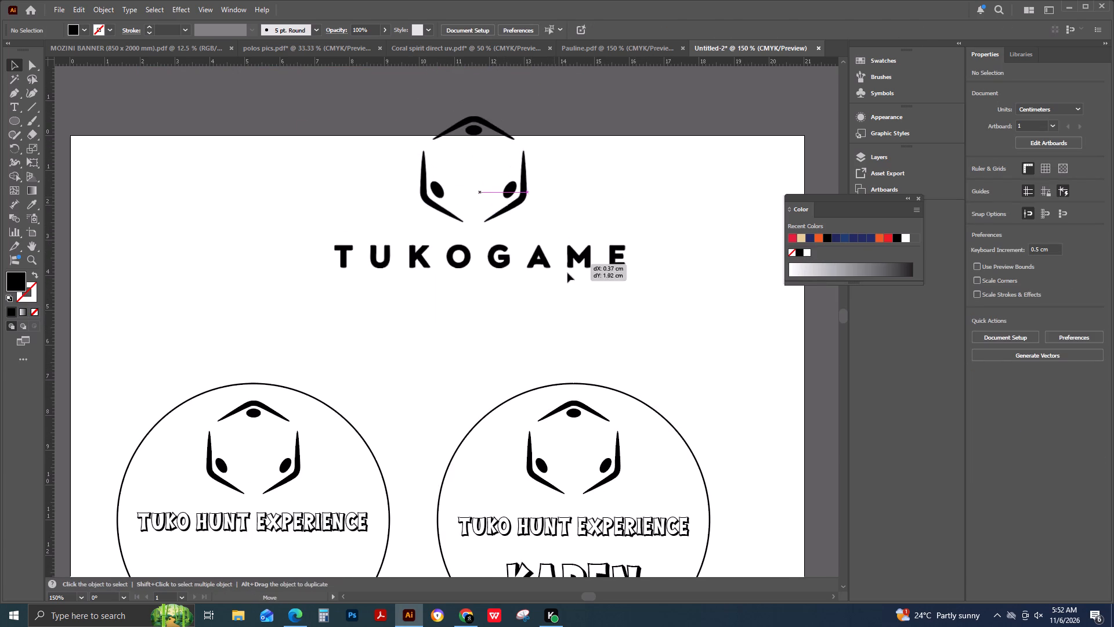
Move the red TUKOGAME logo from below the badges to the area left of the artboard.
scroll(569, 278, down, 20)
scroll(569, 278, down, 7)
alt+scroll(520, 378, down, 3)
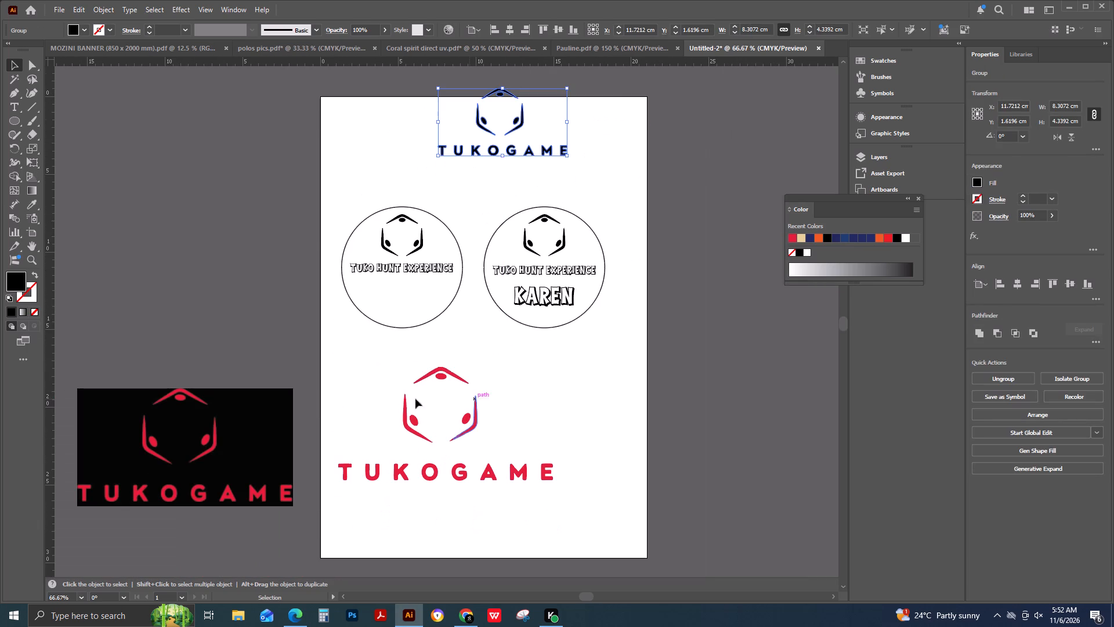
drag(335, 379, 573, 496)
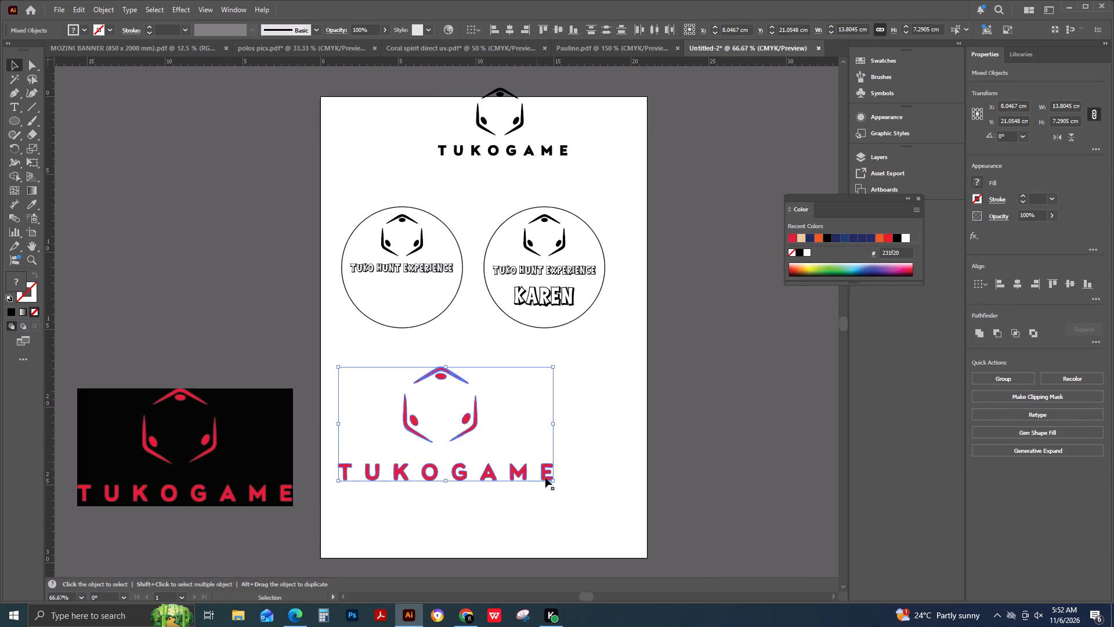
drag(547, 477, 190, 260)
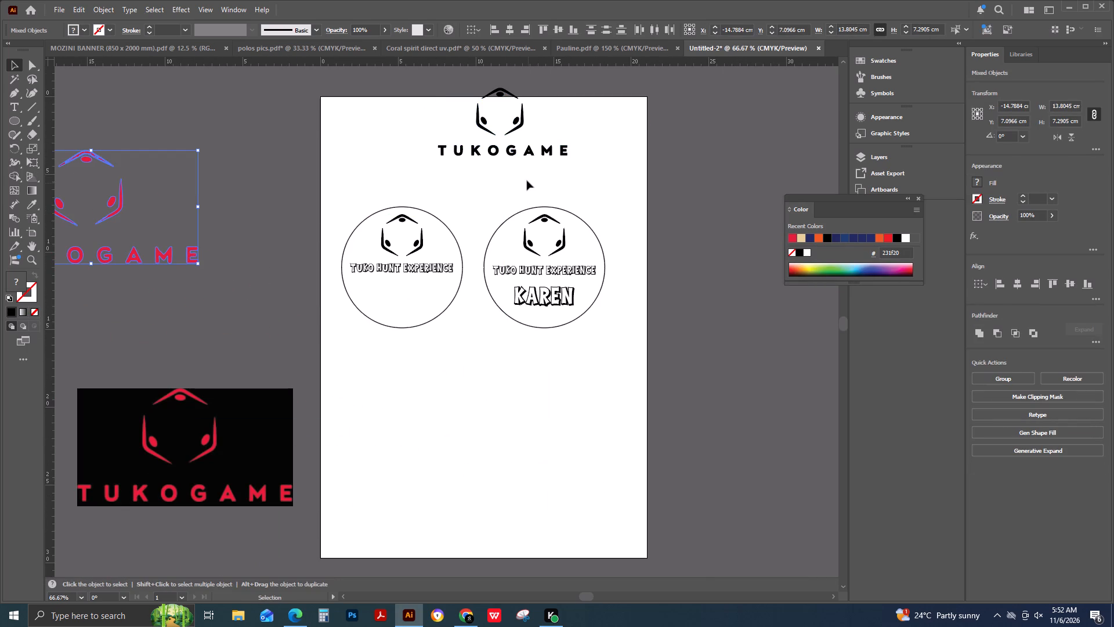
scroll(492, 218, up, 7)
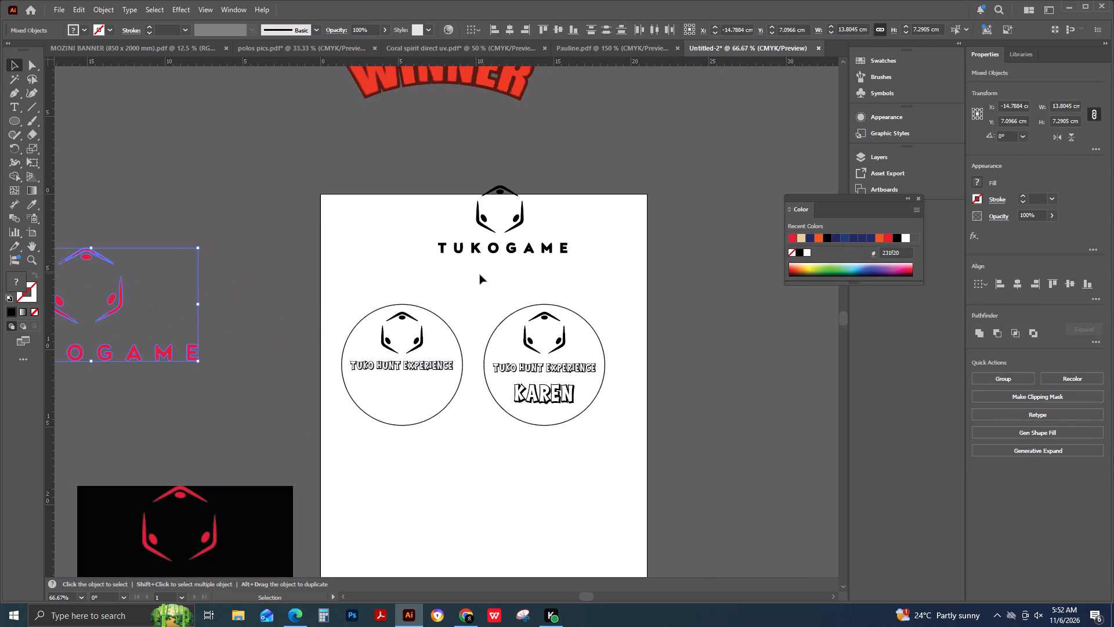
Undo the recent logo edits back to the traced logo on its black background, with the stars and WINNER lettering restored.
key(ctrl+z)
key(ctrl+z)
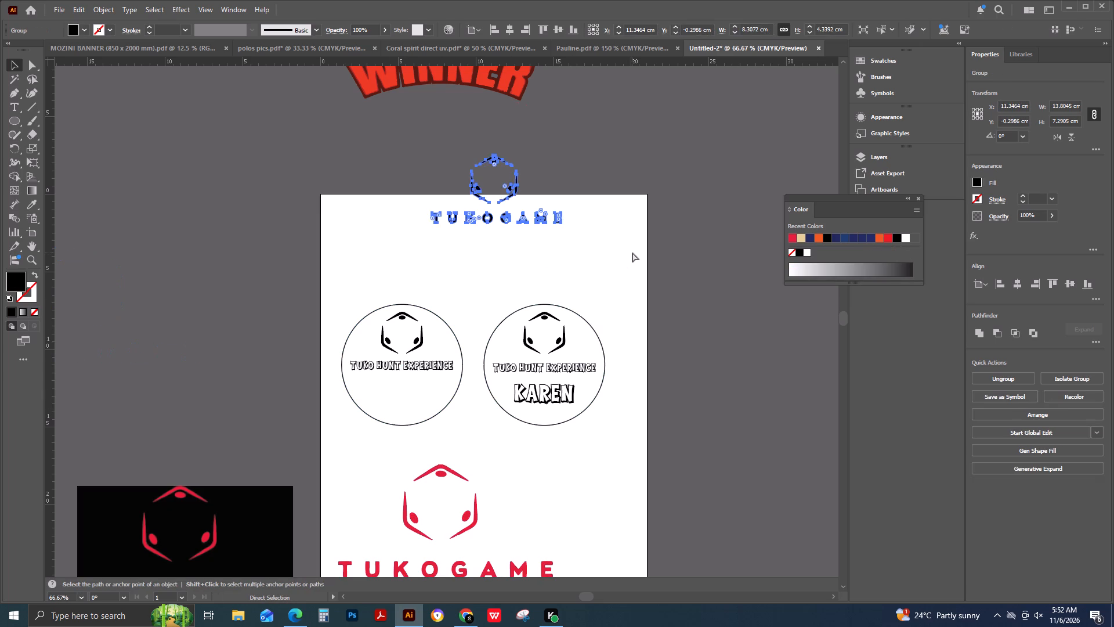
key(ctrl+z)
key(ctrl+z)
key(ctrl+z)
key(ctrl+z)
key(ctrl+z)
key(ctrl+z)
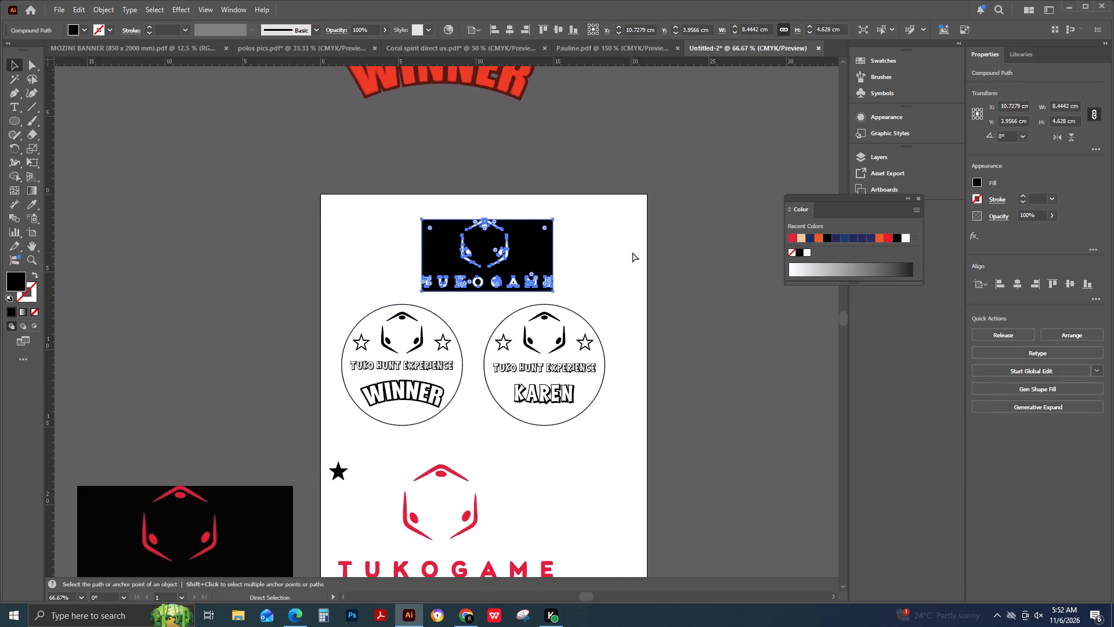
click(631, 258)
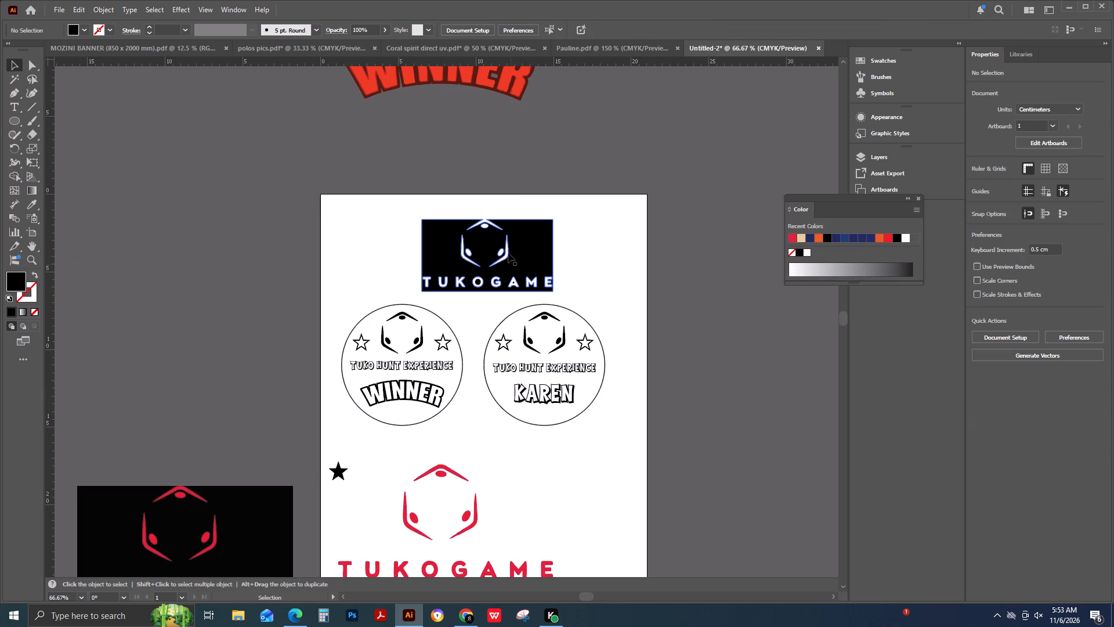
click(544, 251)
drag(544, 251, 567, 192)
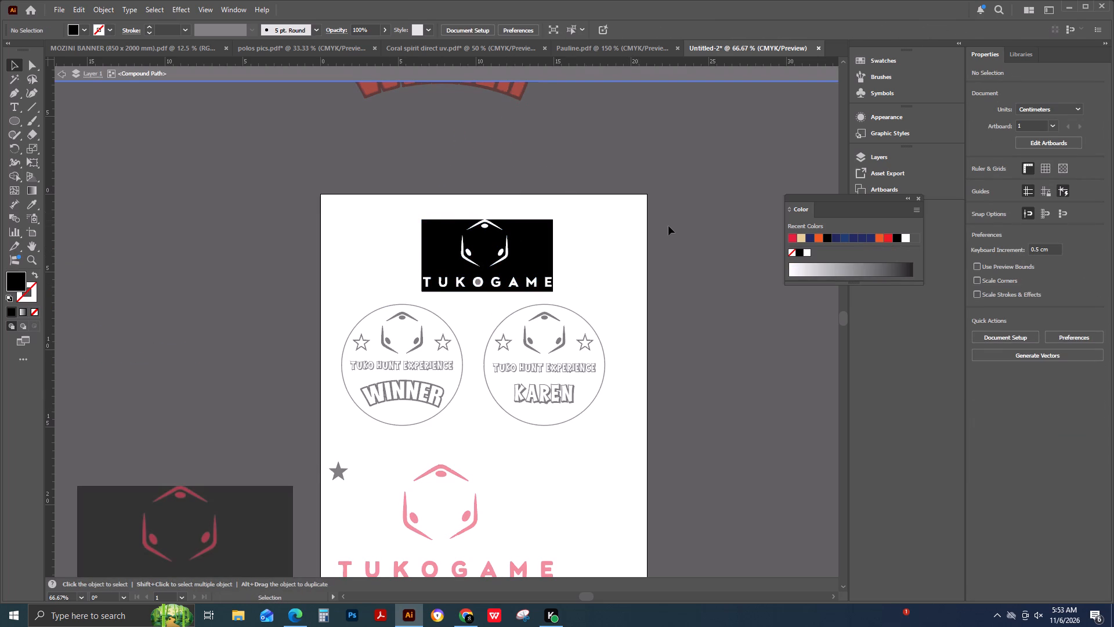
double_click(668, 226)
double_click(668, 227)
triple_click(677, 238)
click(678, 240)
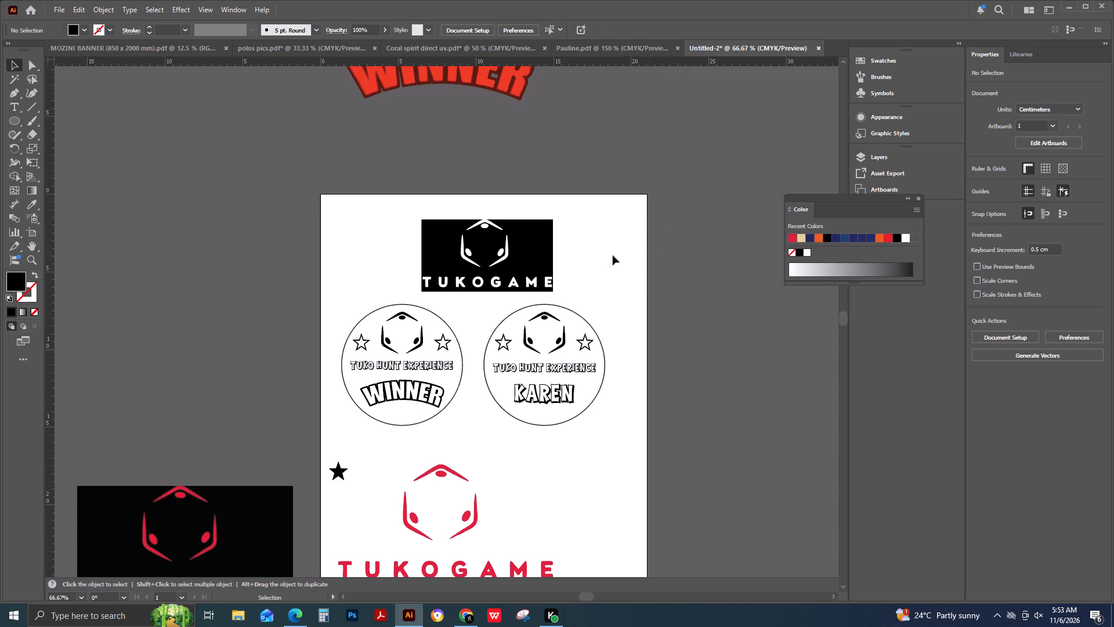
Move the black star and the complete red TUKOGAME logo off the artboard to its left.
scroll(610, 286, down, 3)
scroll(592, 449, down, 5)
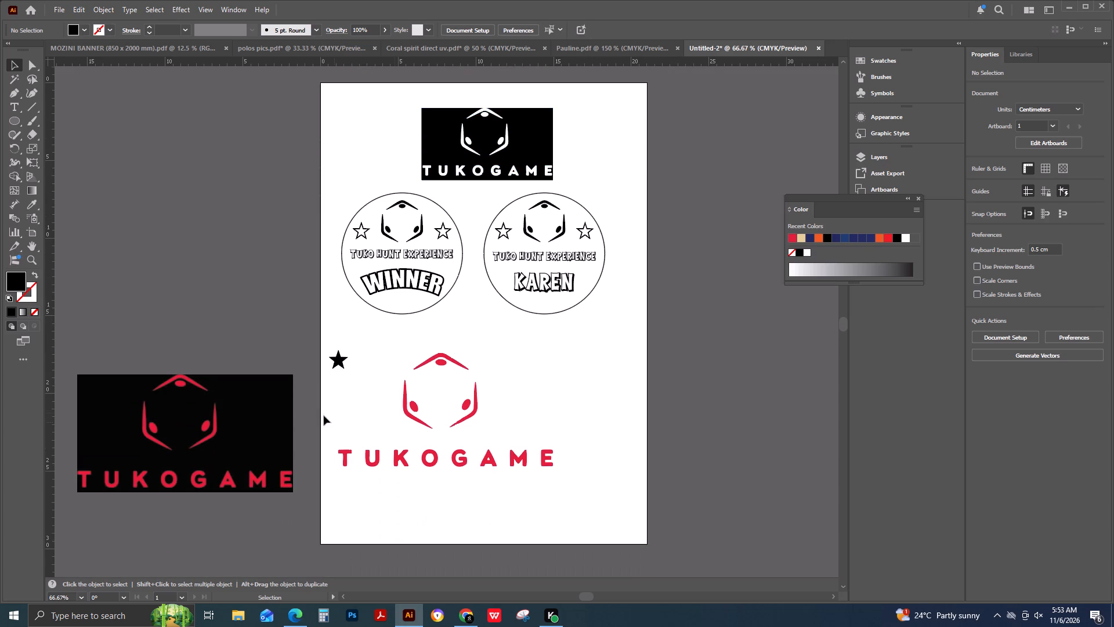
drag(339, 356, 139, 367)
drag(298, 355, 523, 464)
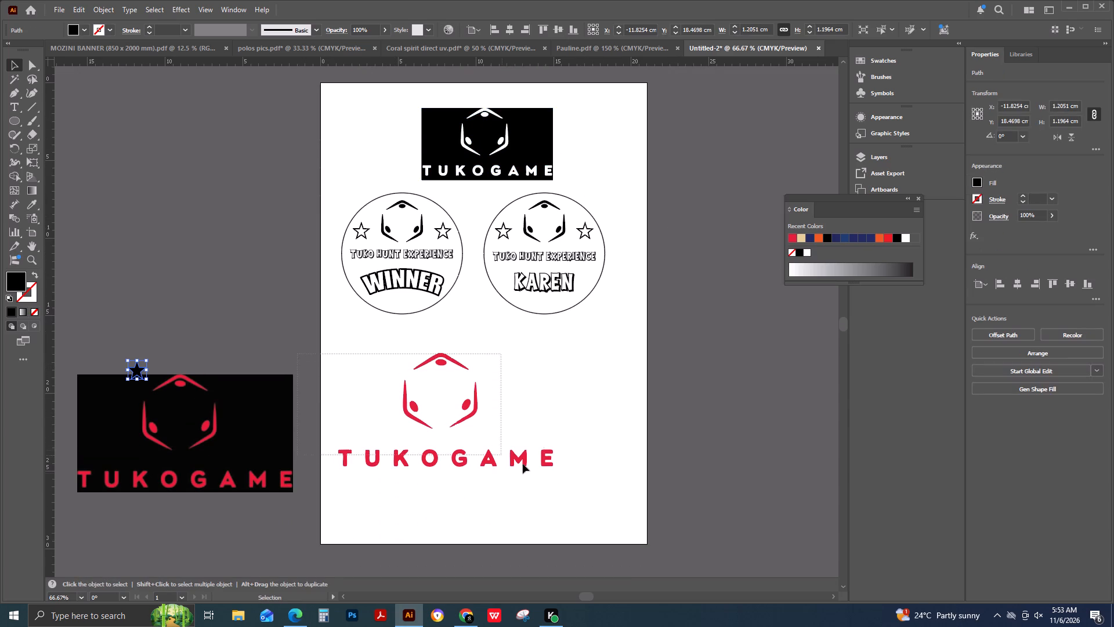
drag(523, 464, 577, 508)
drag(534, 459, 389, 402)
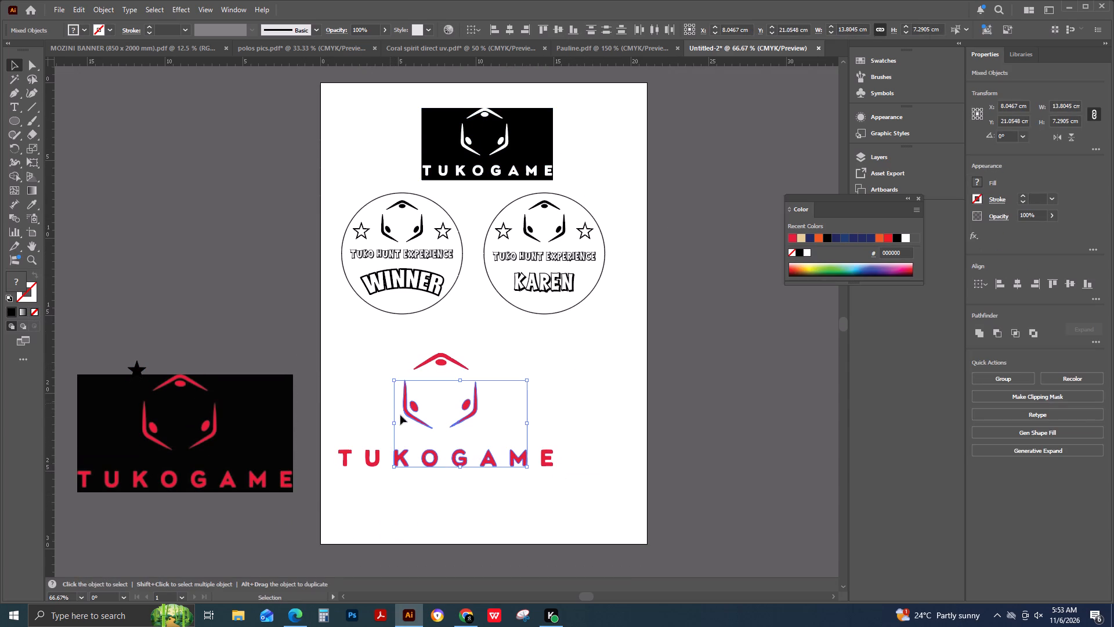
click(546, 489)
drag(329, 355, 431, 428)
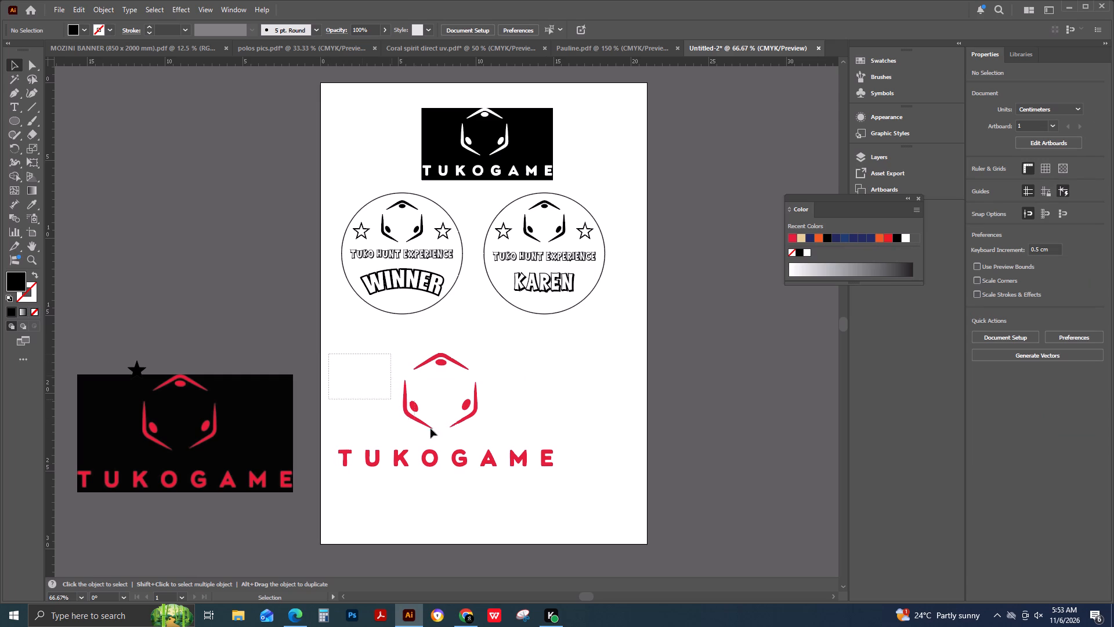
drag(431, 428, 556, 485)
drag(541, 457, 238, 274)
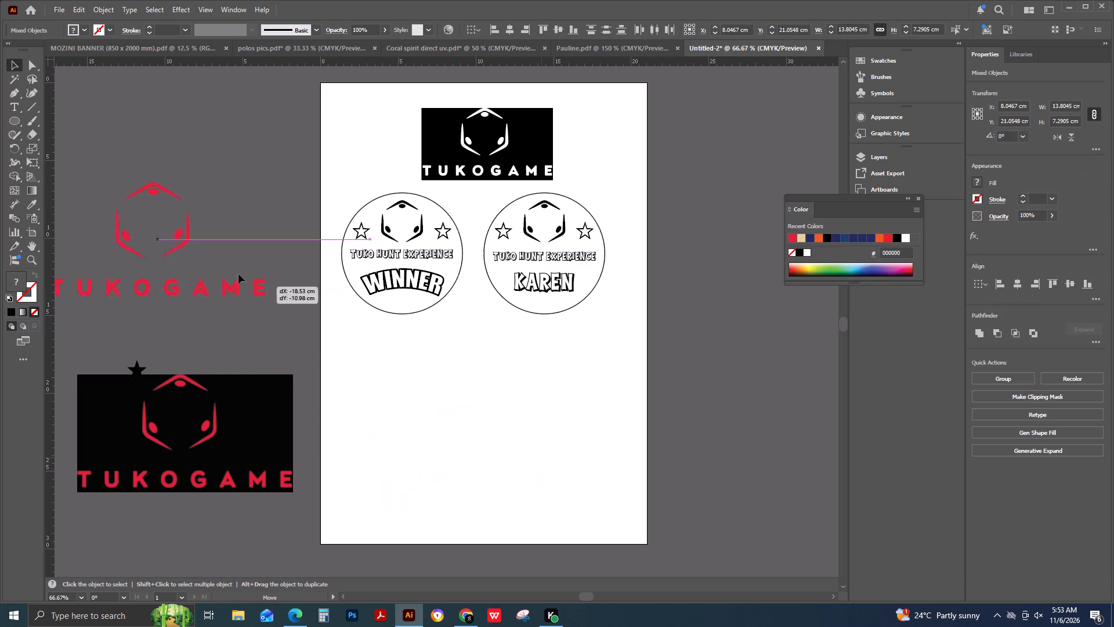
drag(238, 274, 234, 271)
Pull the traced logo's black background away and delete it, along with the leftover black centres of the O and A.
drag(520, 128, 624, 373)
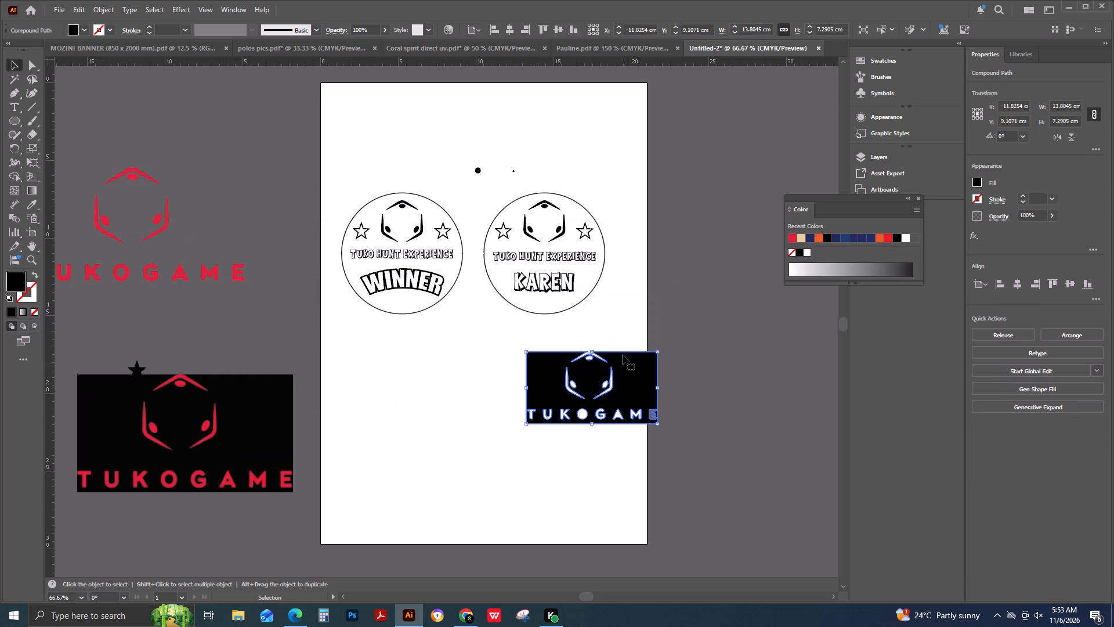
key(Delete)
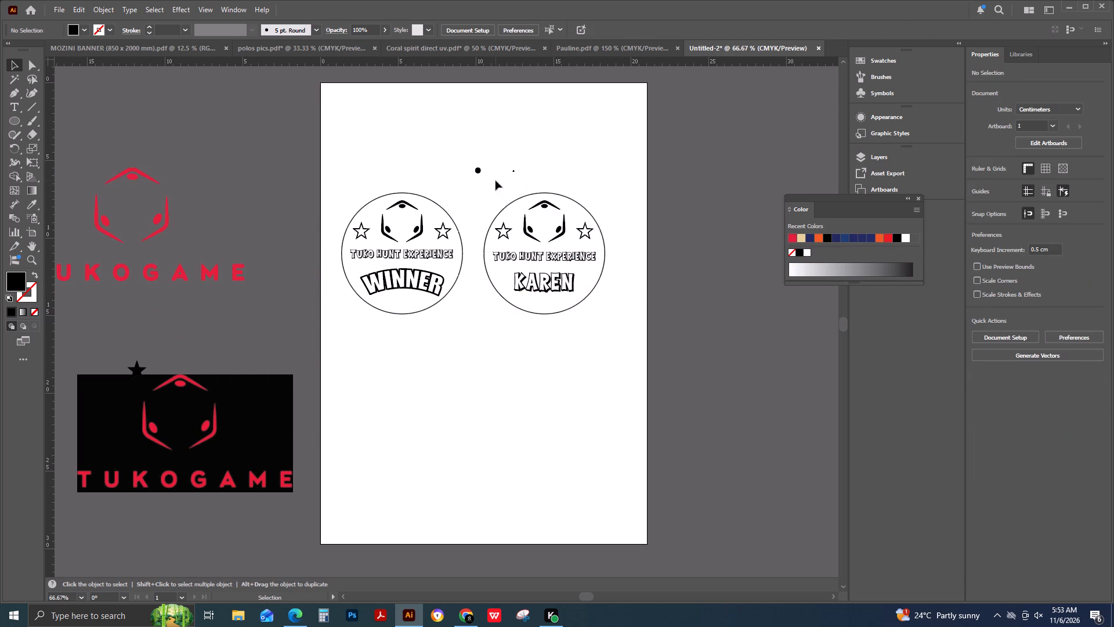
alt+scroll(495, 181, up, 7)
click(458, 225)
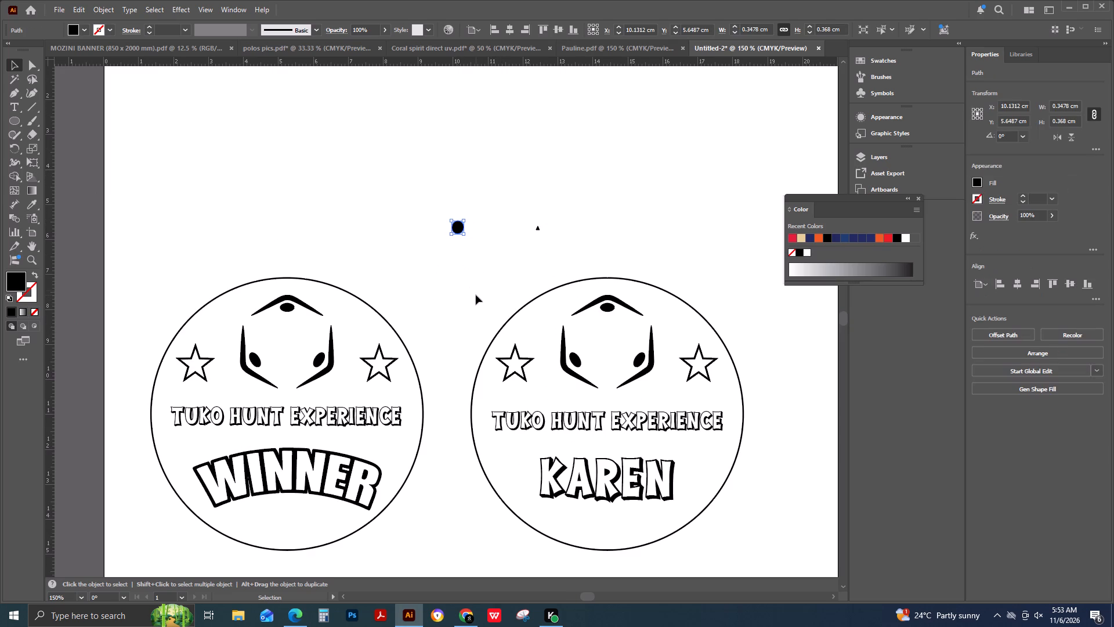
key(Delete)
click(536, 228)
key(Delete)
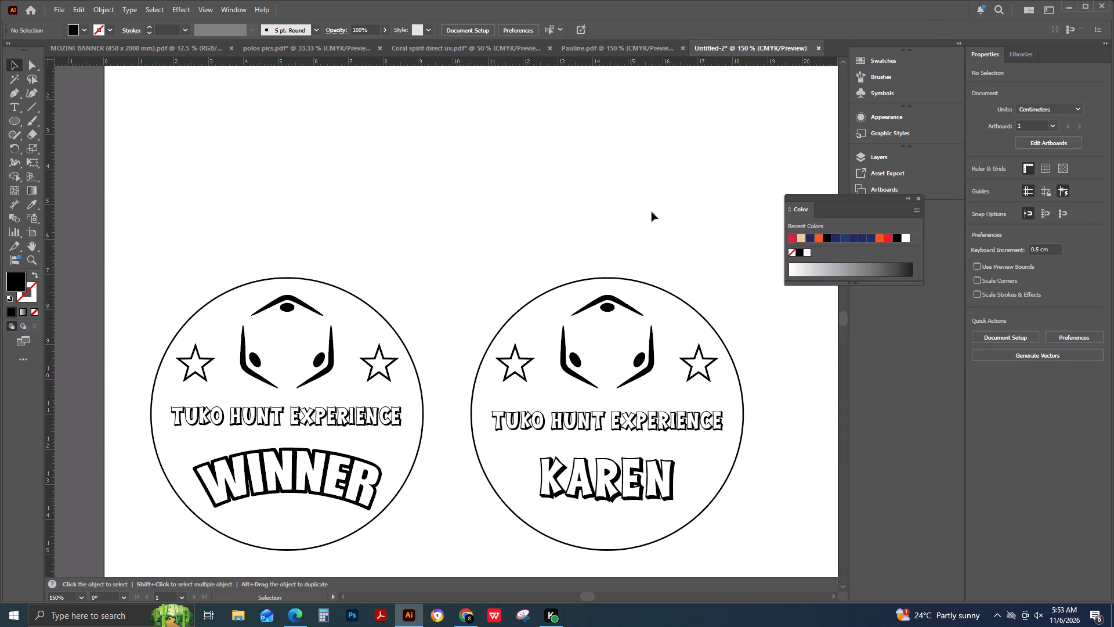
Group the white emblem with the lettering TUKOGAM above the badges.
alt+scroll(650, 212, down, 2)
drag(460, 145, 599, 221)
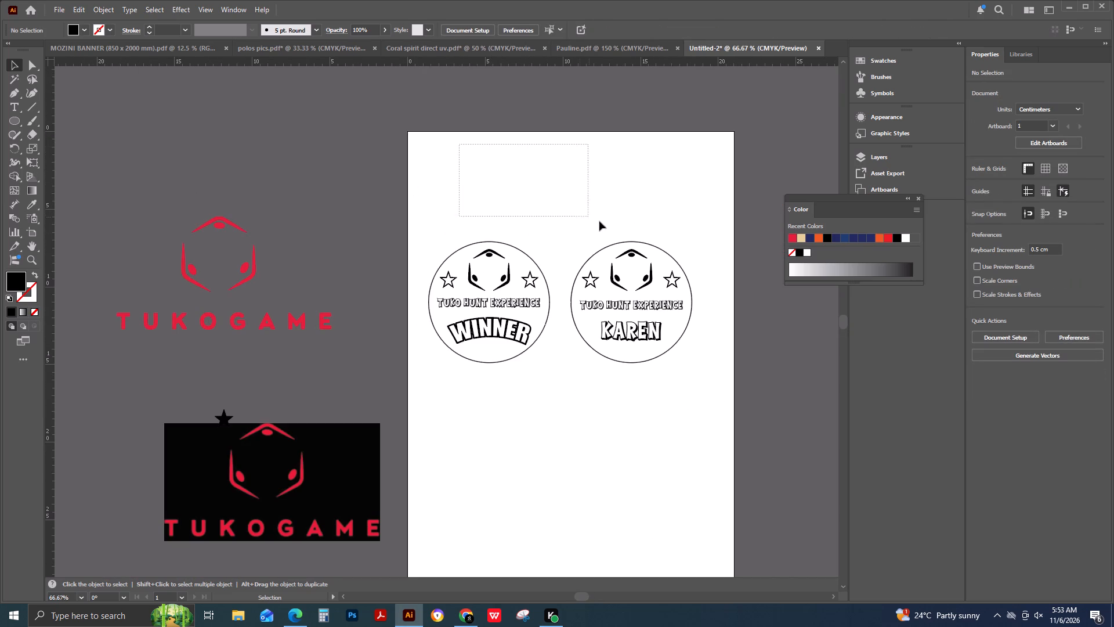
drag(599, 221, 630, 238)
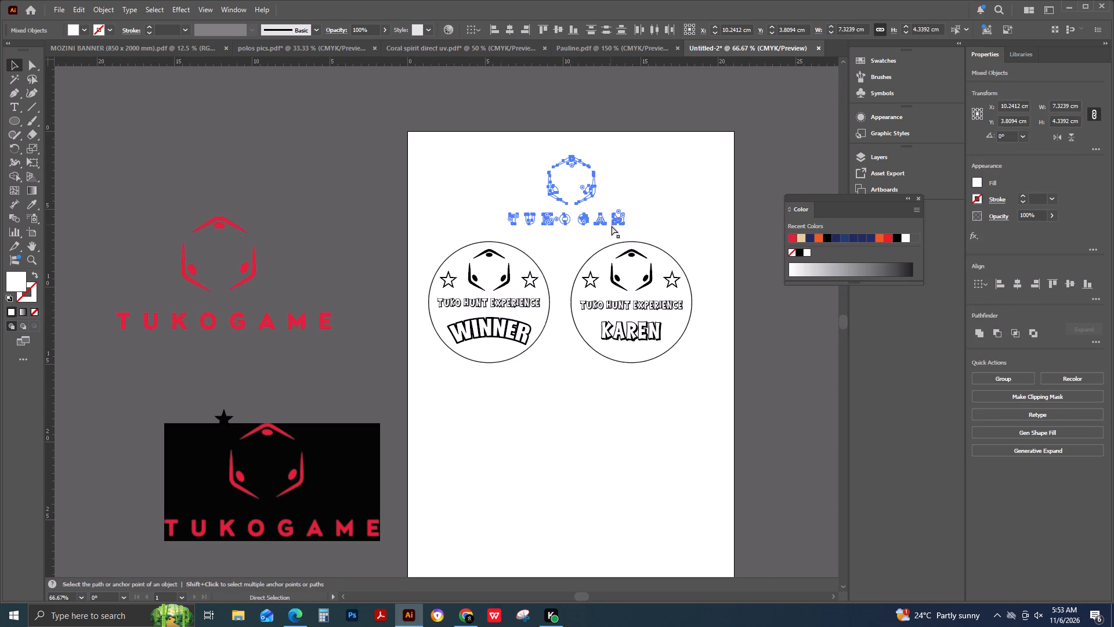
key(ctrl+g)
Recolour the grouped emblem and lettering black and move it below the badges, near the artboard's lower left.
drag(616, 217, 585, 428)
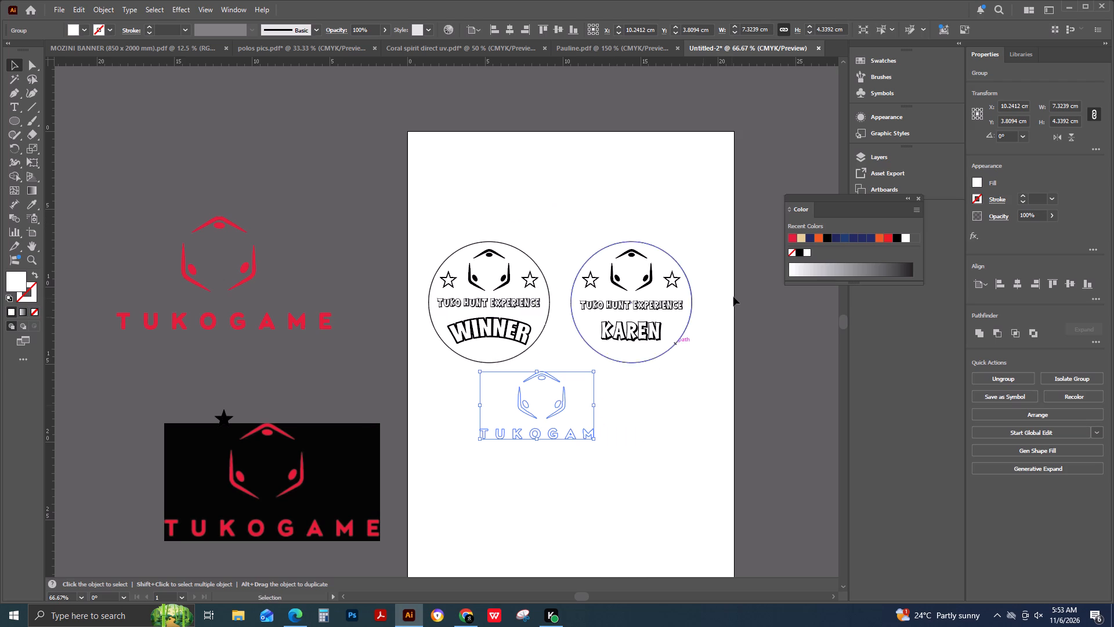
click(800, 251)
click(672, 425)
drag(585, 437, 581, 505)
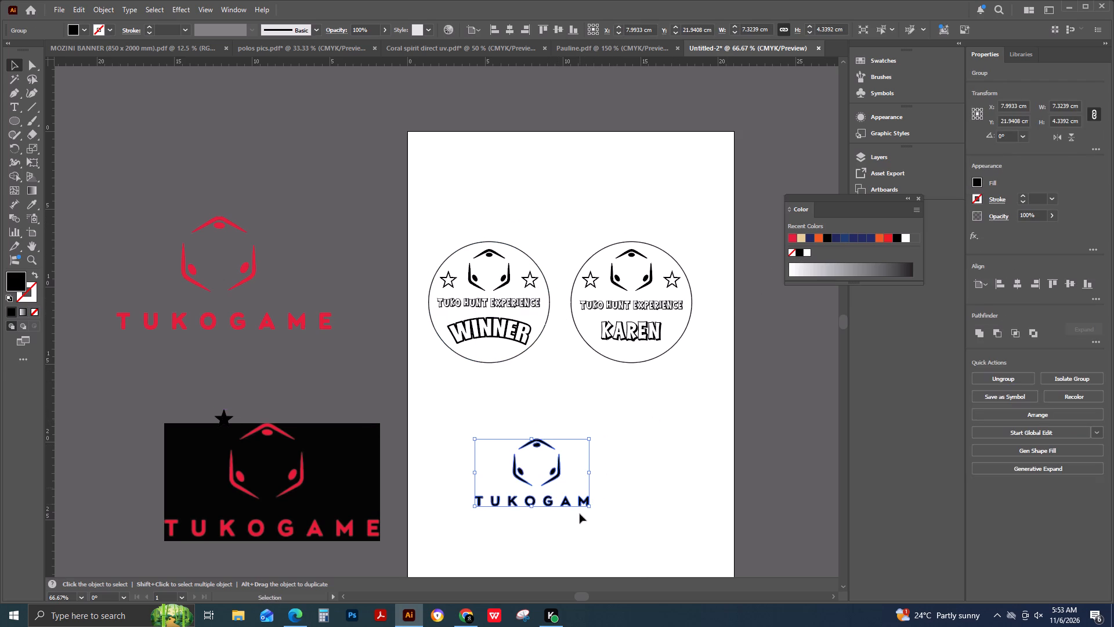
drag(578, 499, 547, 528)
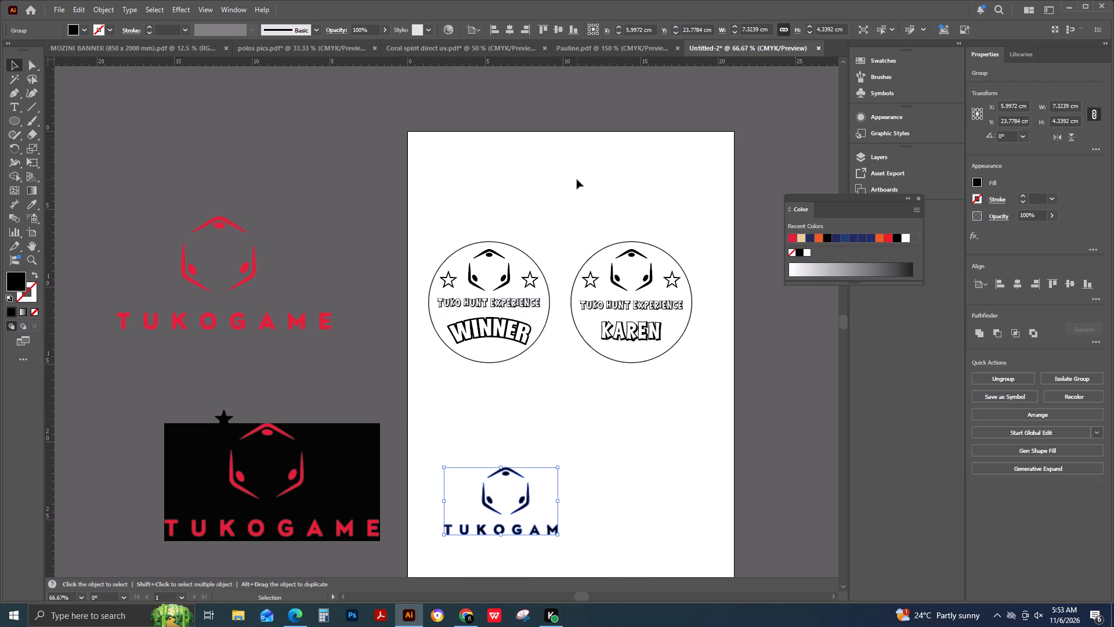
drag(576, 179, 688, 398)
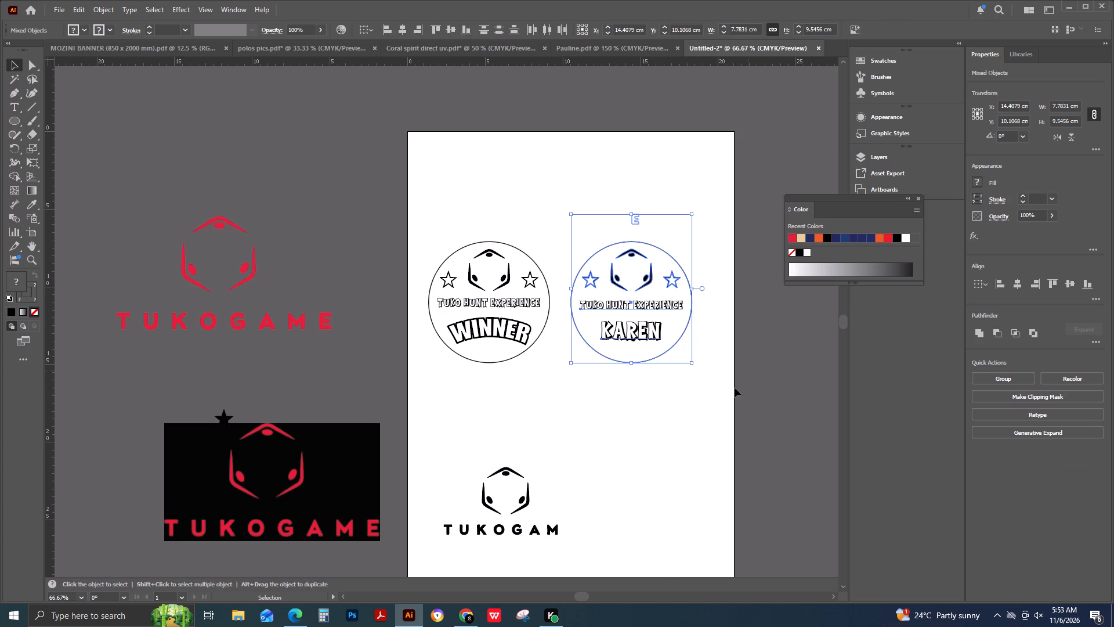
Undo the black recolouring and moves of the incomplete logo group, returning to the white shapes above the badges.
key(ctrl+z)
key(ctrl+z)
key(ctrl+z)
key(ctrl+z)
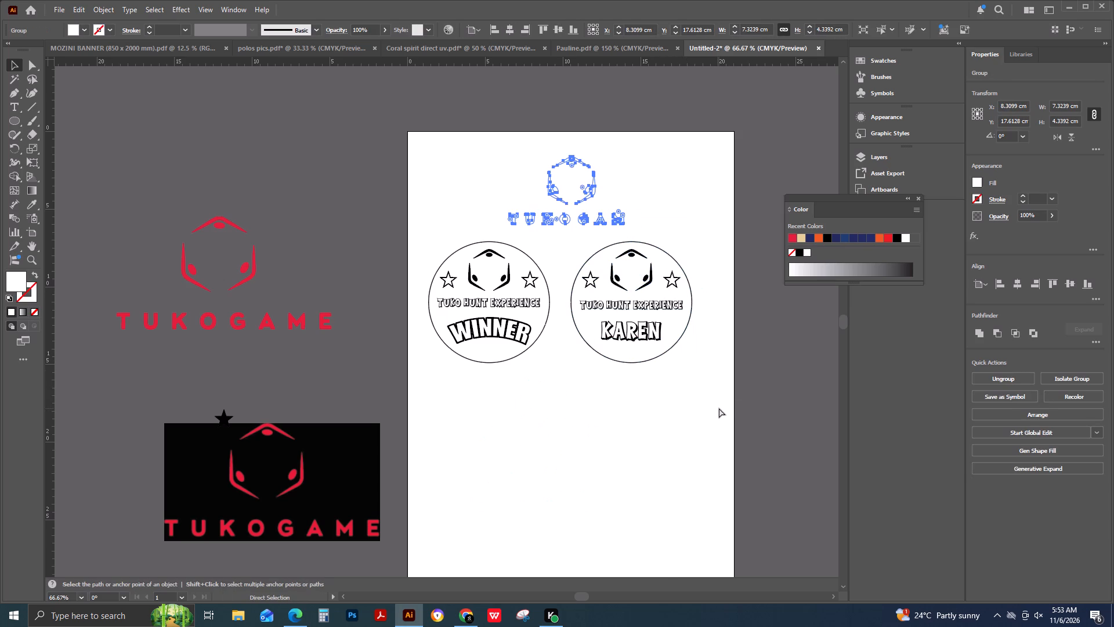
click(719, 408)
Group the white emblem with all the TUKOGAME letters, including the final E, and recolour the group black.
drag(490, 131, 651, 240)
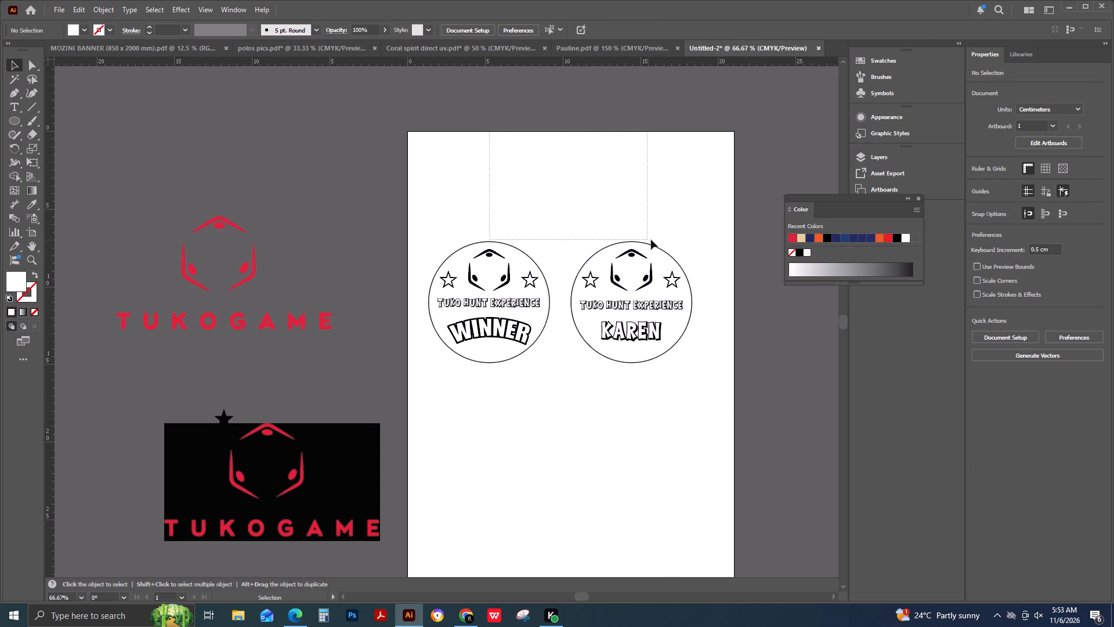
drag(651, 240, 656, 225)
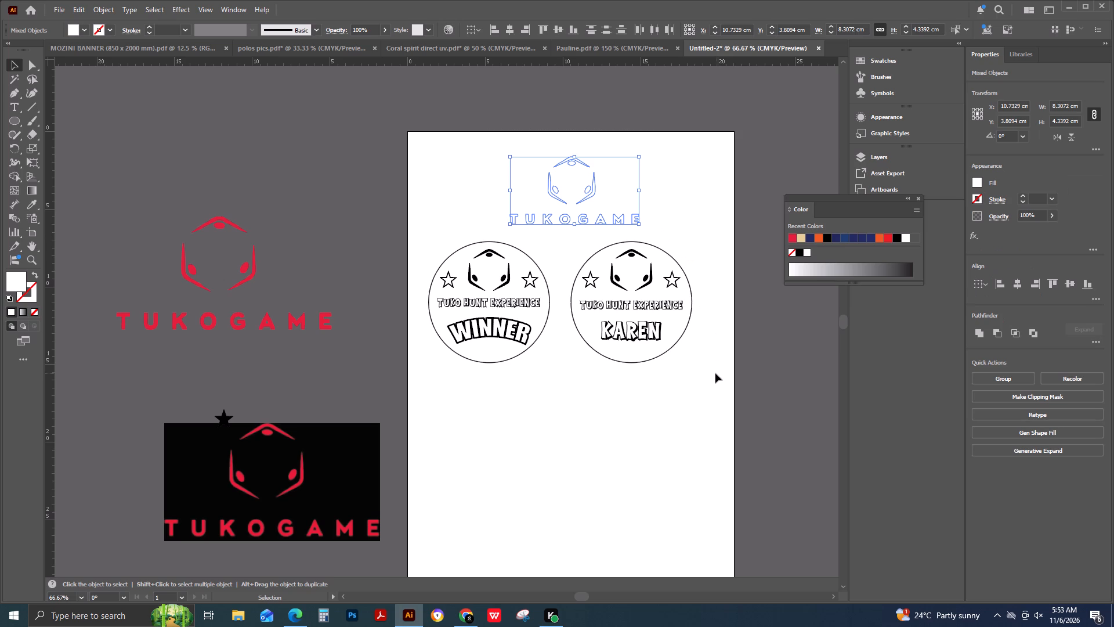
key(ctrl+g)
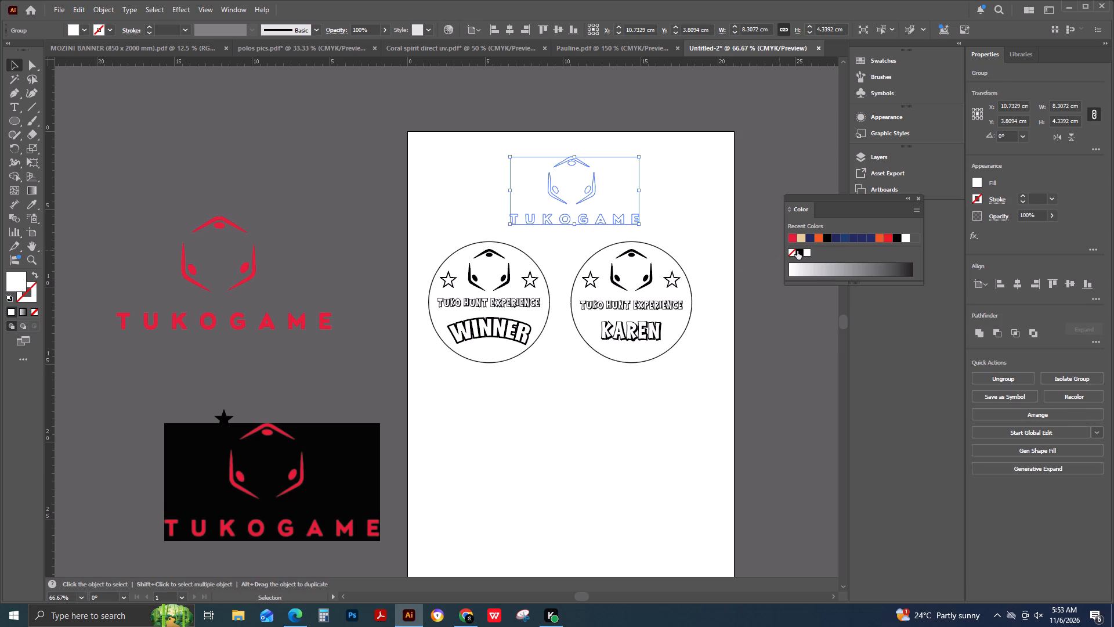
click(797, 251)
click(695, 336)
Move the black TUKOGAME logo below the badges onto the artboard's left edge, and shift the red-on-black logo image farther away.
drag(632, 222, 610, 439)
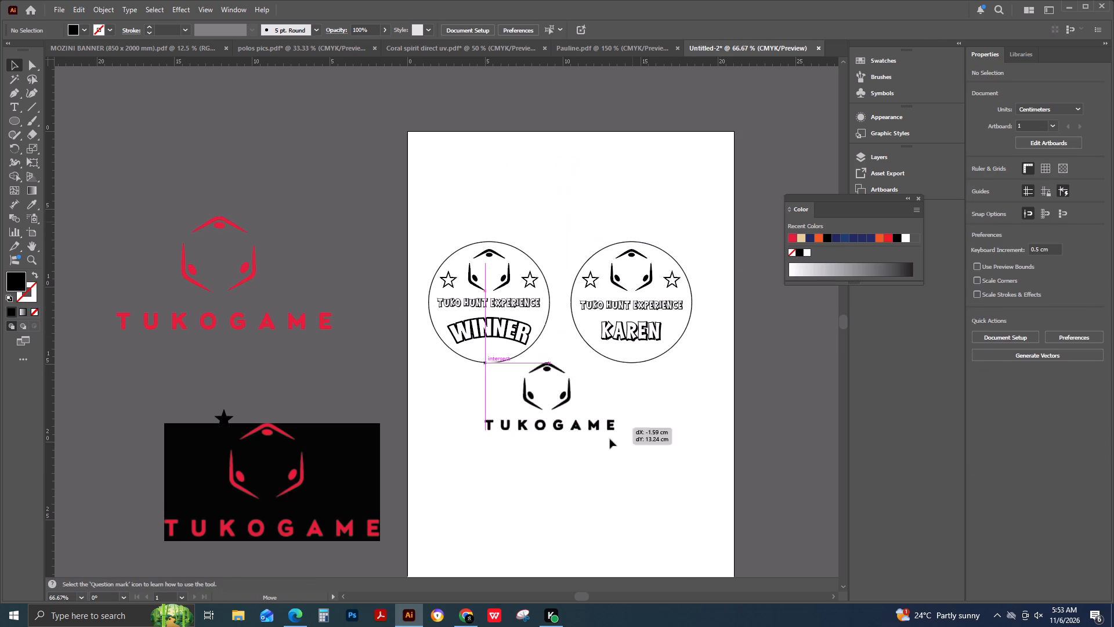
drag(610, 439, 623, 467)
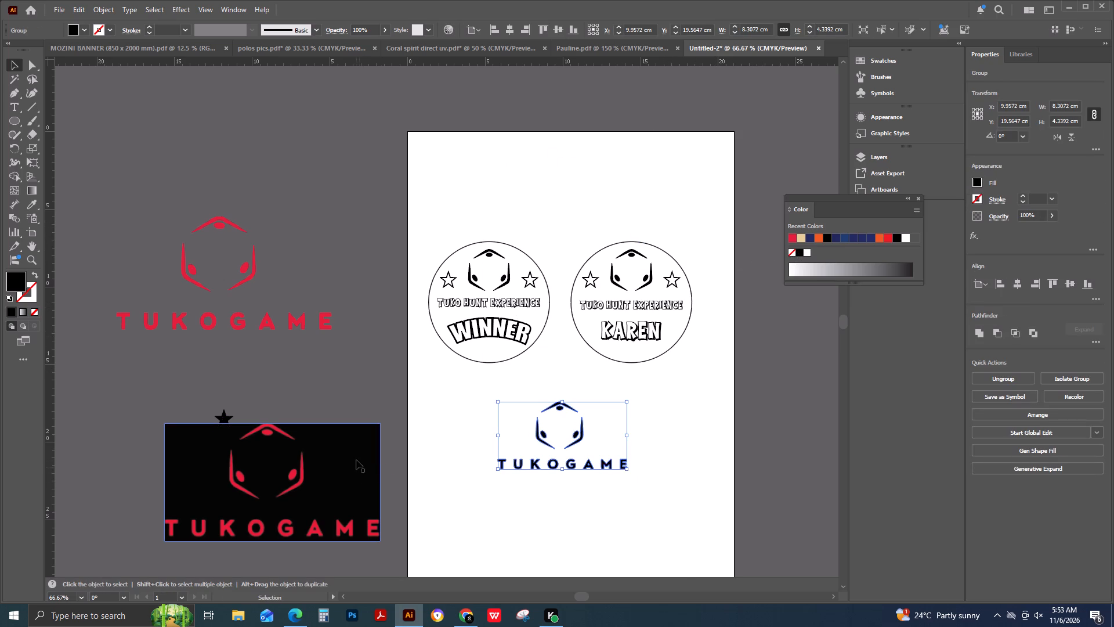
drag(356, 466, 273, 500)
click(418, 402)
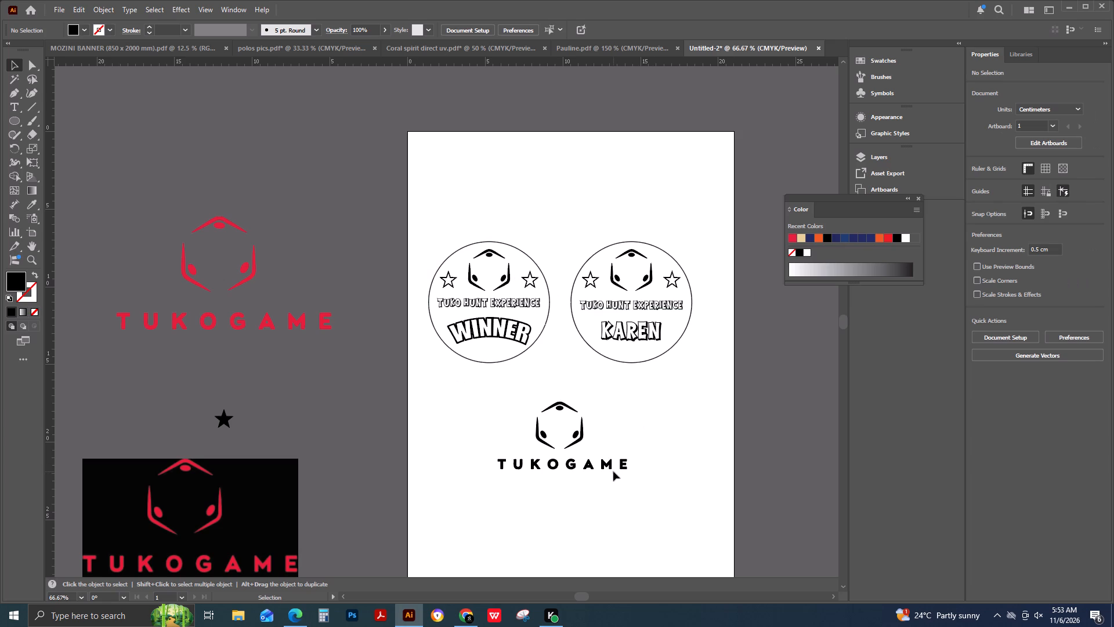
drag(613, 466, 439, 494)
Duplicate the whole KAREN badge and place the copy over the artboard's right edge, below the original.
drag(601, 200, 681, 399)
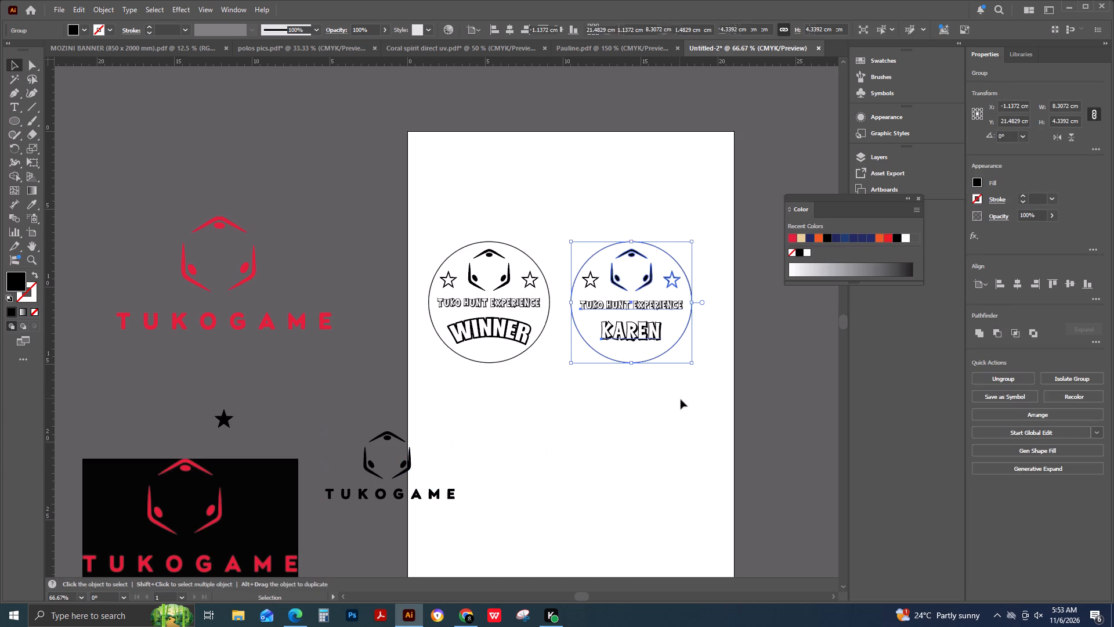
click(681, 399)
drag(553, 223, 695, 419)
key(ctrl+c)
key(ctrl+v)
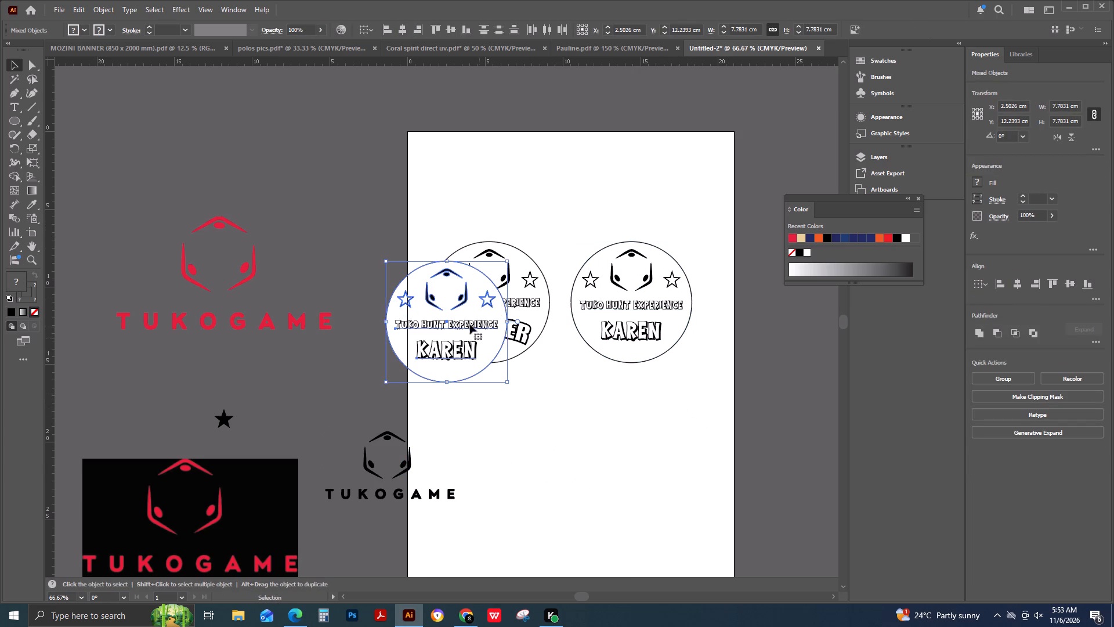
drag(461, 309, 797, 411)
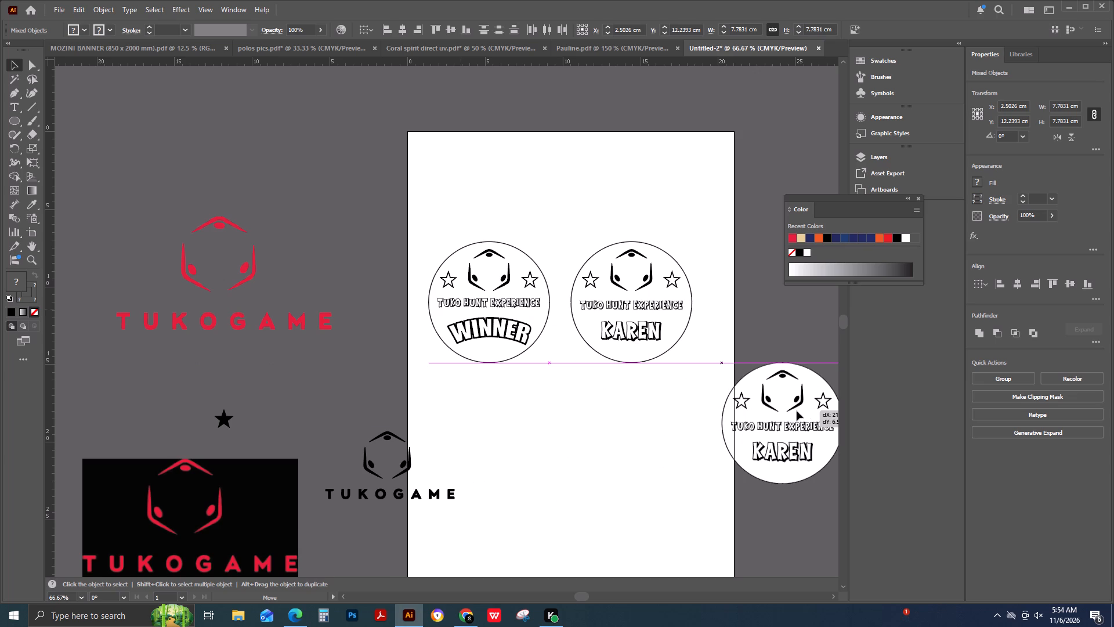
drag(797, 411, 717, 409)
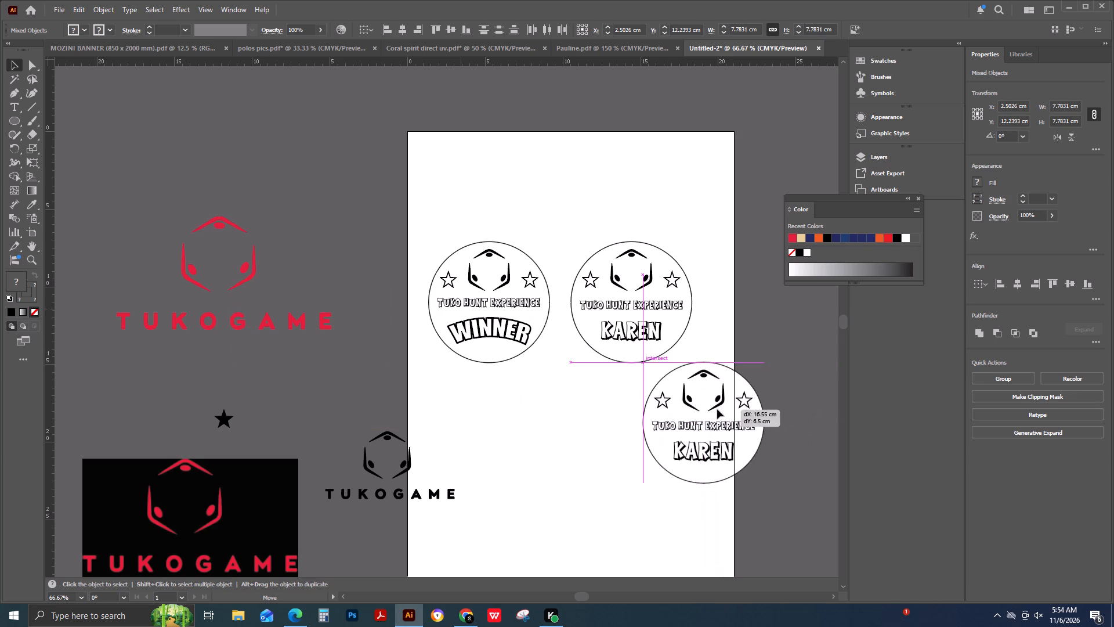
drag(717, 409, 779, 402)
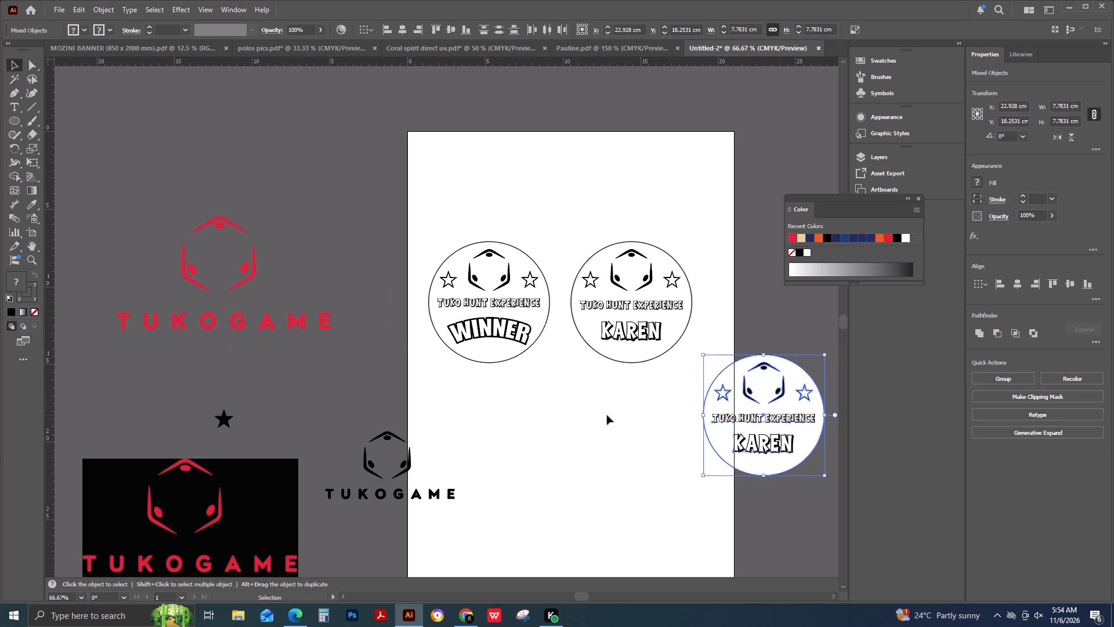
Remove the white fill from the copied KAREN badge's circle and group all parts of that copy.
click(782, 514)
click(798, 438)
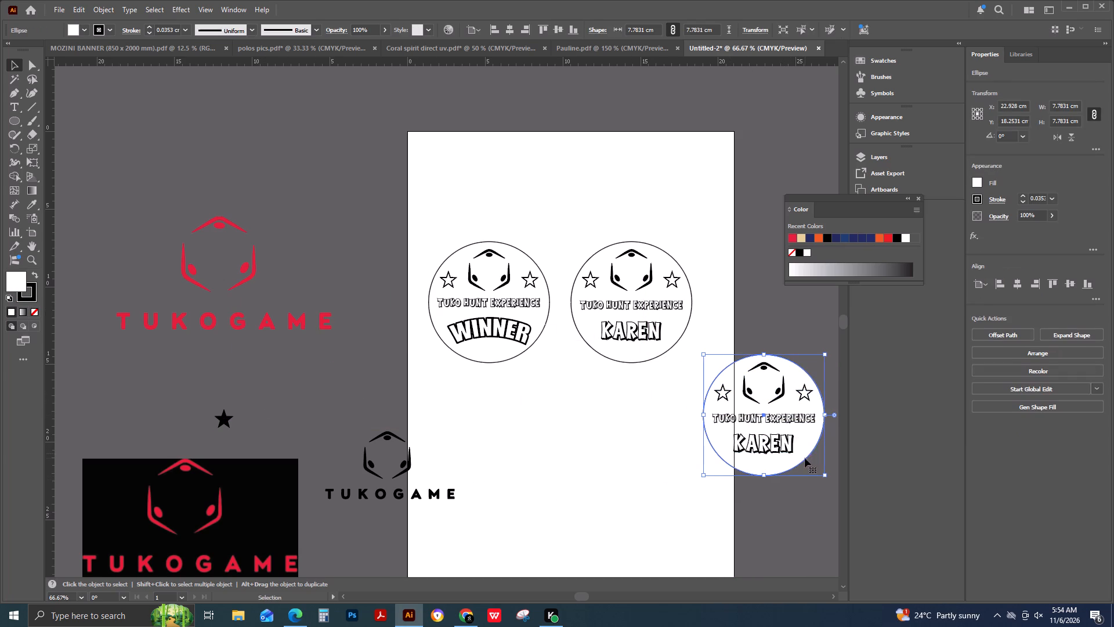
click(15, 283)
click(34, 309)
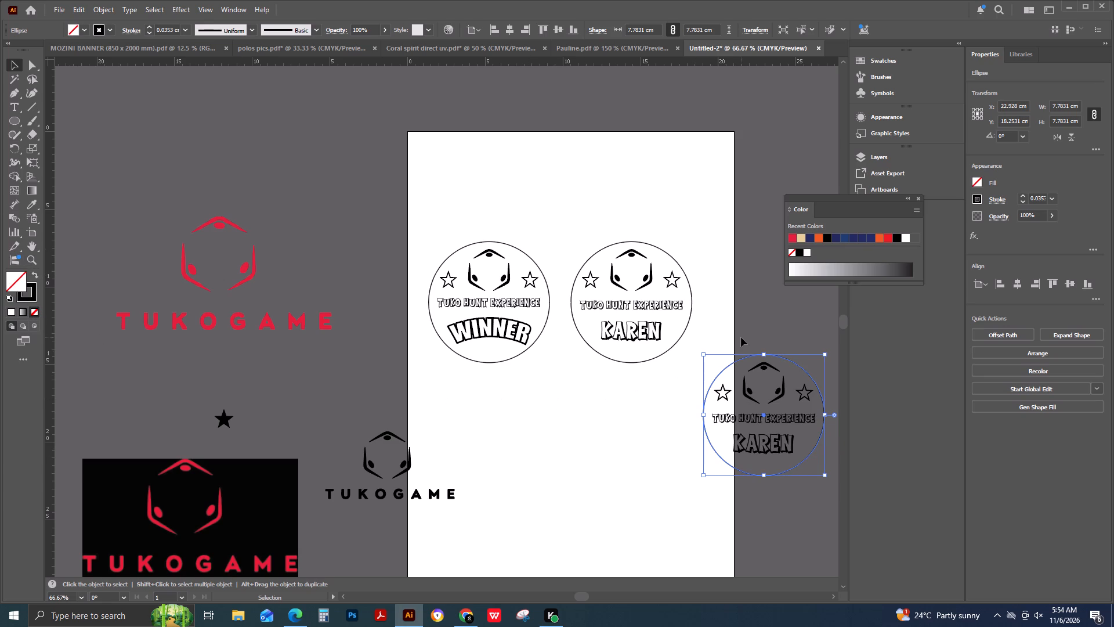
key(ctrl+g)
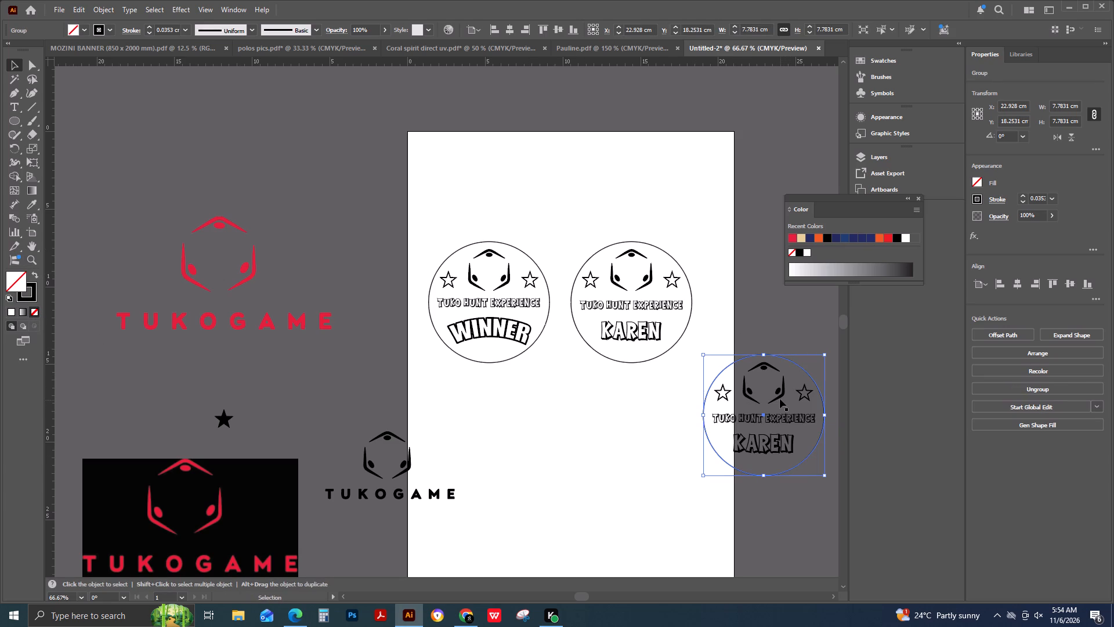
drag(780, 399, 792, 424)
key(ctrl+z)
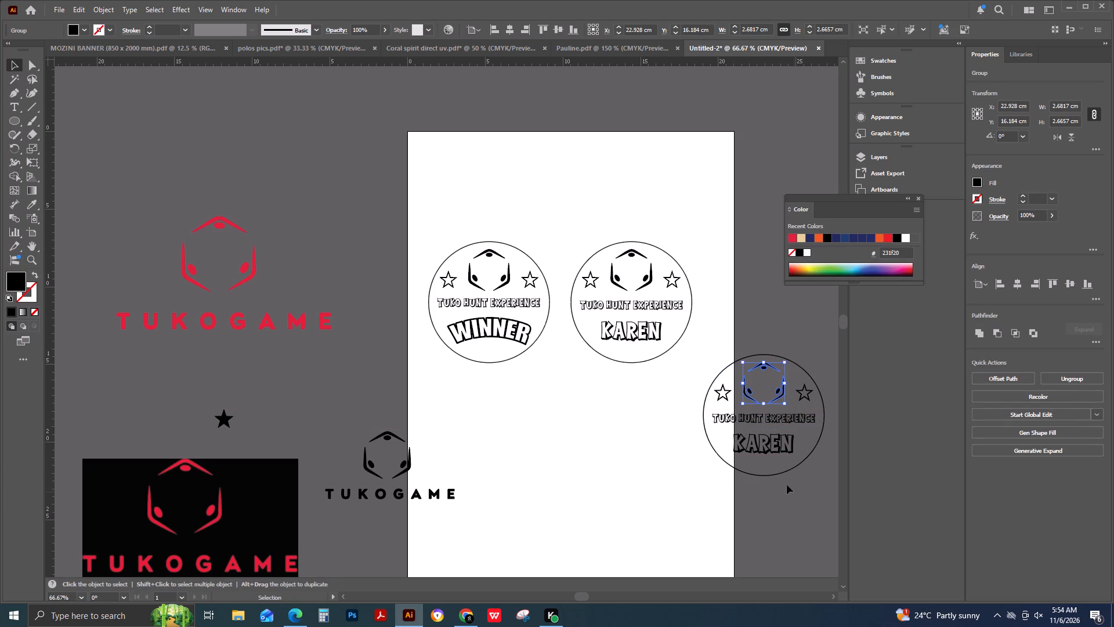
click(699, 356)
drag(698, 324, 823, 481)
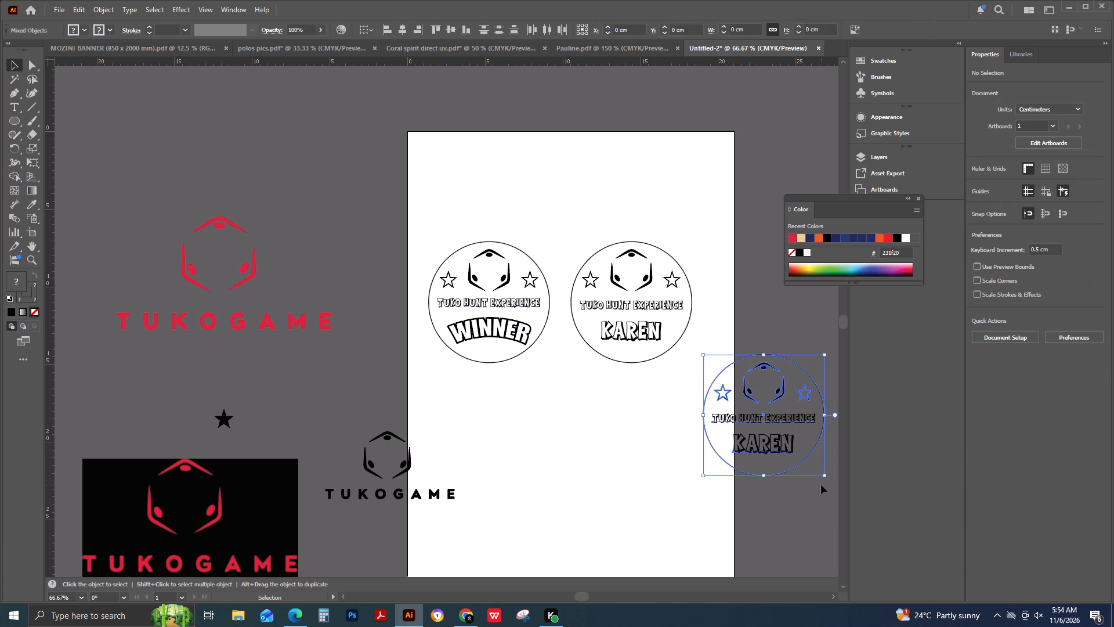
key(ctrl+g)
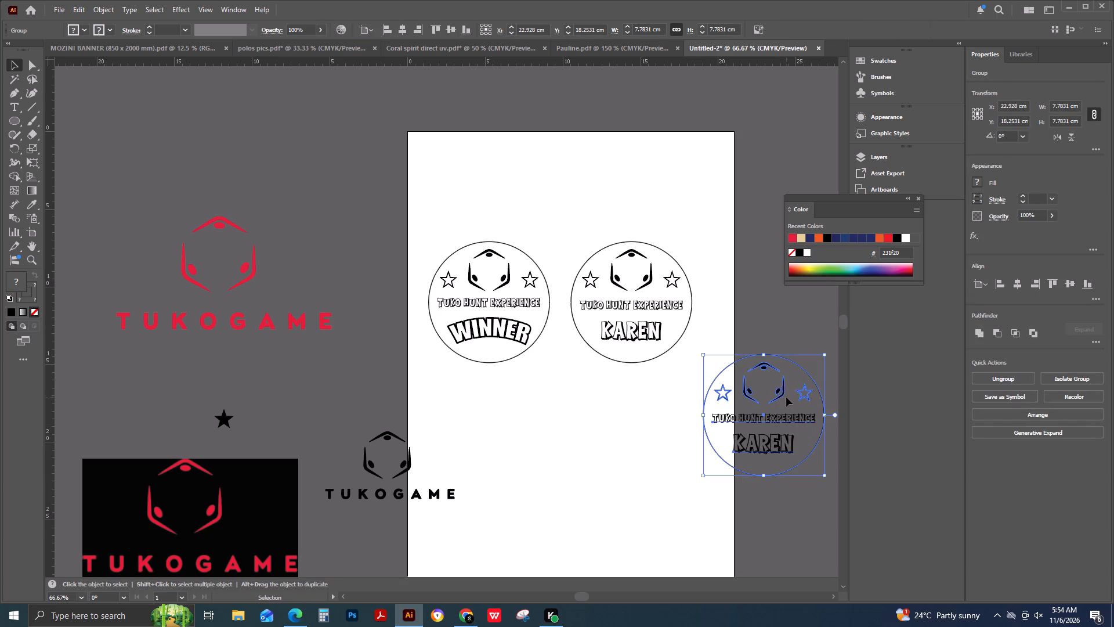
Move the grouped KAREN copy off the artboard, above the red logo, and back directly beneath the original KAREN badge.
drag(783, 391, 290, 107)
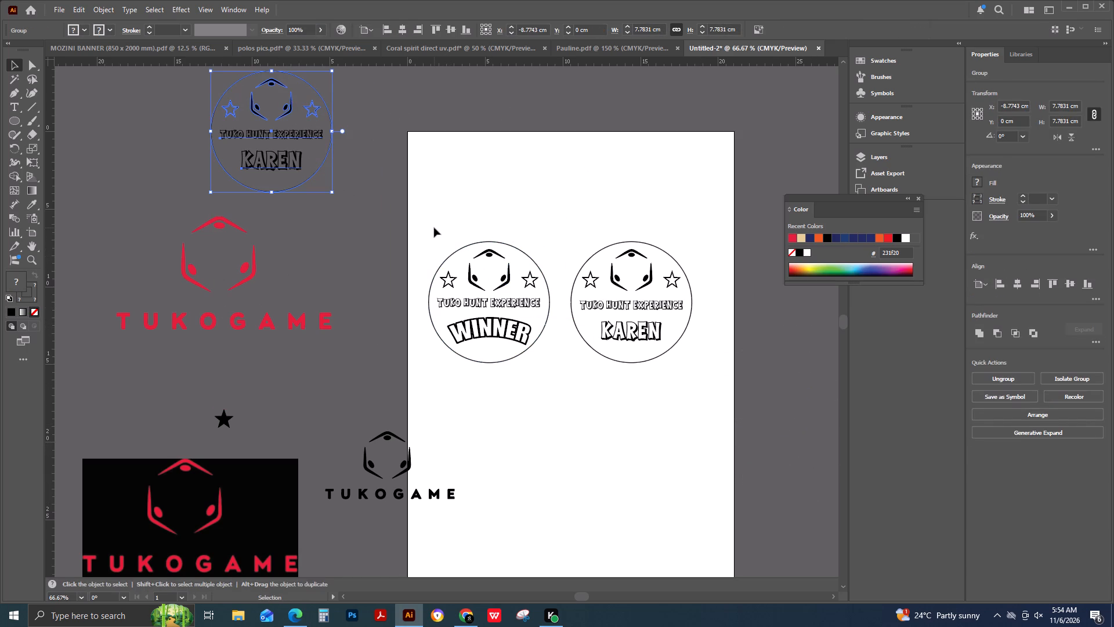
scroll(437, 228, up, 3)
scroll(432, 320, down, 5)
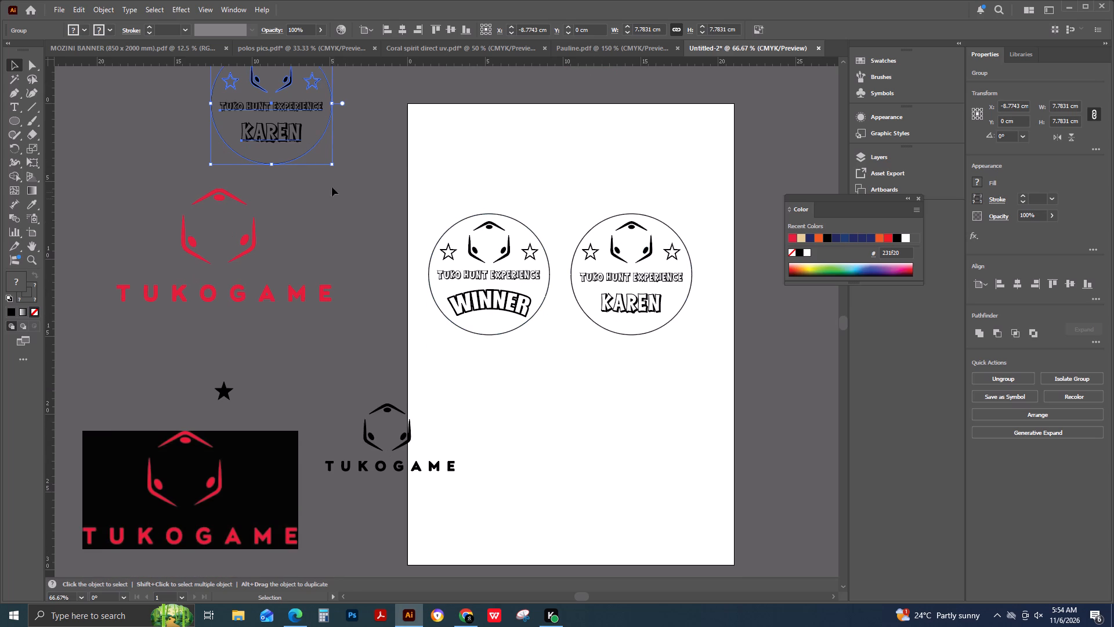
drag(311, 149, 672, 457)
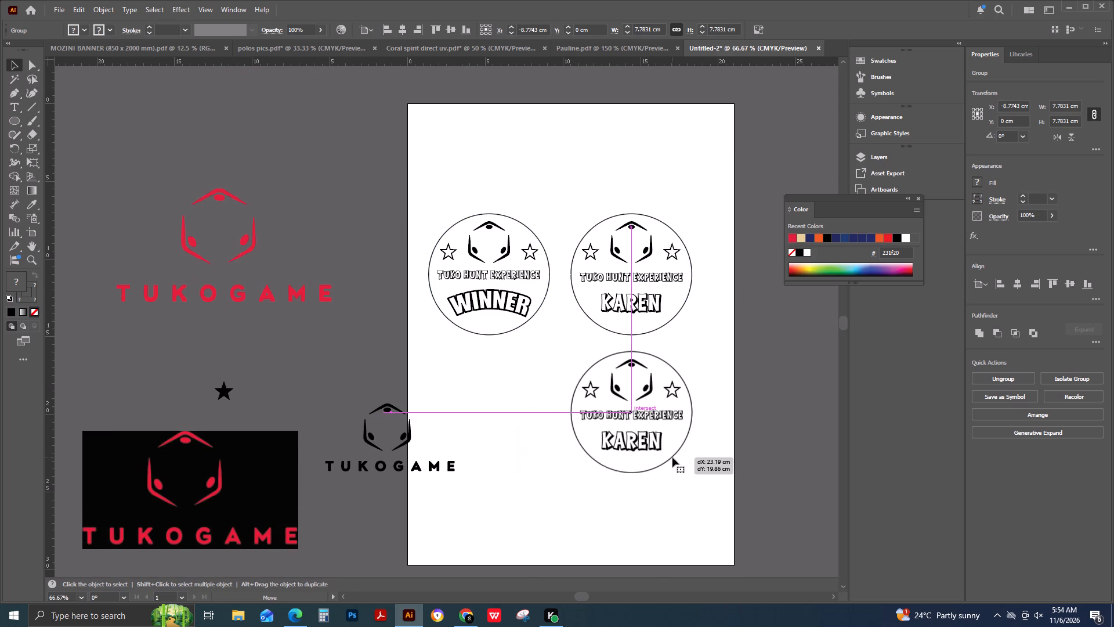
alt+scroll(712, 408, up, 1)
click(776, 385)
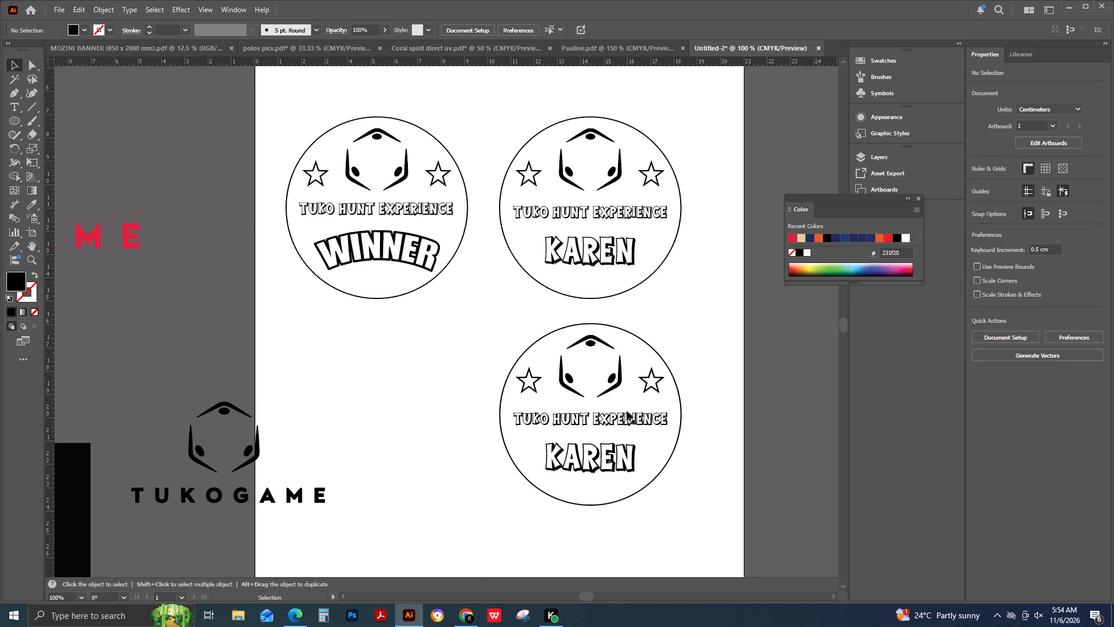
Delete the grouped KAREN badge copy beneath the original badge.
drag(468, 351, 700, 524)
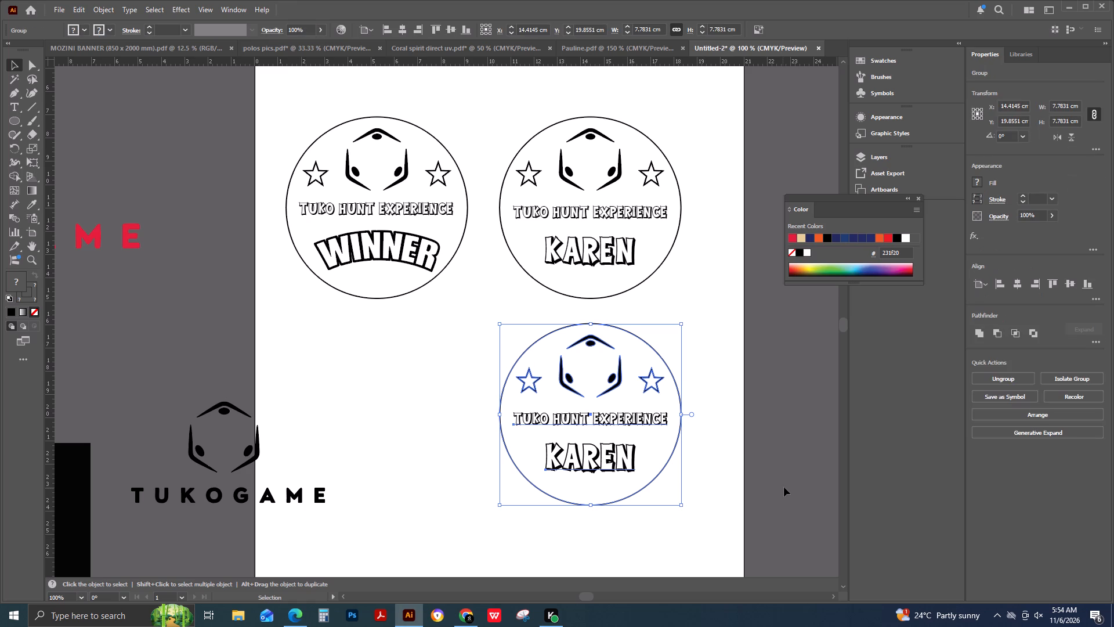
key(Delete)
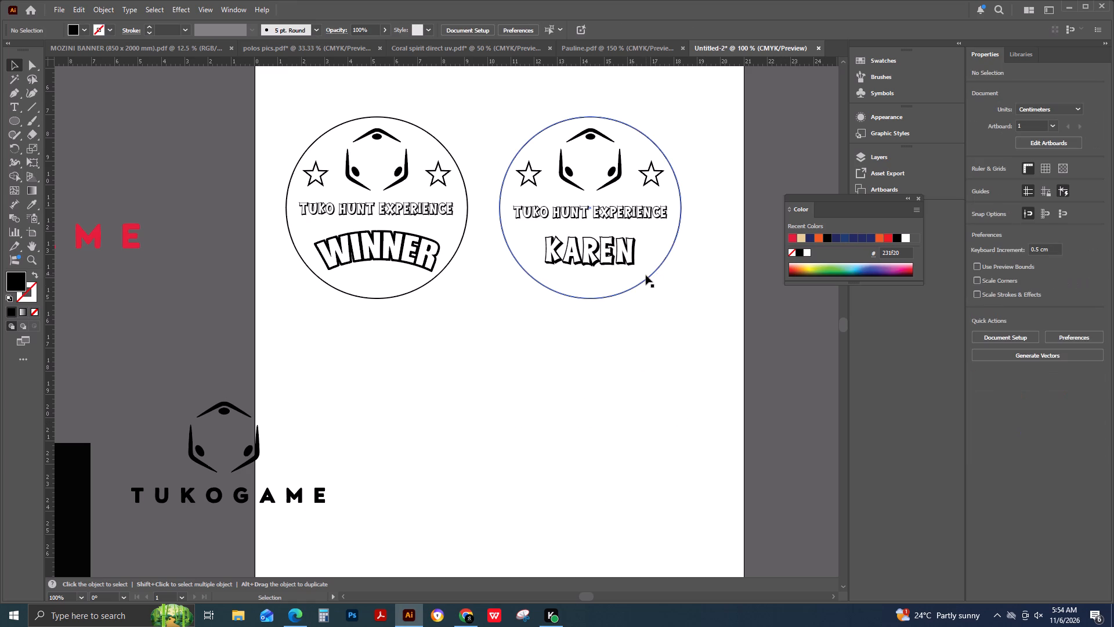
Duplicate only the KAREN badge's circle and place the copy in the empty area below that badge.
click(646, 275)
key(ctrl+c)
key(ctrl+v)
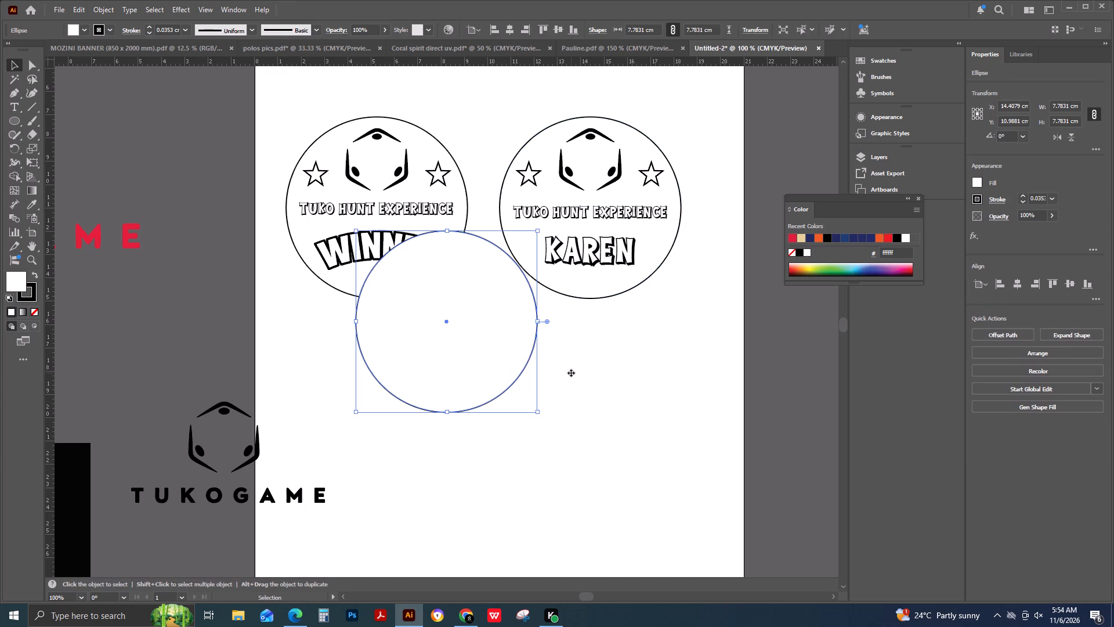
drag(515, 381, 538, 421)
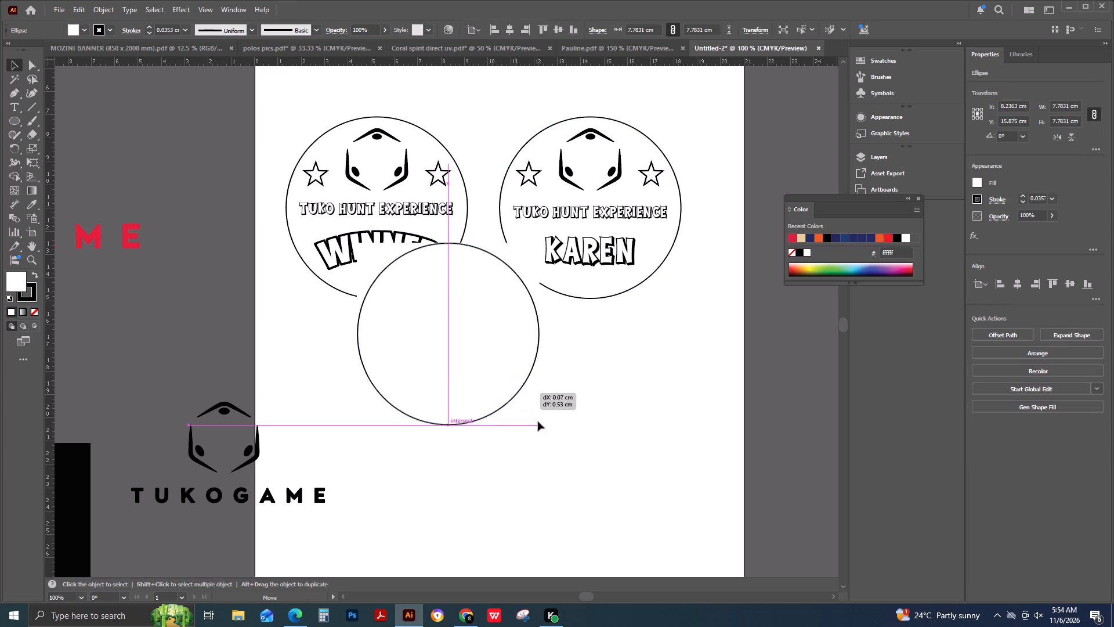
drag(538, 421, 638, 493)
Move the black TUKOGAME logo onto the new empty circle and bring it to the front.
drag(292, 498, 472, 499)
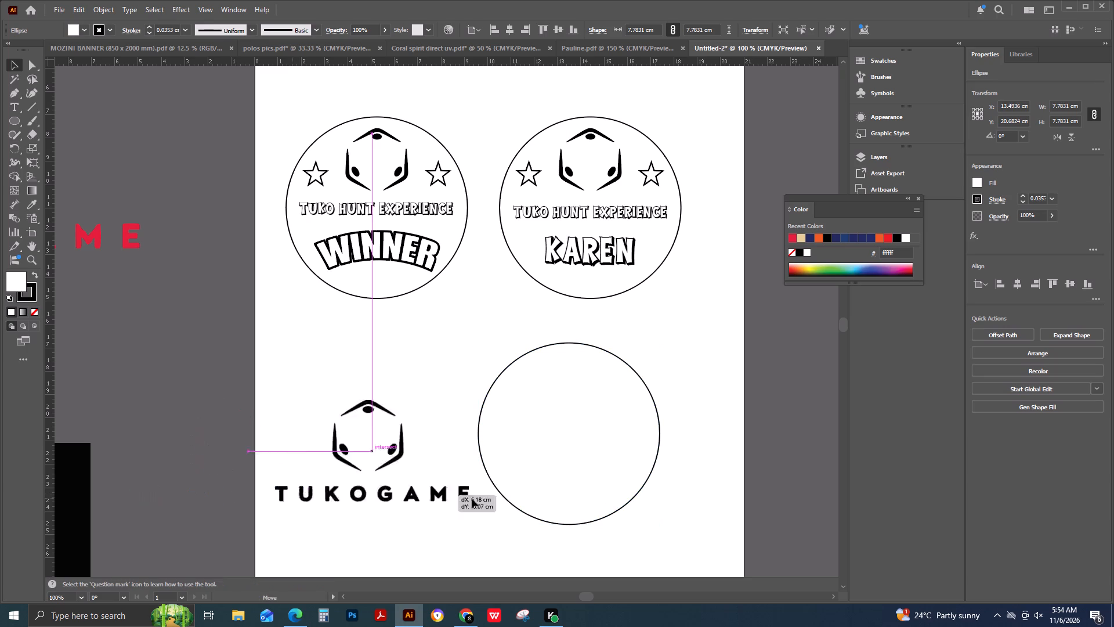
drag(472, 499, 613, 488)
right_click(610, 474)
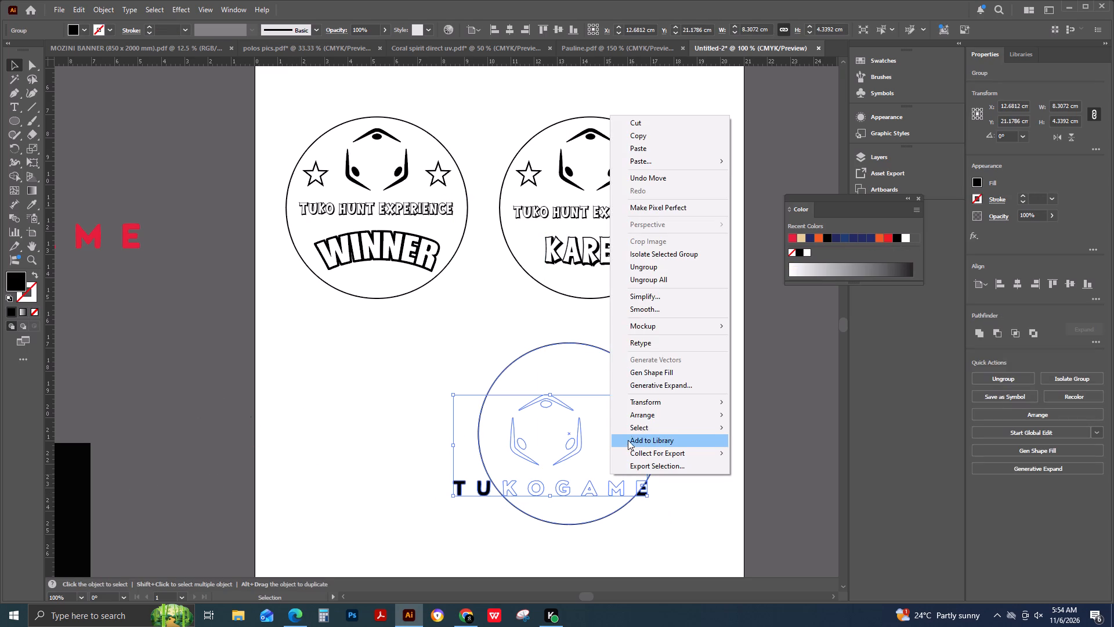
click(634, 420)
click(779, 419)
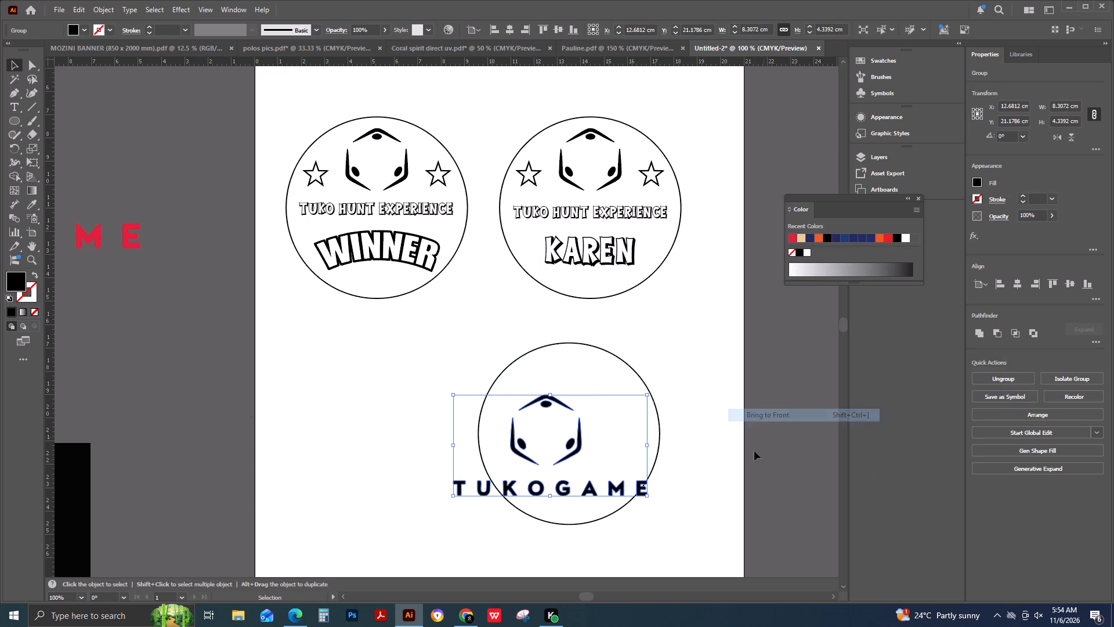
Reposition the circle around the TUKOGAME logo and shrink the logo to about 6.63 cm wide so it fits inside.
drag(630, 491, 640, 475)
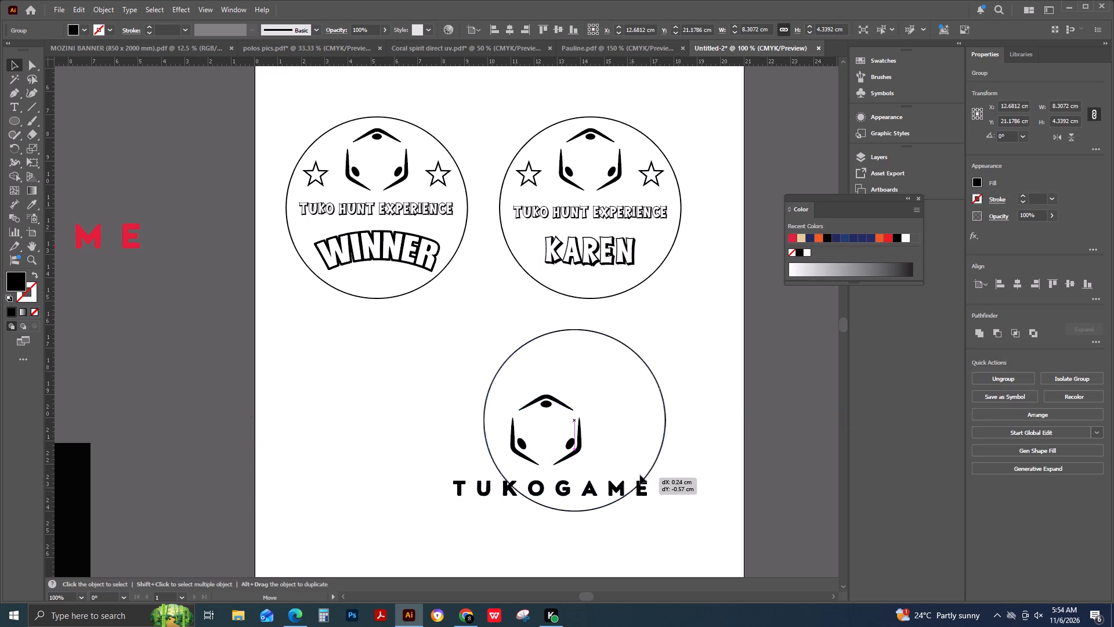
drag(640, 475, 607, 503)
click(641, 494)
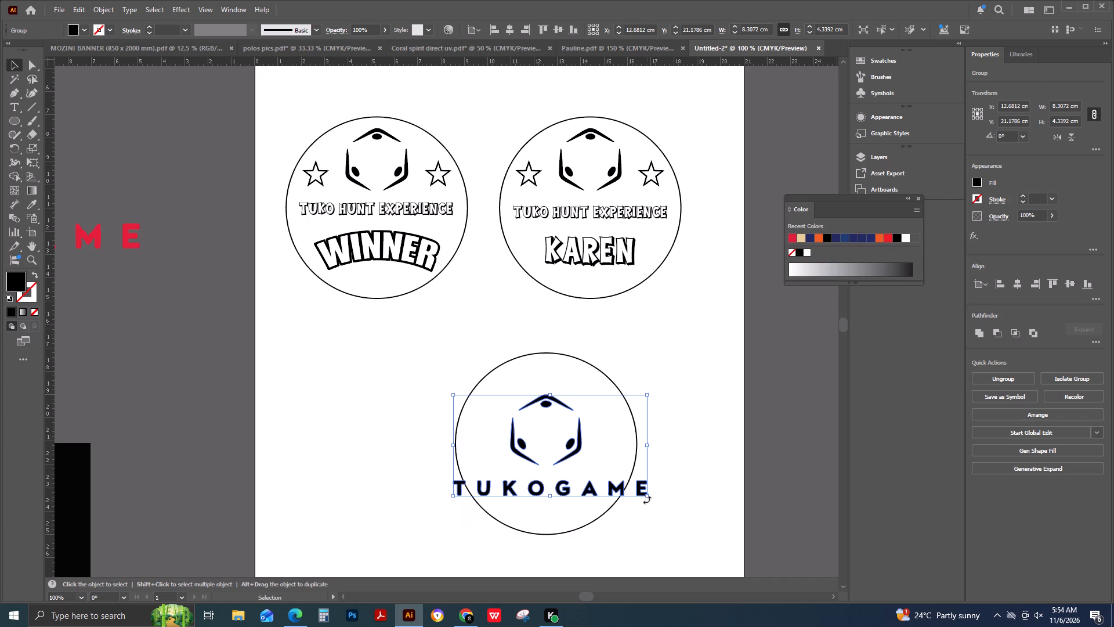
shift+drag(646, 497, 608, 479)
drag(547, 470, 565, 471)
Align the TUKOGAME logo and its circle to each other on their horizontal centres.
click(353, 454)
drag(377, 367, 606, 491)
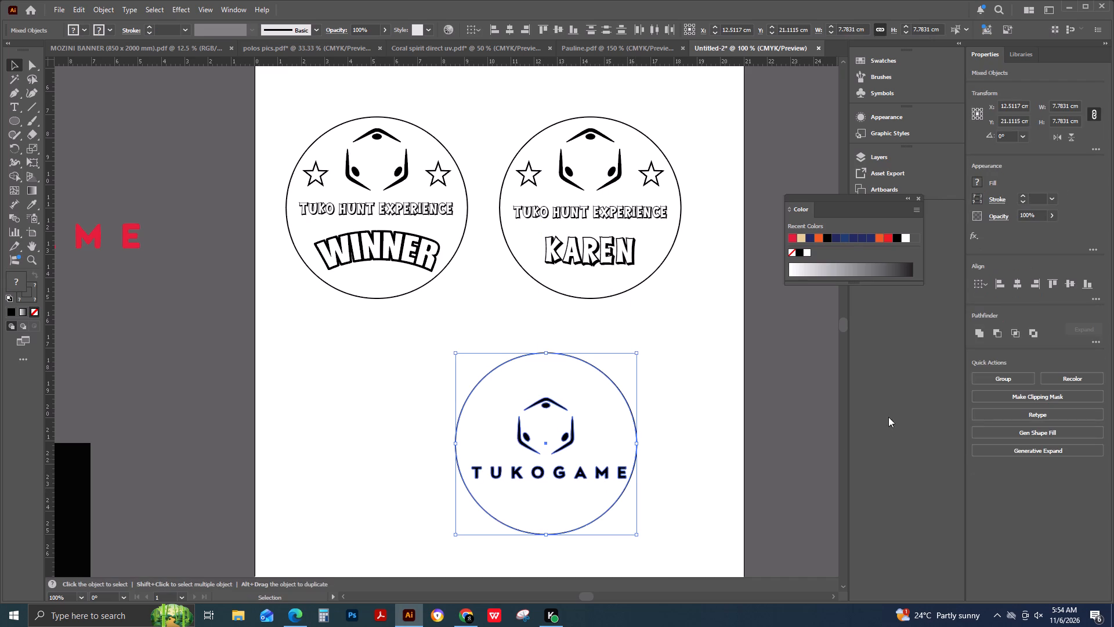
click(1014, 287)
click(735, 524)
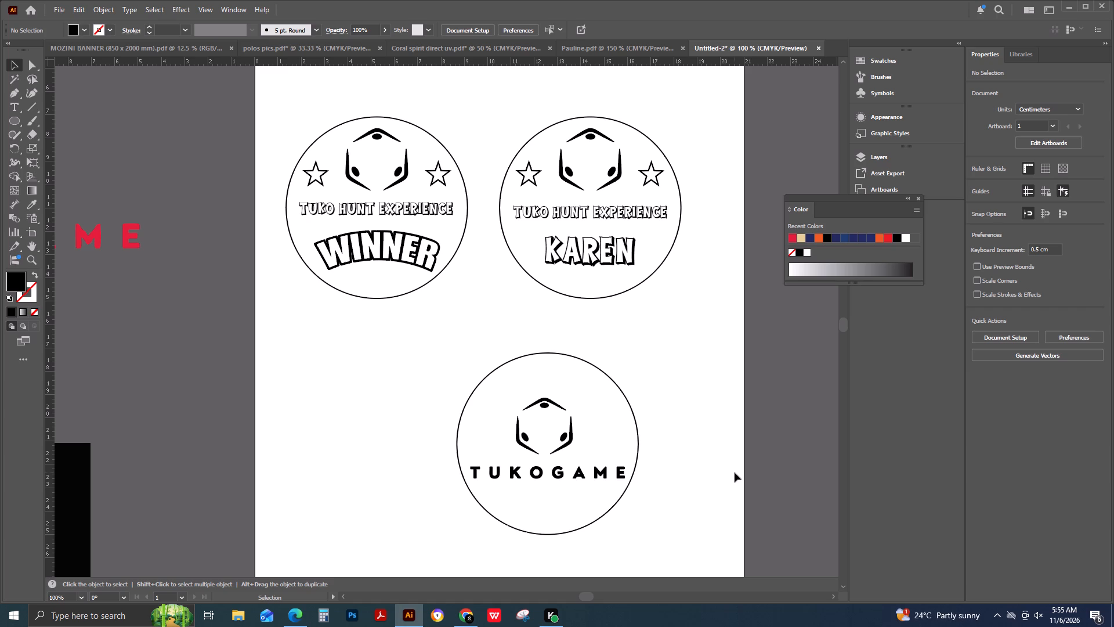
Move the TUKOGAME circle and logo together off the artboard, just below its bottom edge.
click(549, 482)
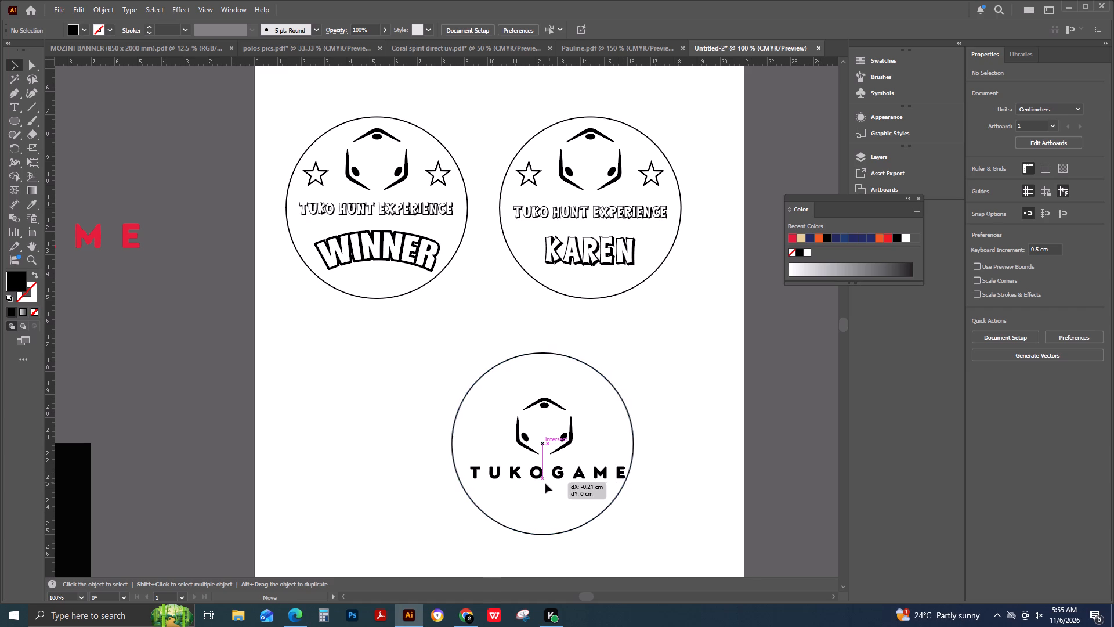
key(ctrl+z)
click(710, 409)
drag(681, 343, 668, 372)
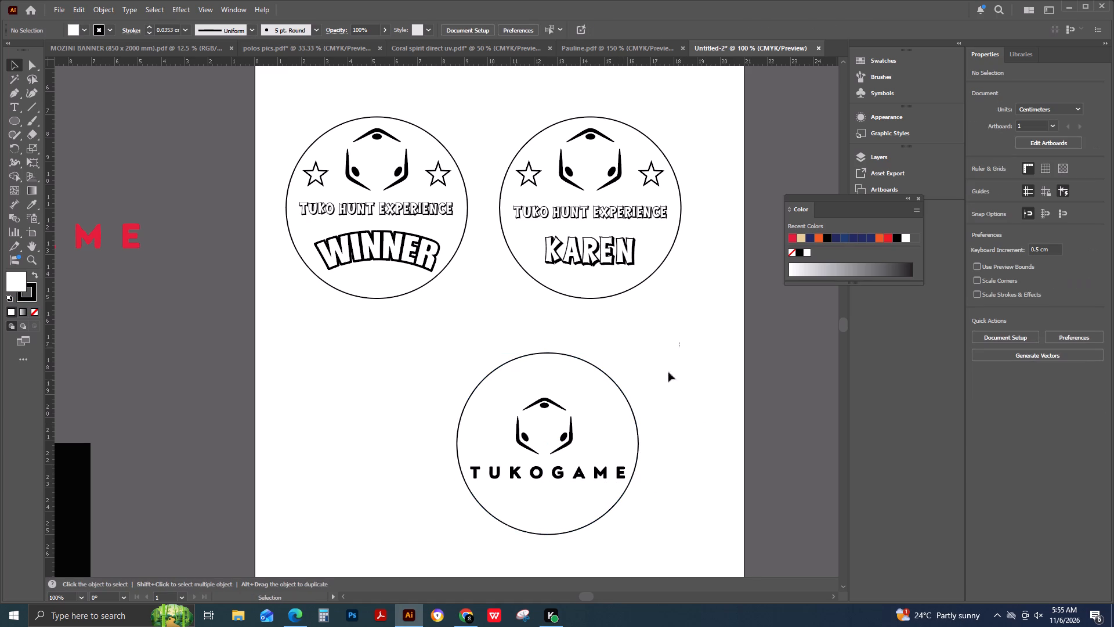
drag(668, 372, 424, 542)
drag(575, 473, 431, 456)
scroll(433, 451, down, 19)
drag(437, 176, 449, 478)
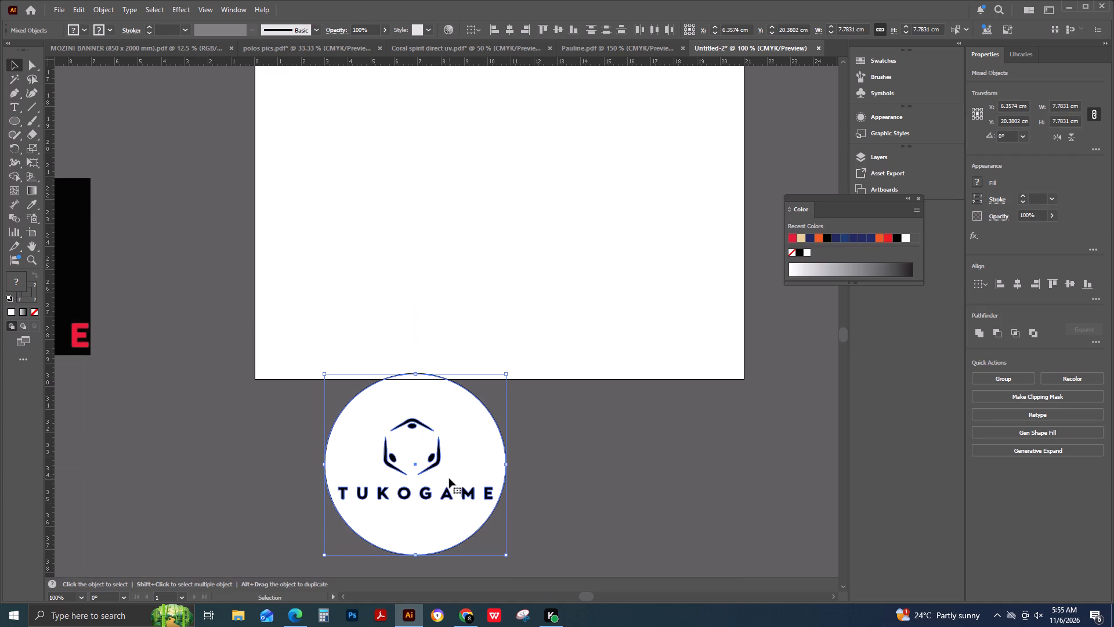
scroll(449, 475, down, 10)
drag(433, 323, 436, 359)
click(668, 359)
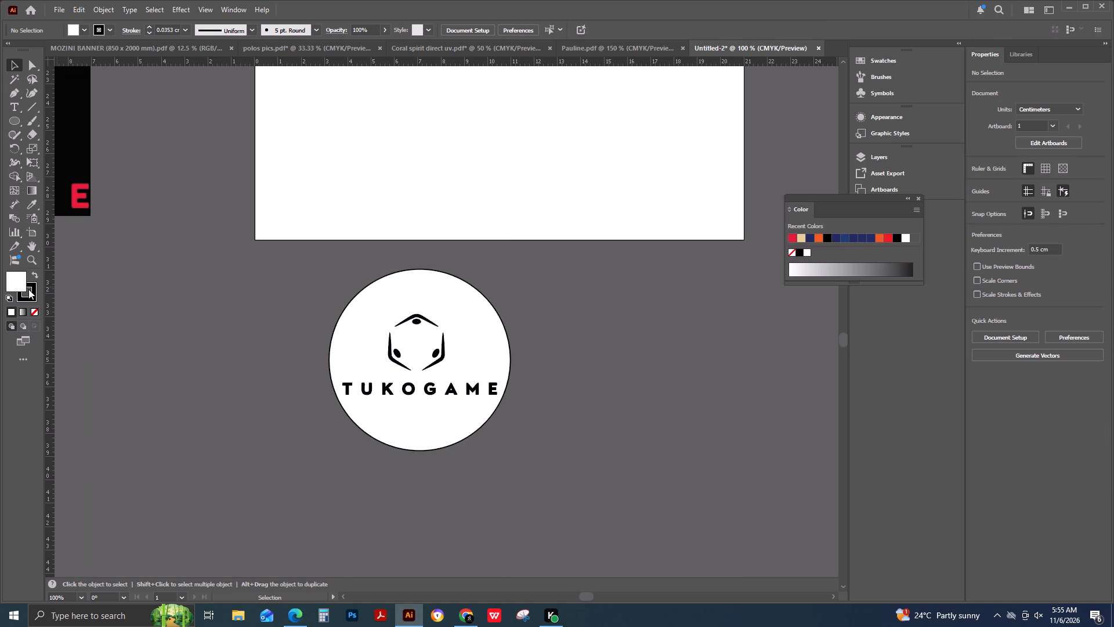
Remove the white fill from the circle around the TUKOGAME logo, keeping its black outline.
click(511, 334)
click(454, 334)
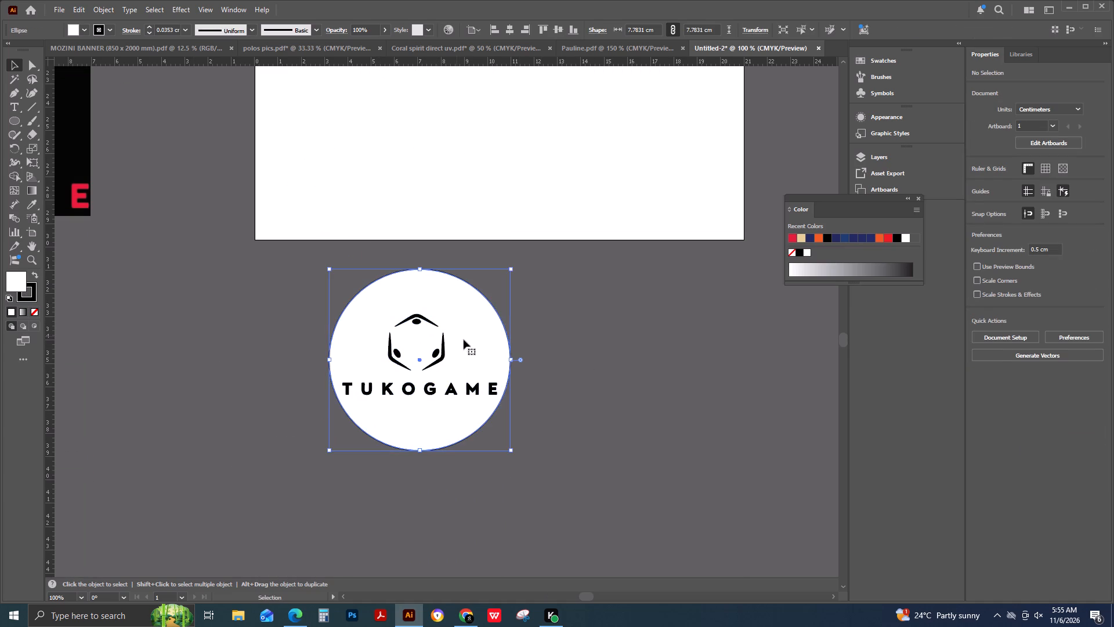
click(18, 284)
click(32, 314)
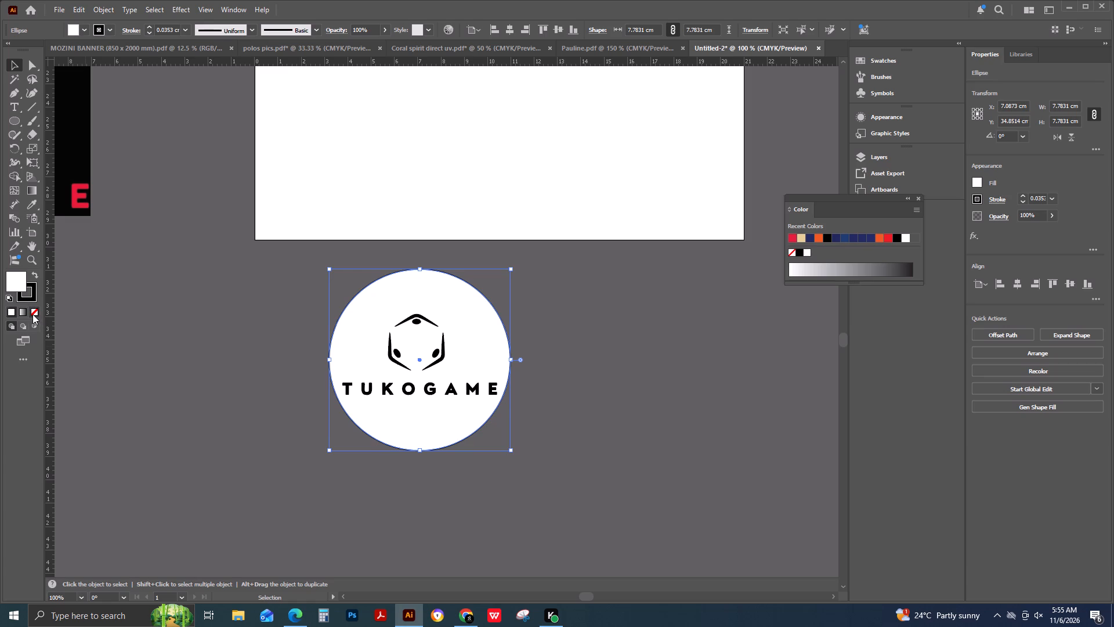
click(289, 349)
Ungroup the black TUKOGAME logo inside the circle.
alt+scroll(493, 392, up, 1)
click(379, 389)
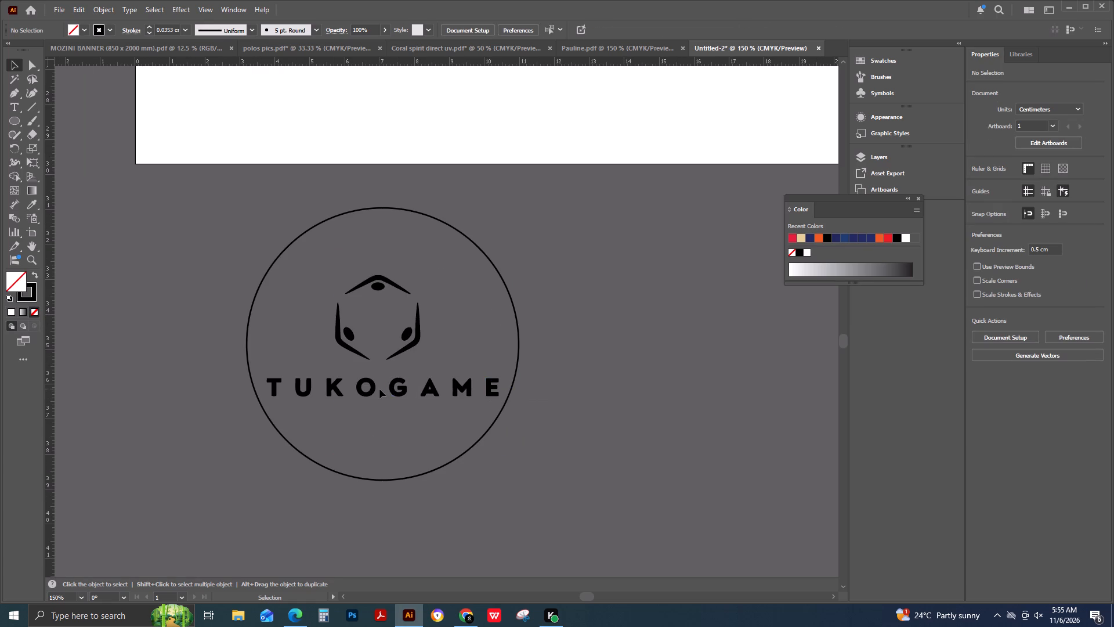
click(372, 387)
click(1014, 379)
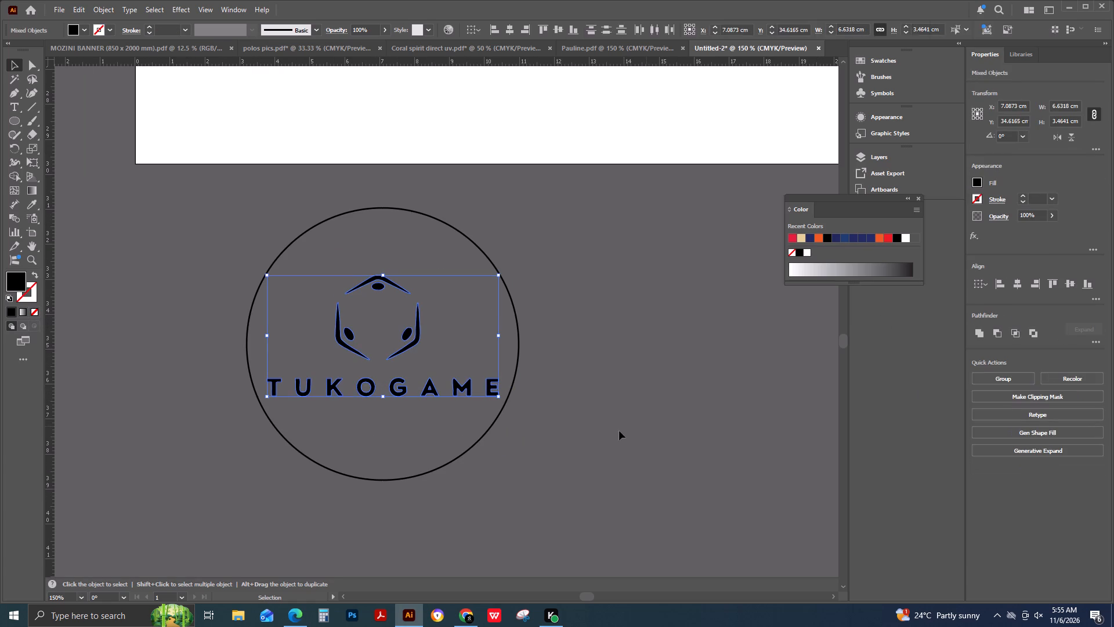
Ungroup the remaining nested group of the TUKOGAME logo so its hexagon mark and letters are separate.
click(619, 431)
drag(306, 267, 429, 369)
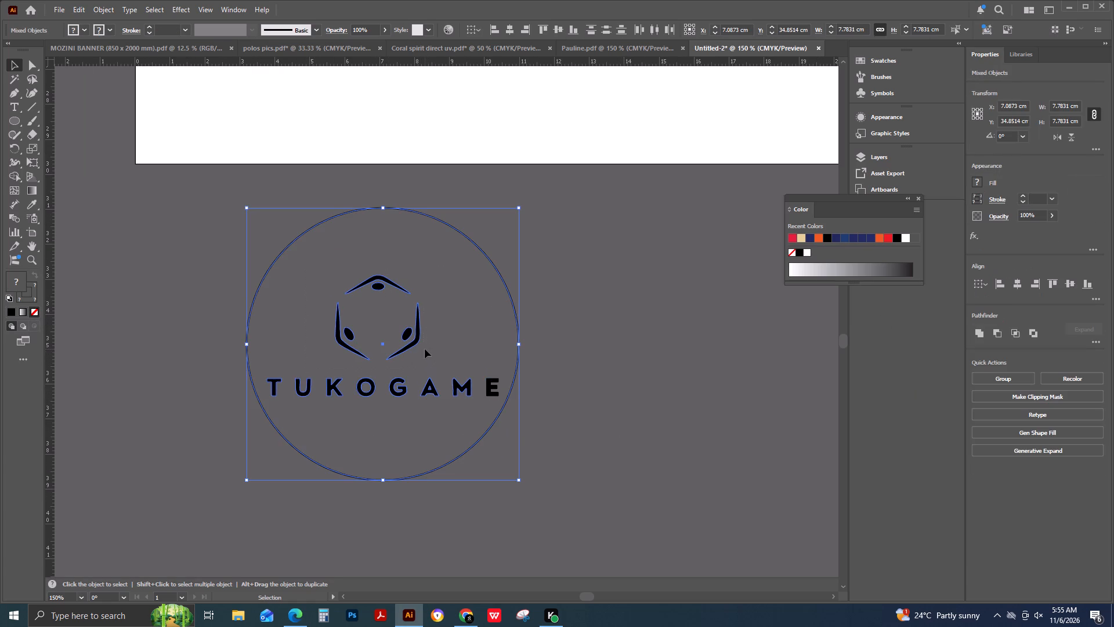
click(810, 396)
click(406, 337)
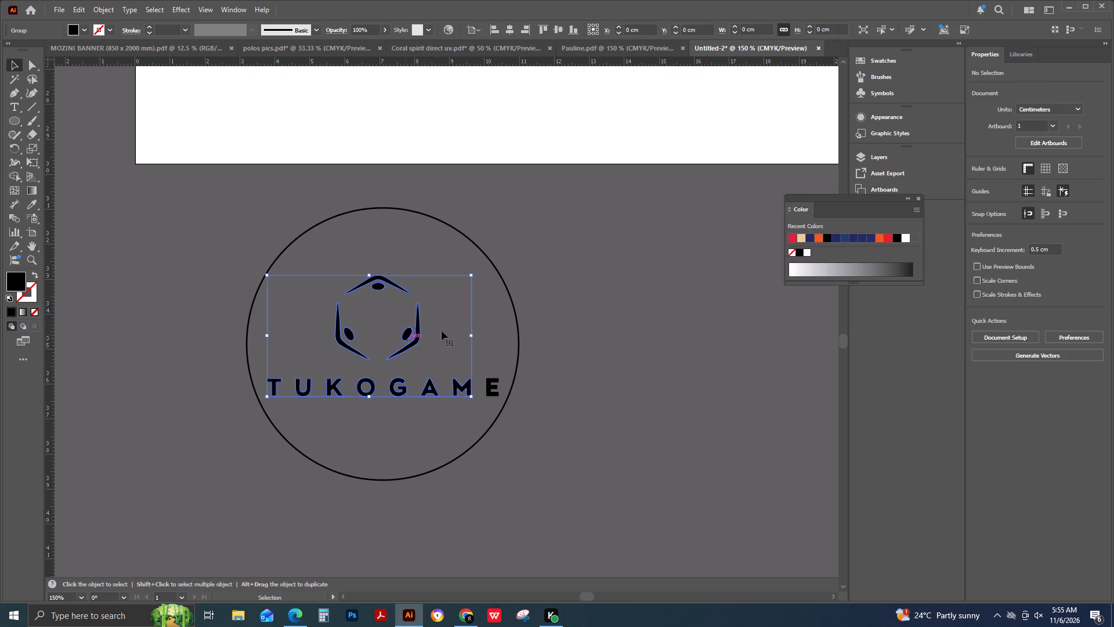
click(995, 380)
click(711, 416)
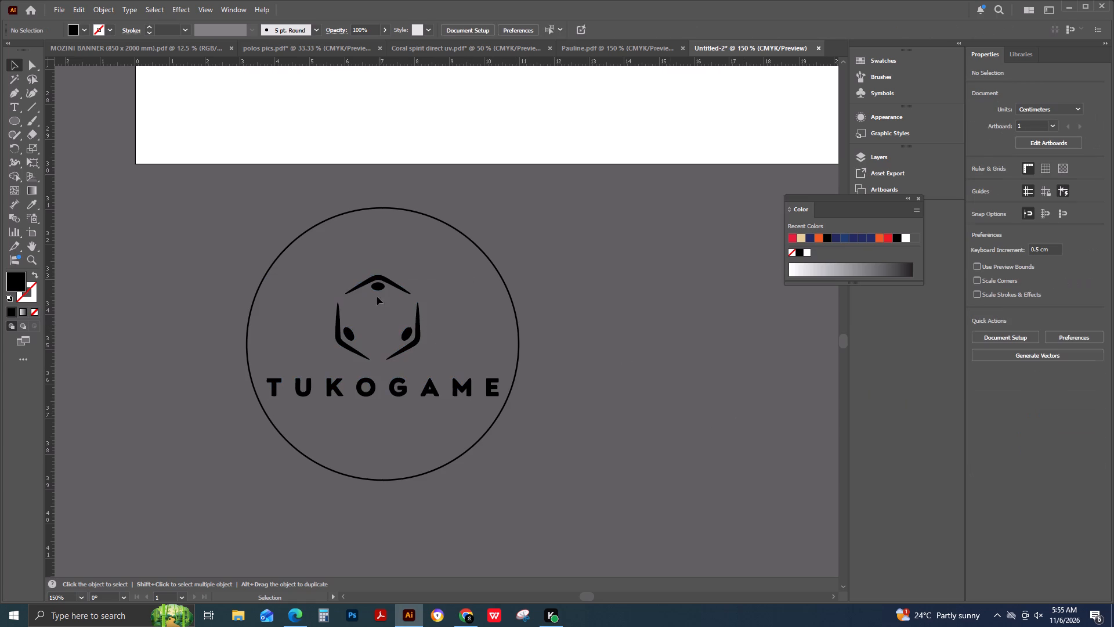
Move the six pieces of the logo's hexagon mark up 1.5 cm inside the circle.
drag(327, 263, 422, 349)
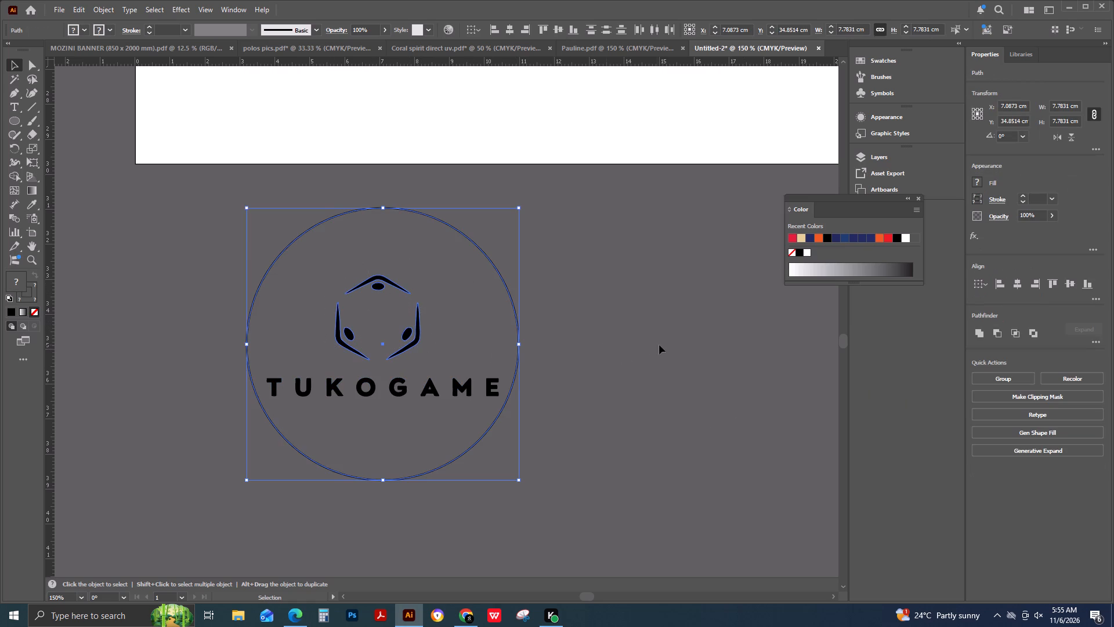
click(699, 379)
click(412, 337)
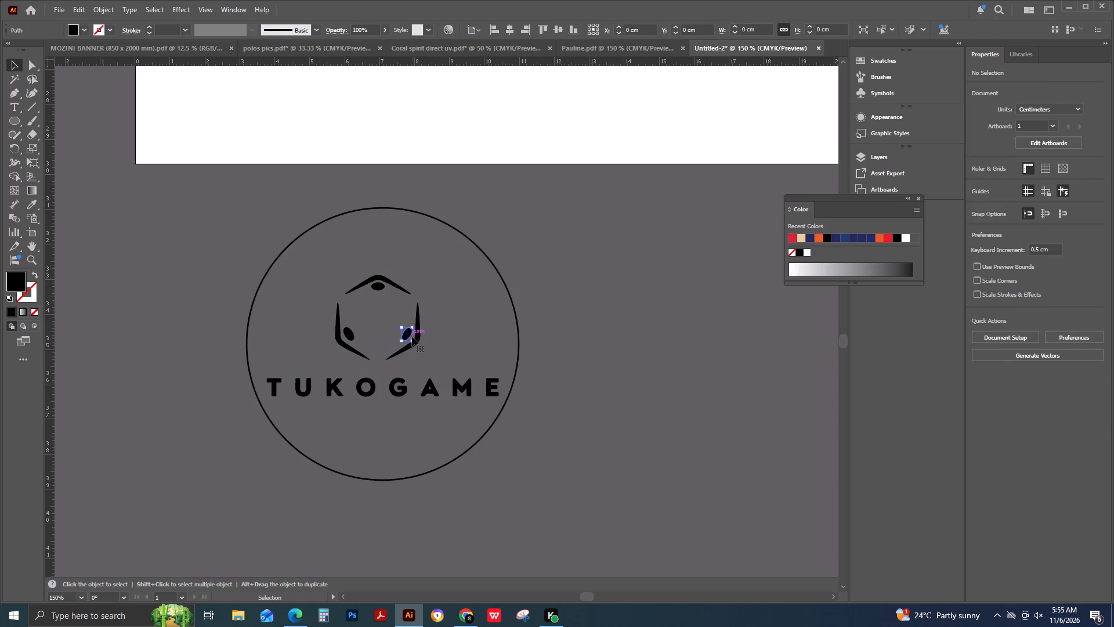
shift+click(340, 329)
shift+click(350, 333)
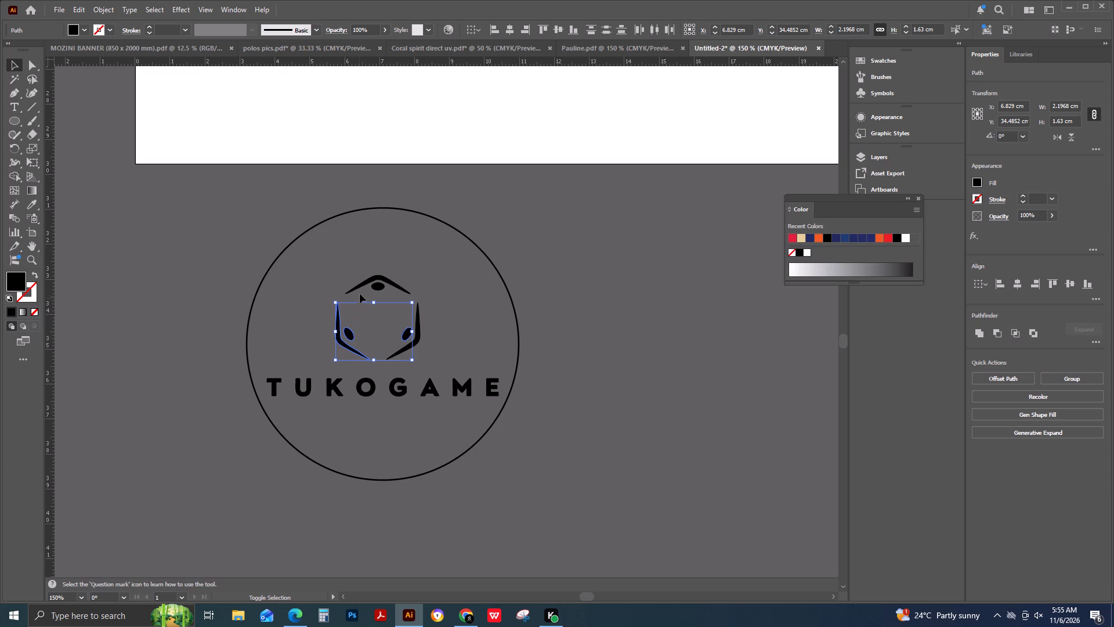
shift+click(375, 289)
shift+click(385, 280)
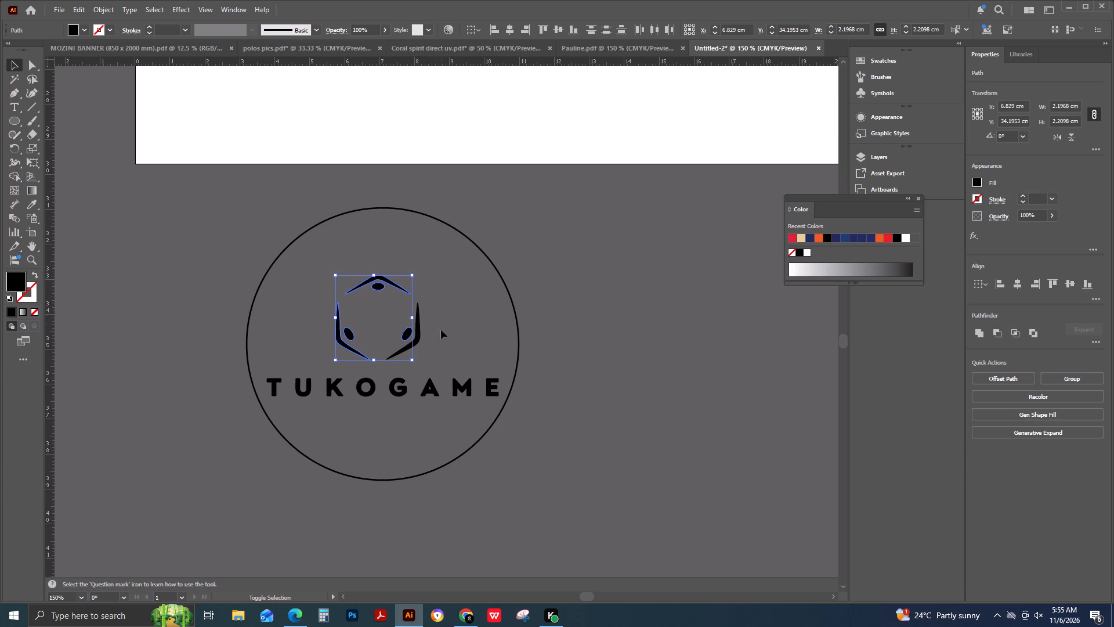
shift+click(419, 339)
key(Up)
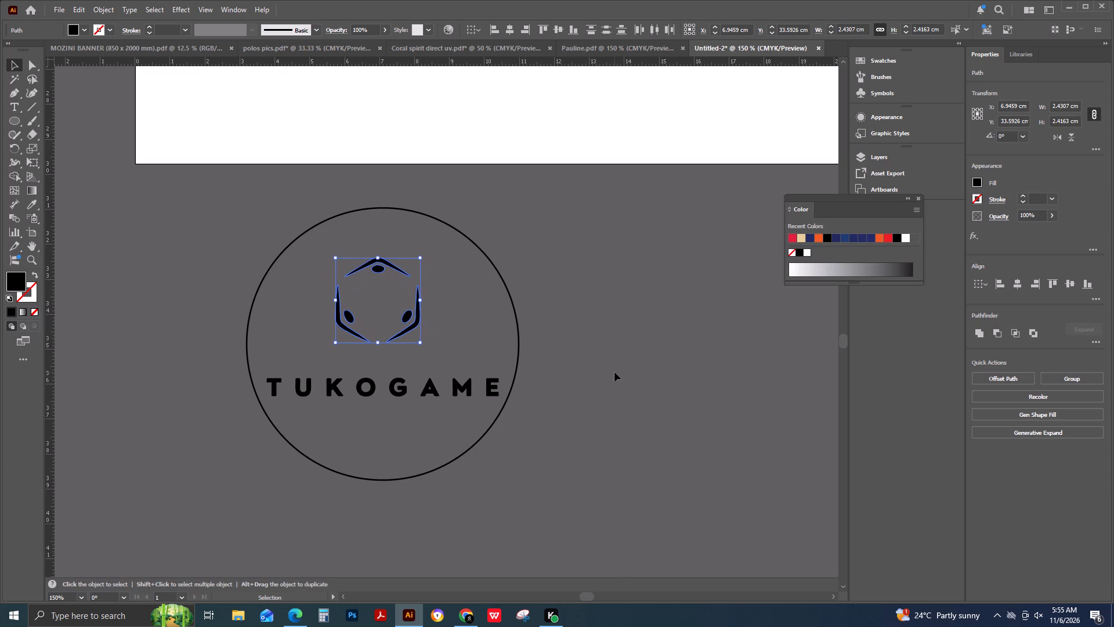
key(Up)
key(Up)
click(619, 393)
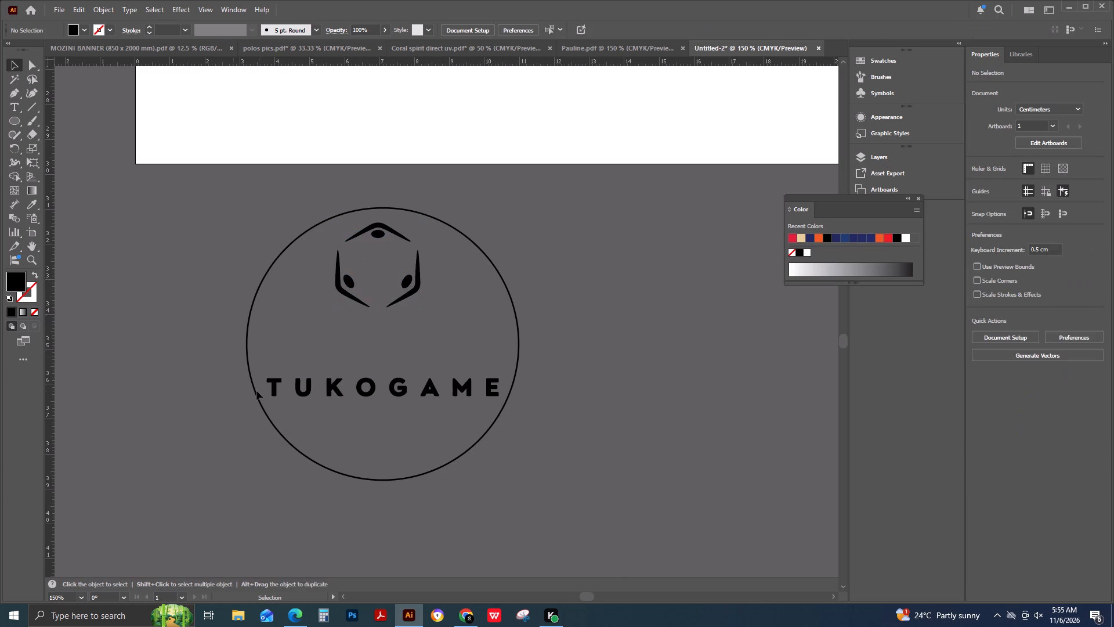
Move the letters TUKO up and centre them beneath the hexagon mark, then group them.
click(270, 384)
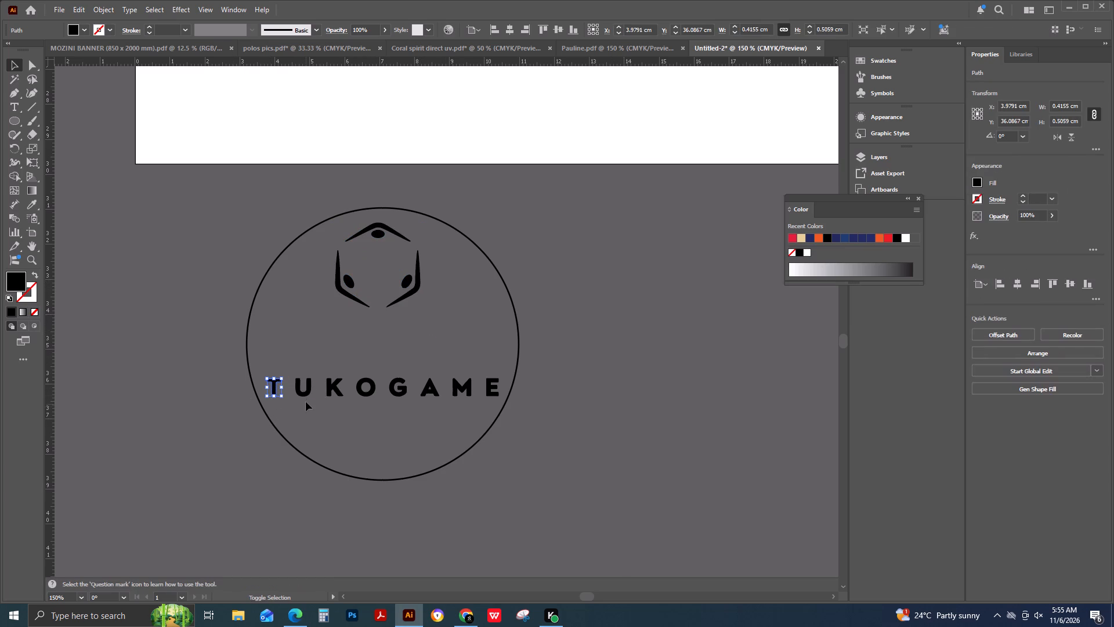
shift+click(305, 395)
shift+click(339, 391)
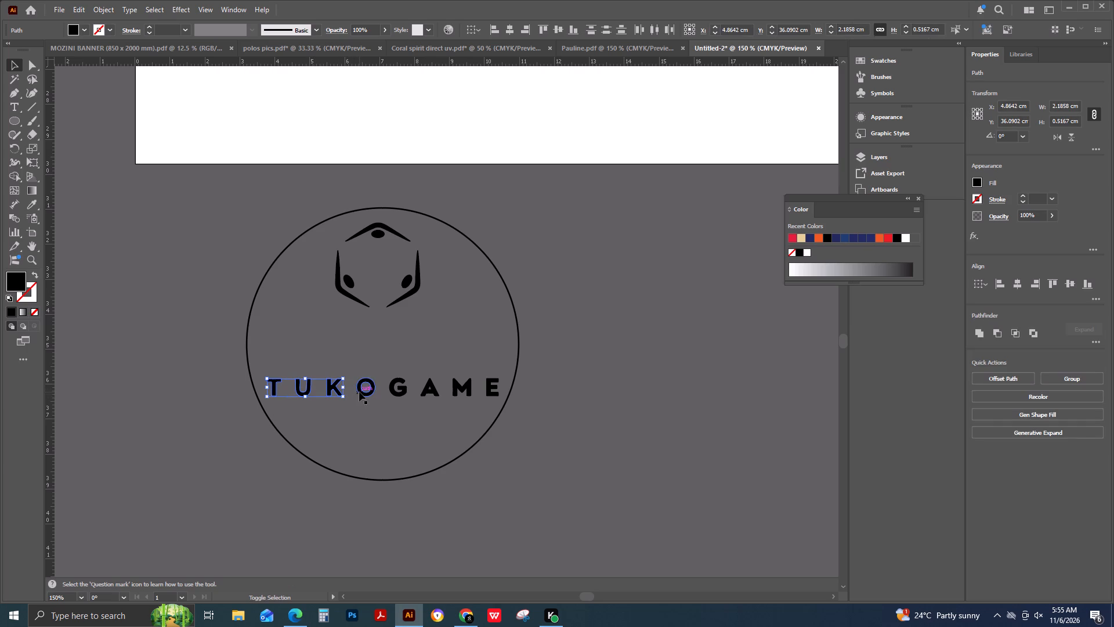
shift+click(359, 392)
drag(338, 394, 396, 355)
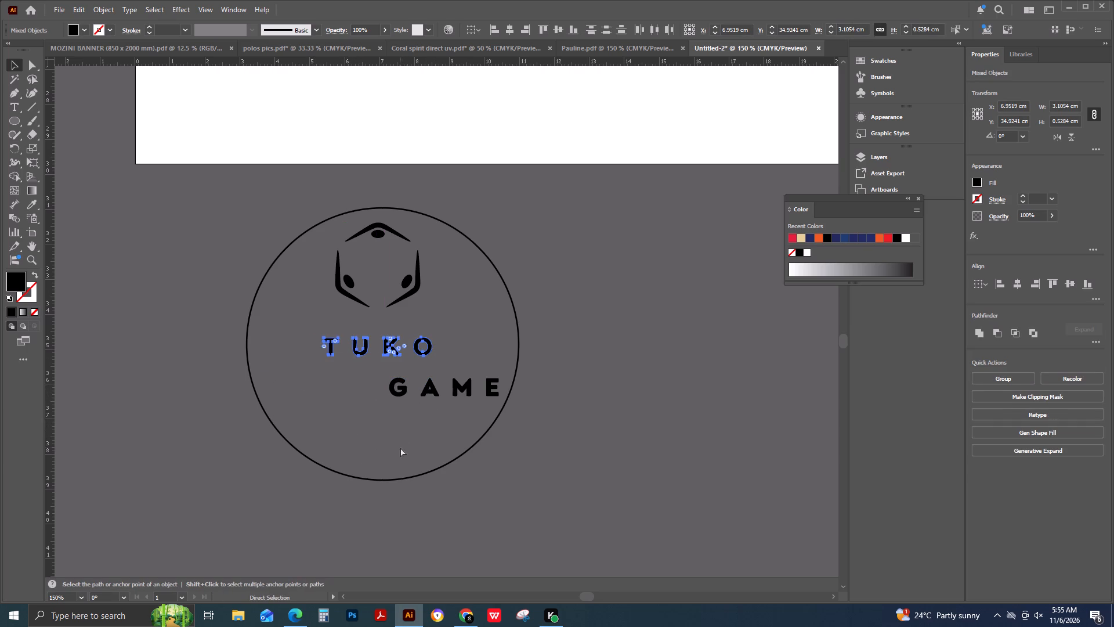
key(ctrl+g)
Group the letters GAME and place them directly below TUKO.
click(400, 388)
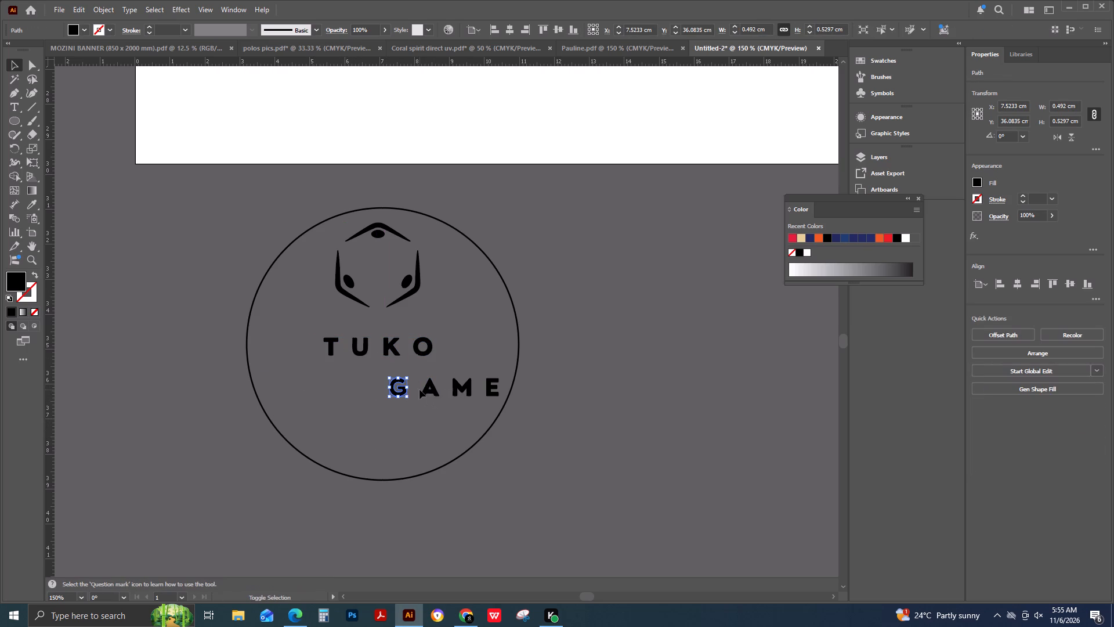
shift+click(422, 390)
shift+click(455, 385)
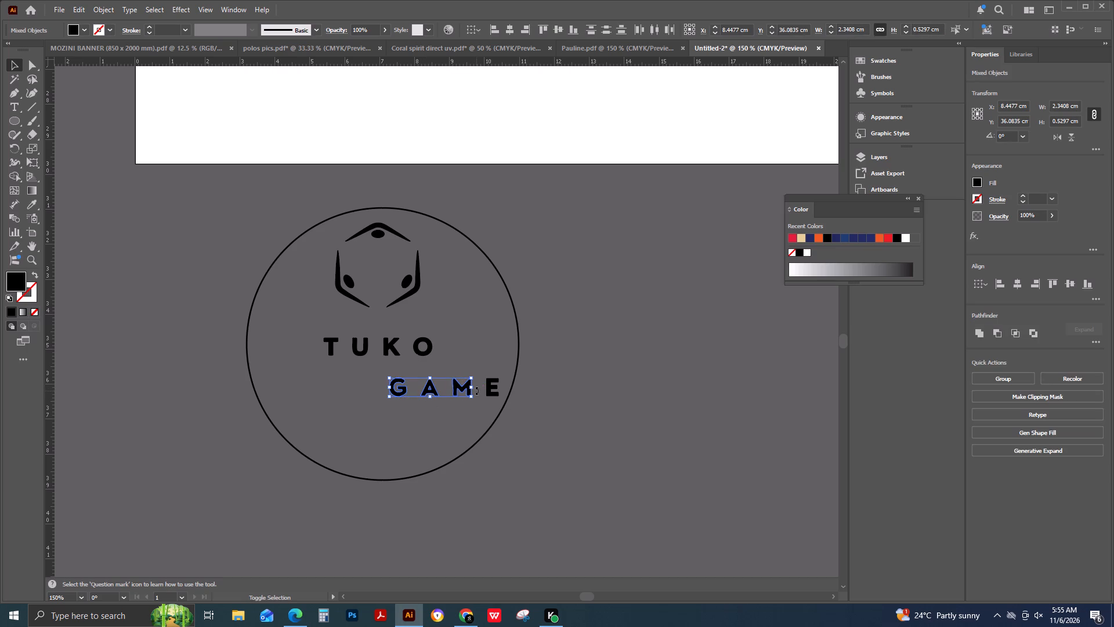
shift+click(487, 390)
key(ctrl+g)
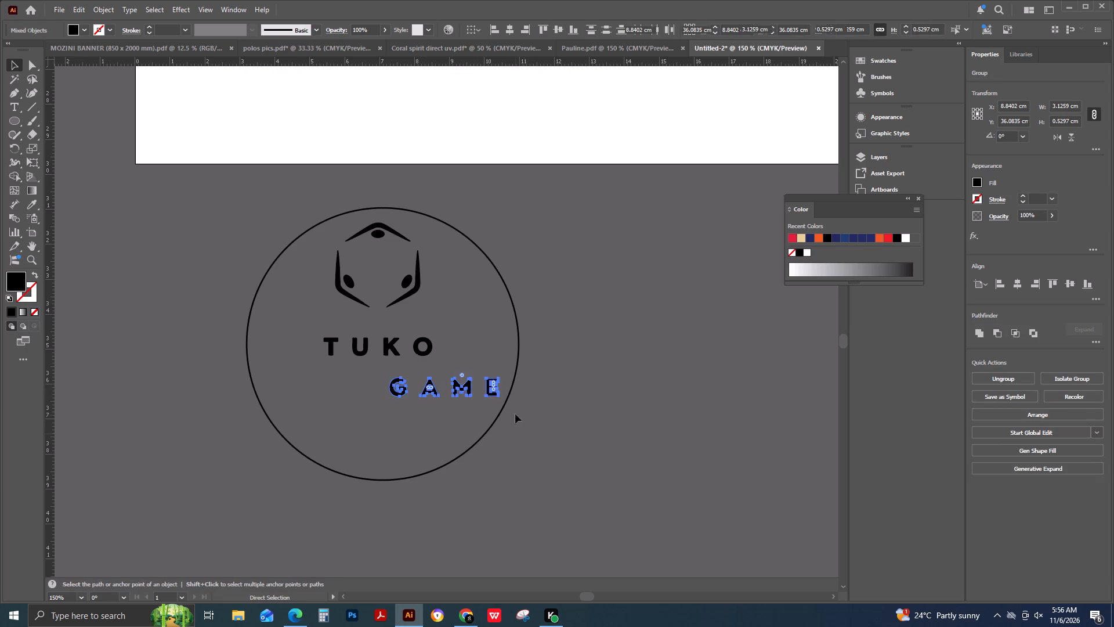
drag(471, 392, 405, 395)
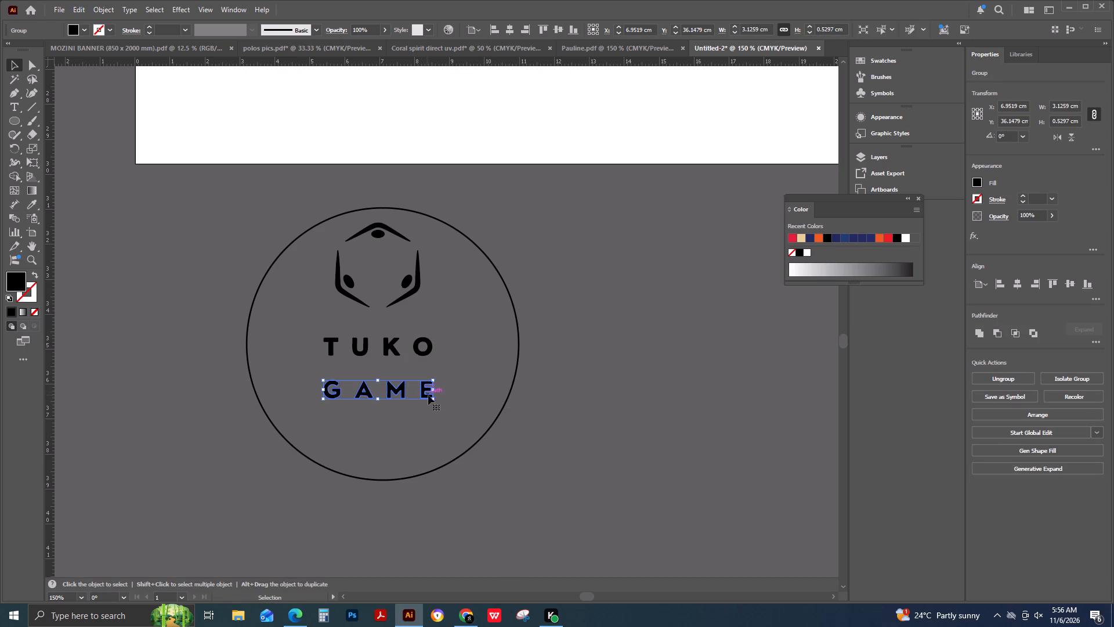
Enlarge GAME proportionally to about 4.86 cm wide and recentre it closely beneath TUKO.
shift+drag(432, 402, 493, 489)
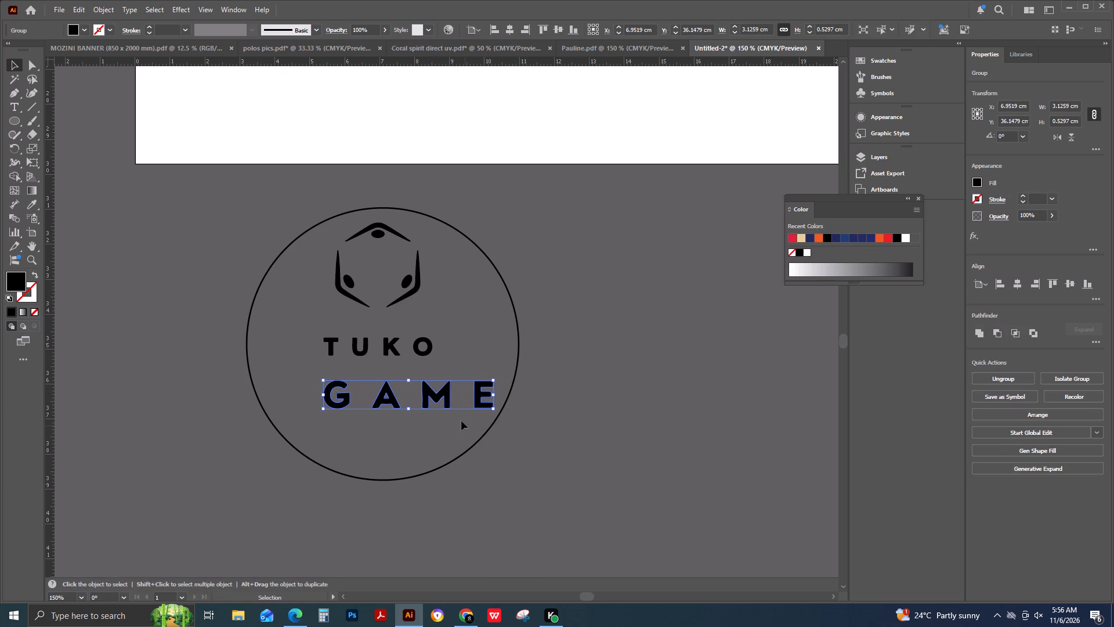
drag(447, 401, 415, 391)
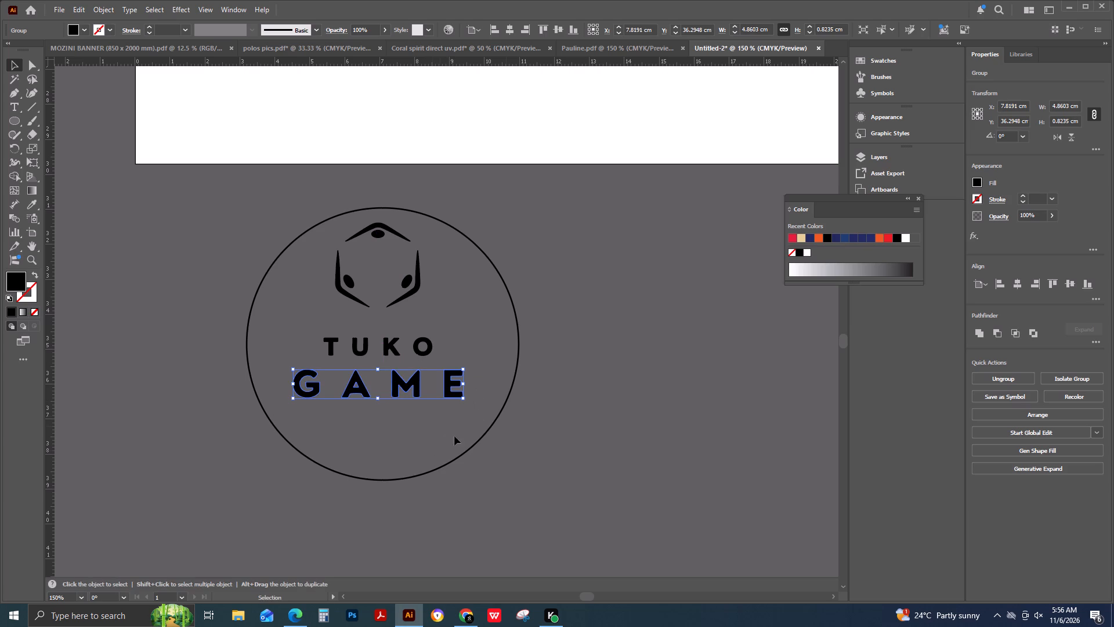
click(545, 412)
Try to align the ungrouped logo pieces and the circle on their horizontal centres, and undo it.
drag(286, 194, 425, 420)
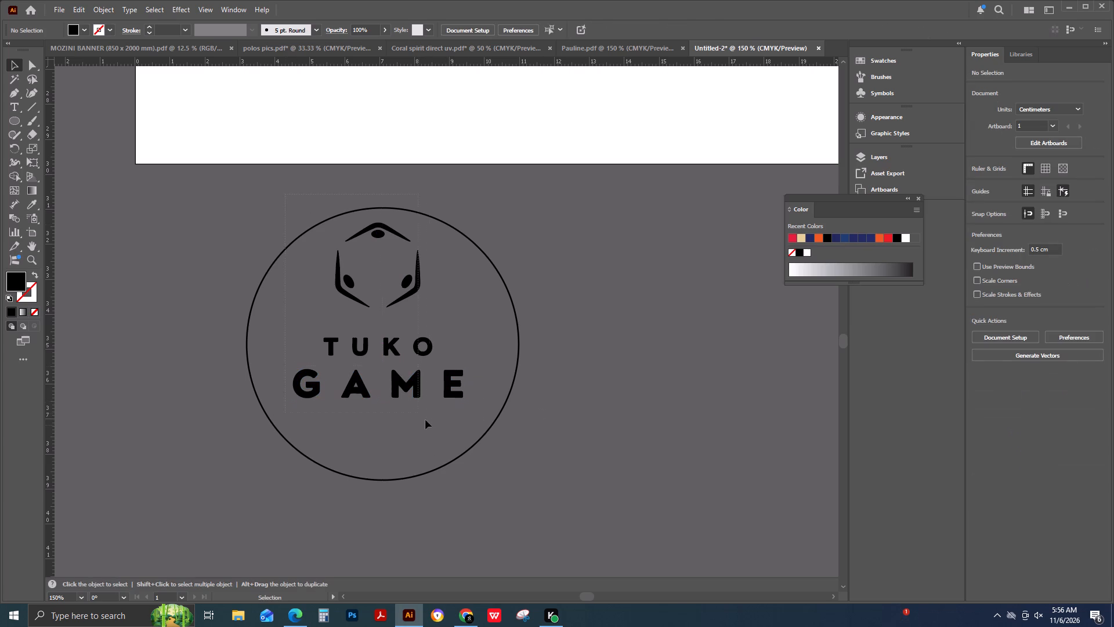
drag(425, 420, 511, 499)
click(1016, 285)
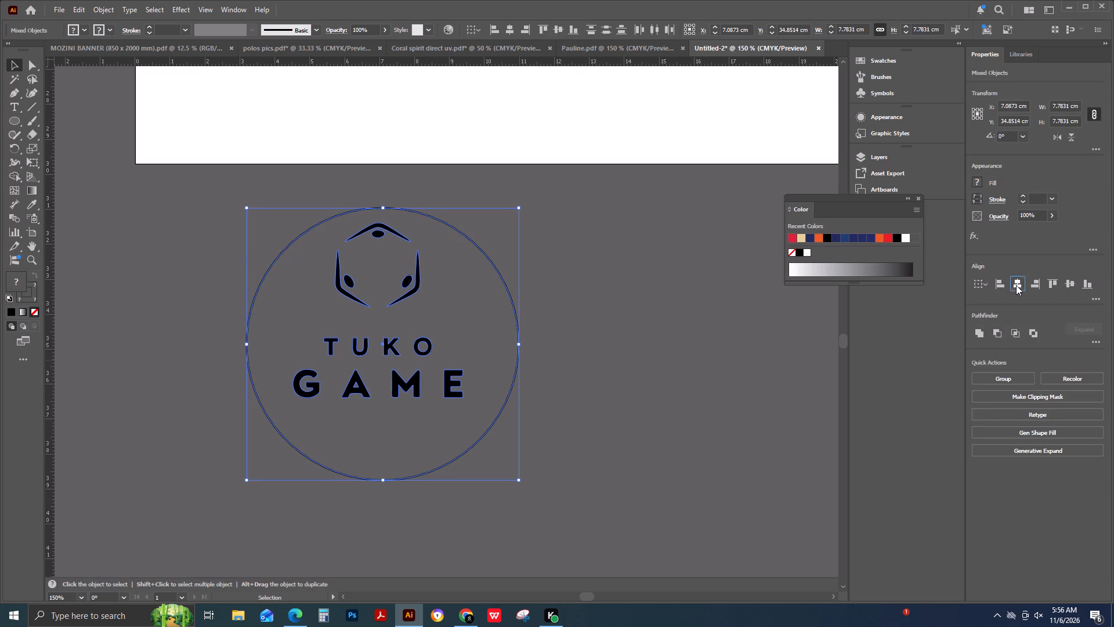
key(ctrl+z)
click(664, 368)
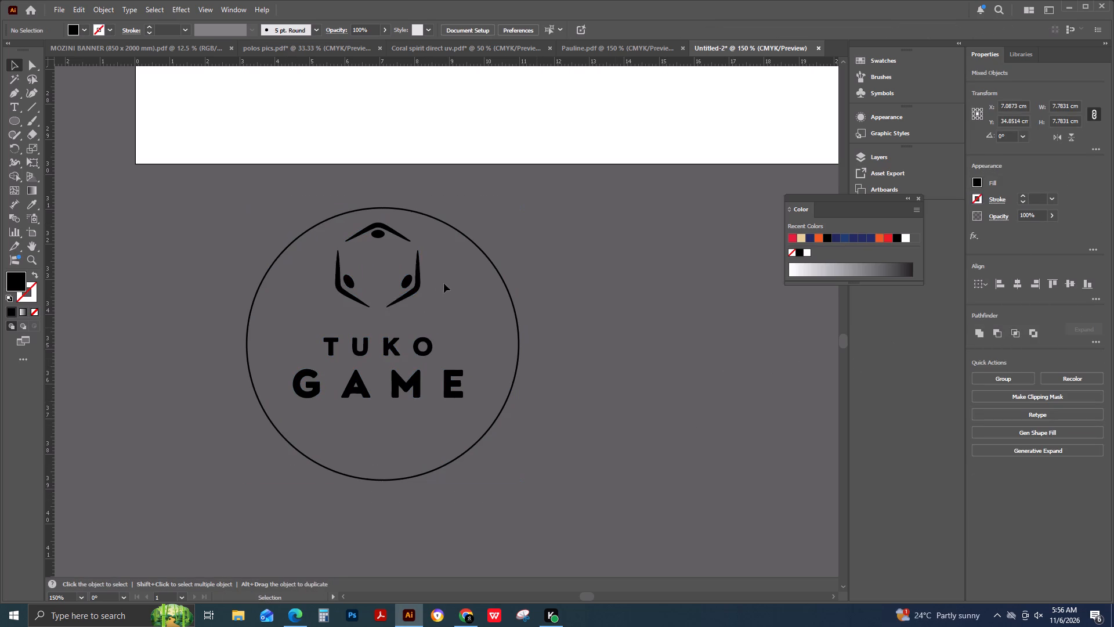
Group the six pieces of the hexagon mark above TUKO.
click(339, 282)
shift+click(349, 280)
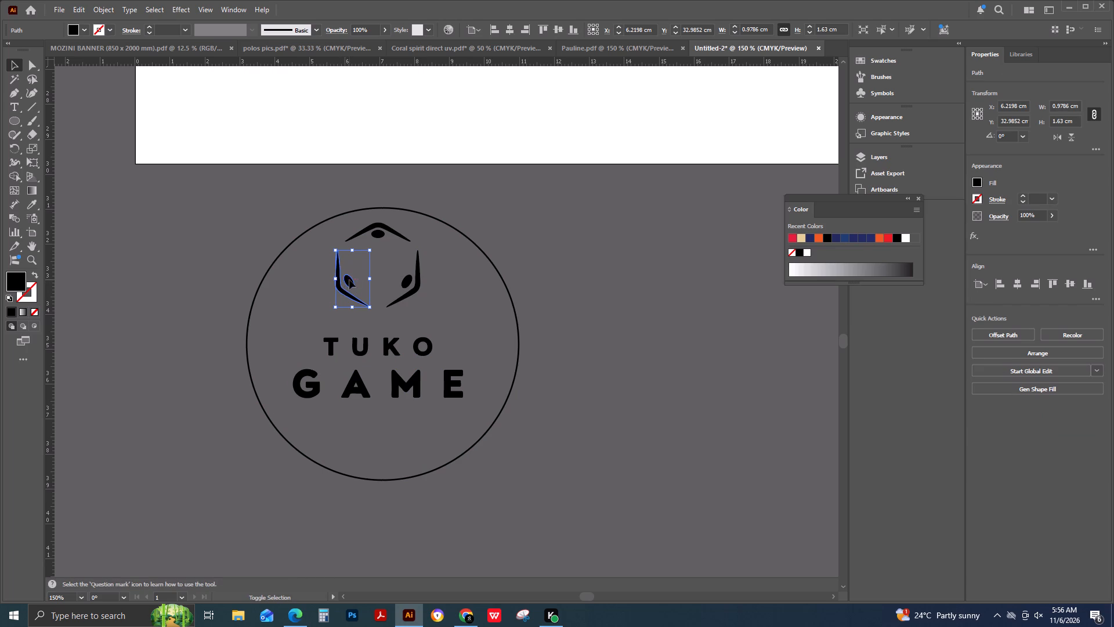
shift+click(379, 237)
shift+click(397, 233)
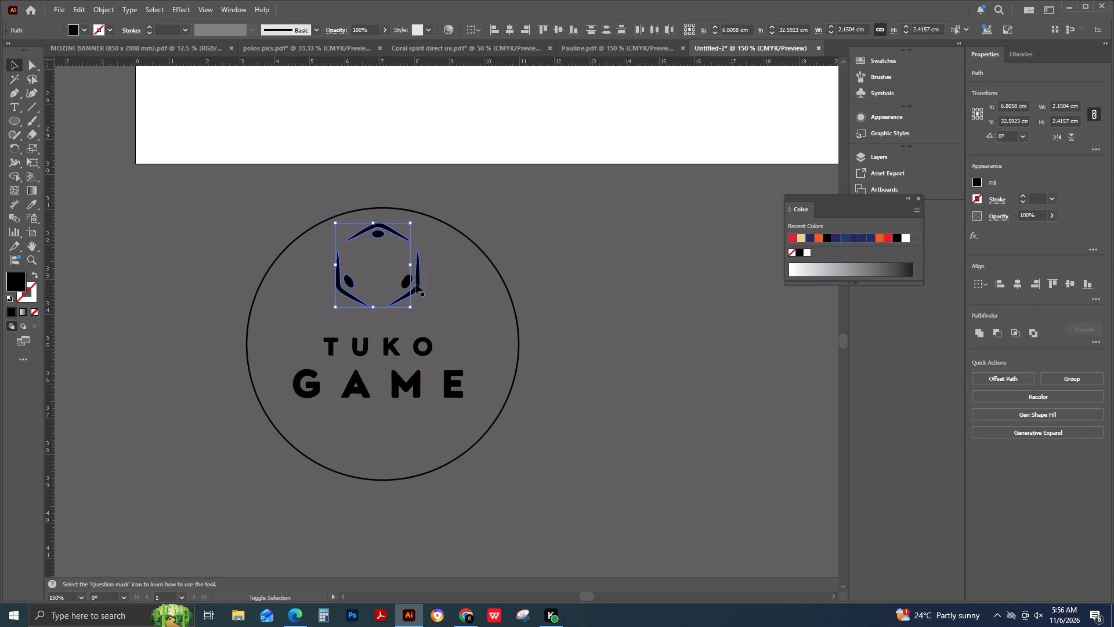
shift+click(405, 280)
shift+click(418, 283)
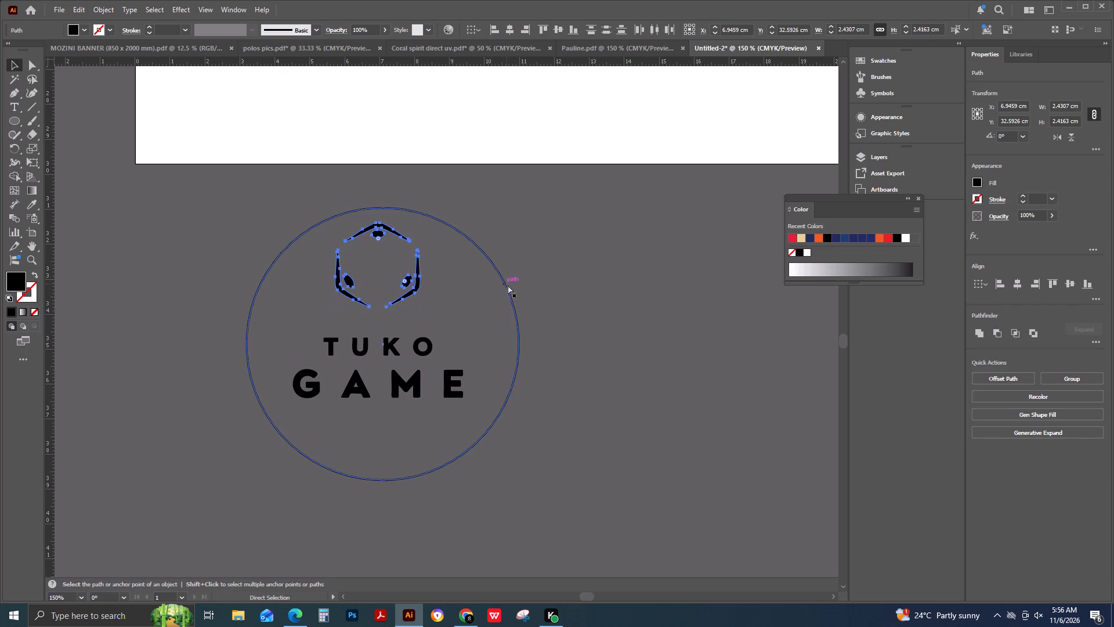
key(ctrl+g)
click(602, 298)
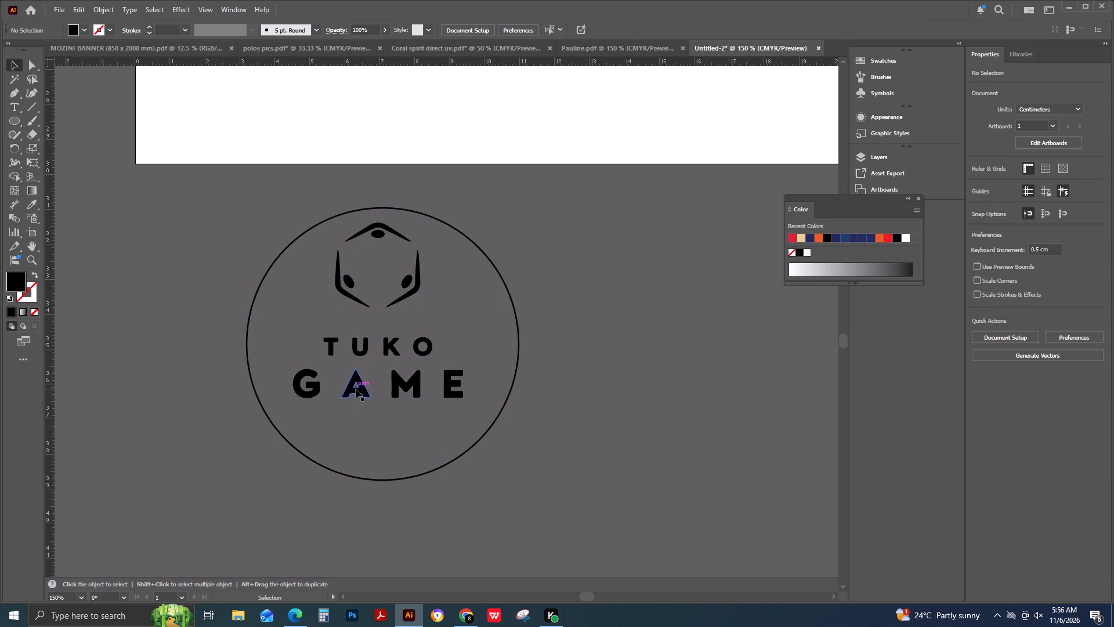
Align the hexagon mark, TUKO, GAME and the circle to each other on their horizontal centres.
drag(216, 210, 529, 447)
drag(529, 447, 555, 466)
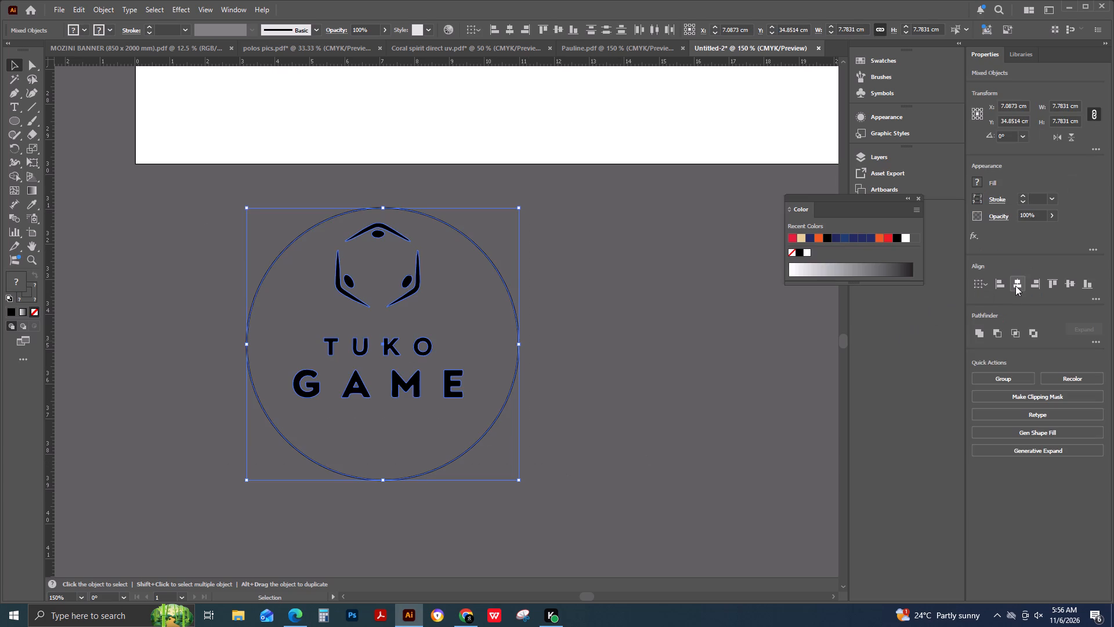
click(1015, 286)
click(790, 365)
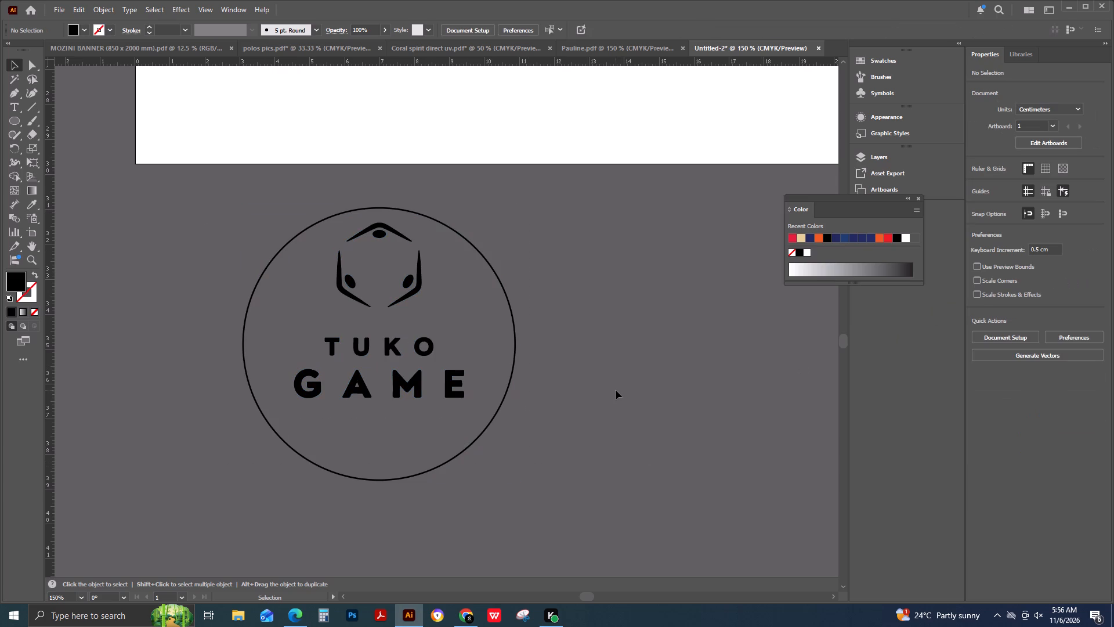
Move the circle around the TUKO GAME logo up 0.5 cm.
click(359, 474)
click(365, 475)
click(367, 480)
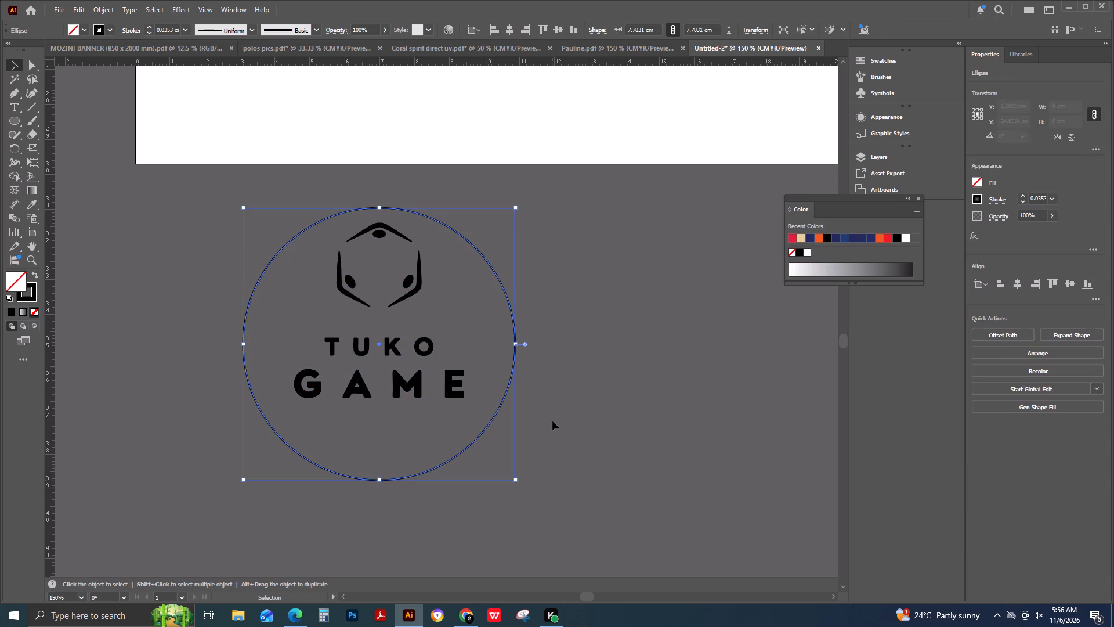
key(Up)
click(552, 421)
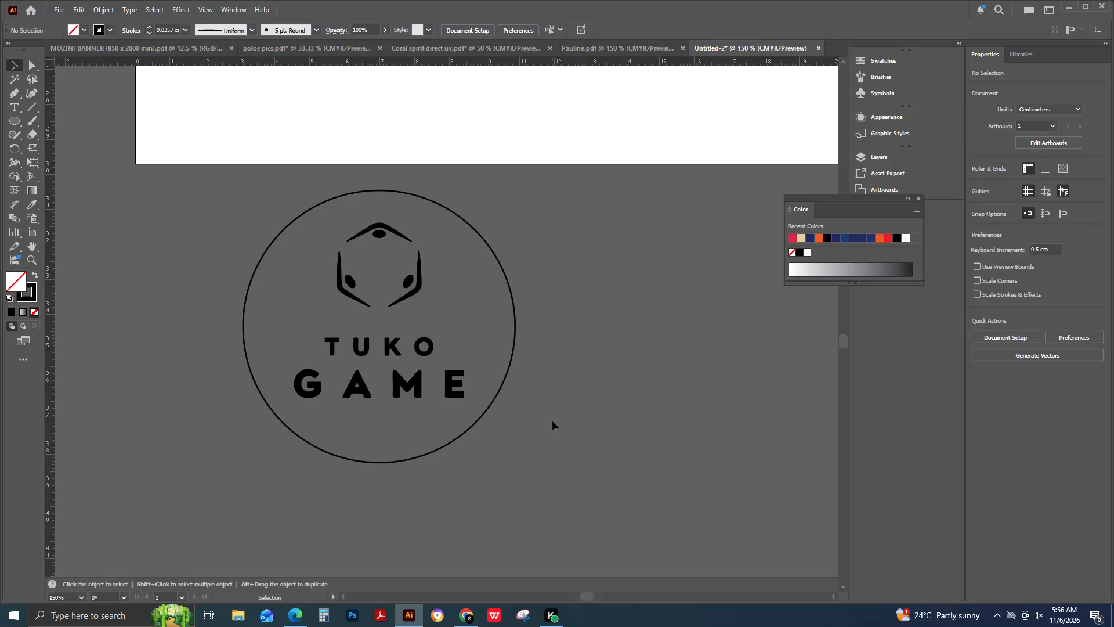
Move the whole WINNER badge off the artboard to the empty area beside its right edge, at about X 26.1 cm, Y 22.1 cm.
alt+scroll(552, 421, down, 2)
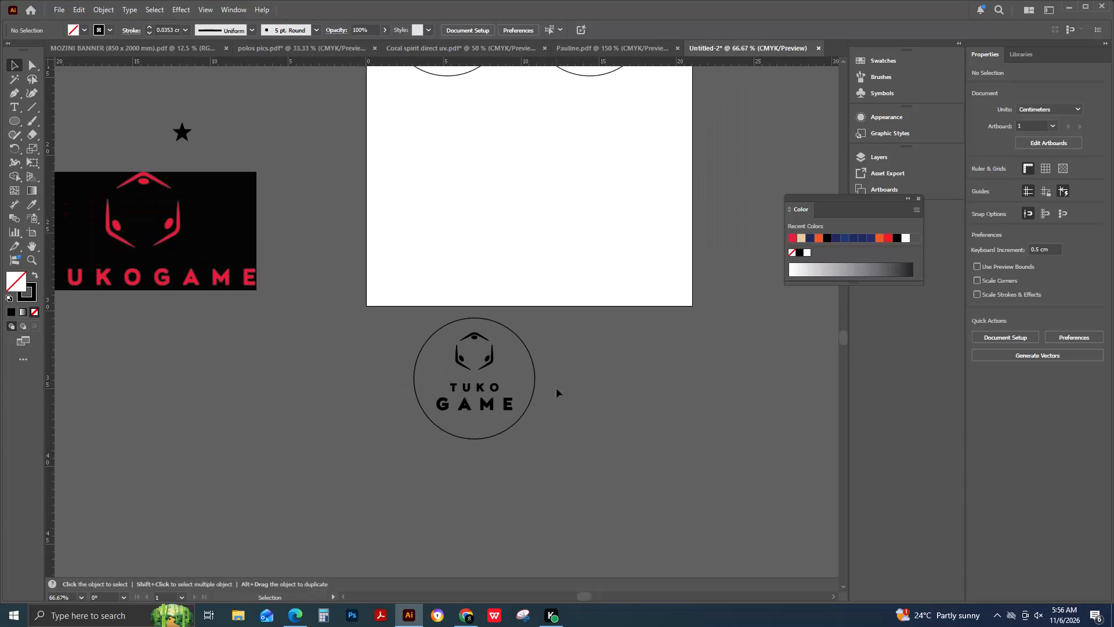
scroll(556, 388, up, 5)
alt+scroll(556, 388, down, 1)
scroll(575, 301, up, 2)
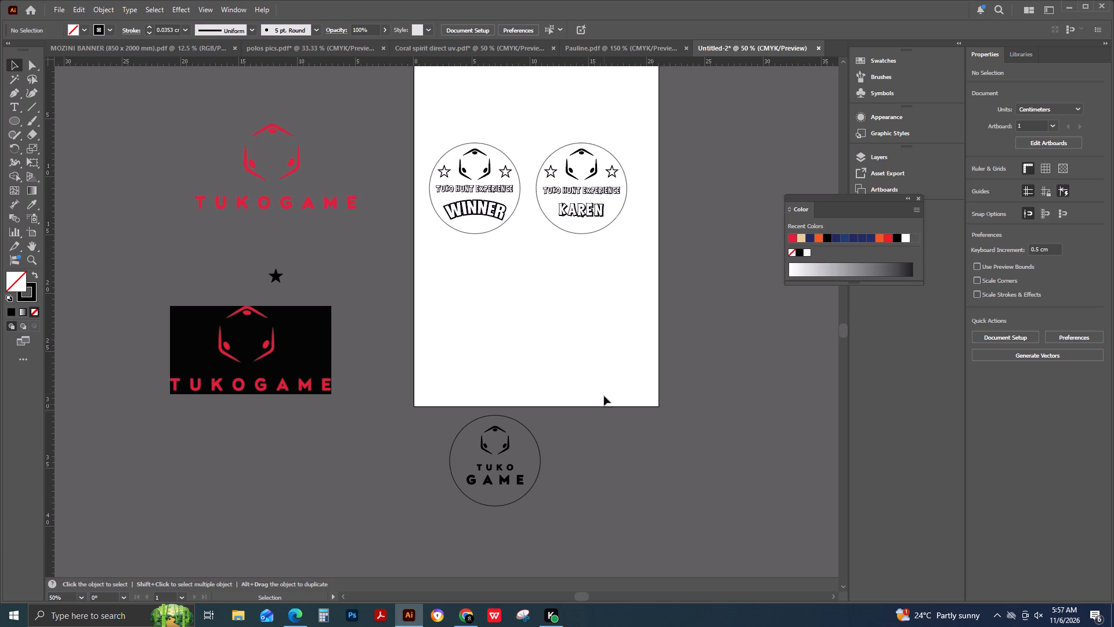
scroll(601, 339, up, 5)
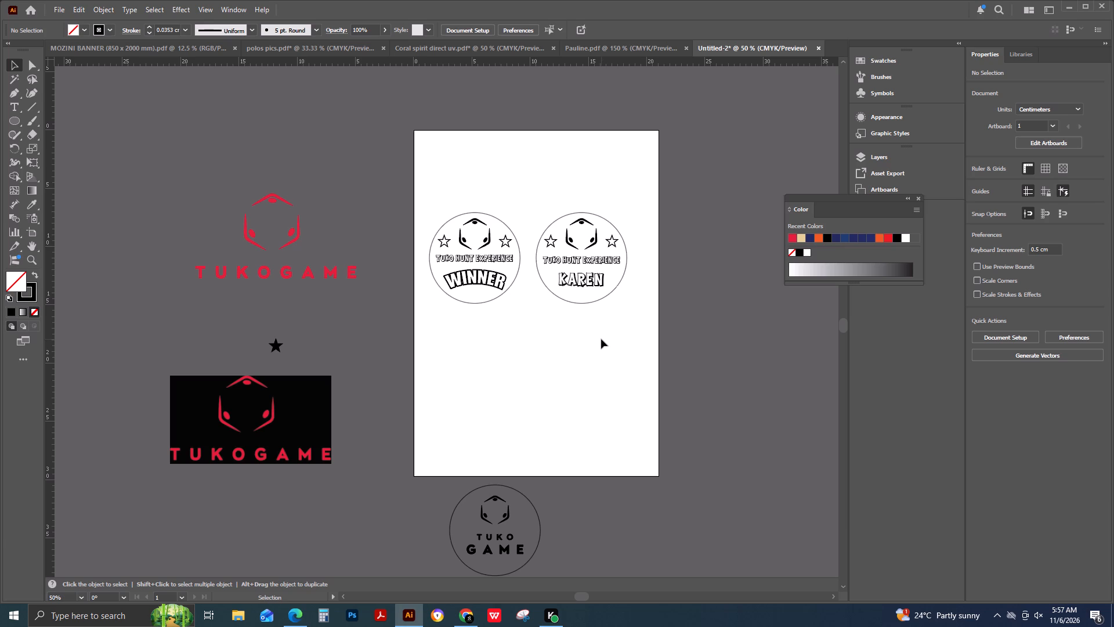
click(507, 269)
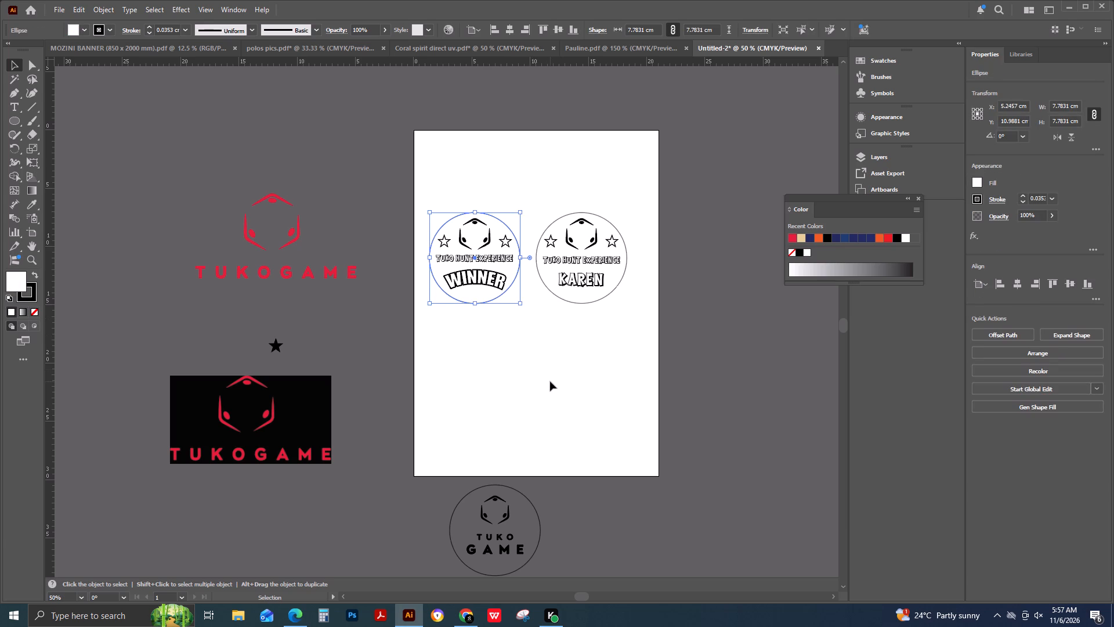
click(392, 106)
drag(392, 140, 512, 330)
drag(500, 279, 634, 428)
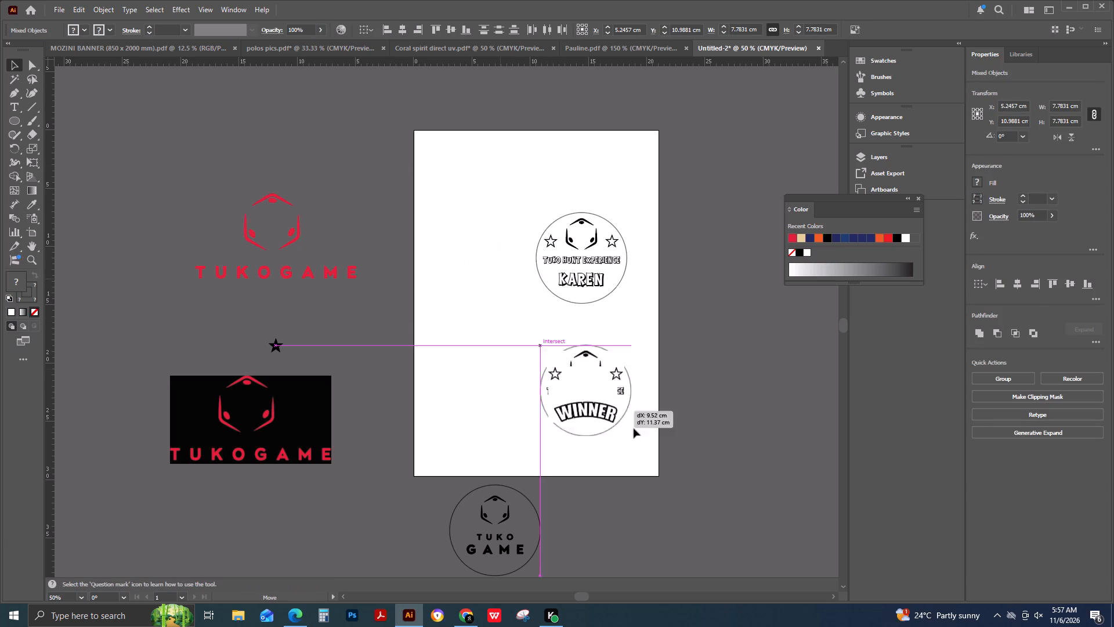
drag(634, 428, 743, 408)
Move the whole KAREN badge off the artboard, above the WINNER badge, at about X 25.4 cm, Y 9.4 cm.
drag(521, 211, 632, 306)
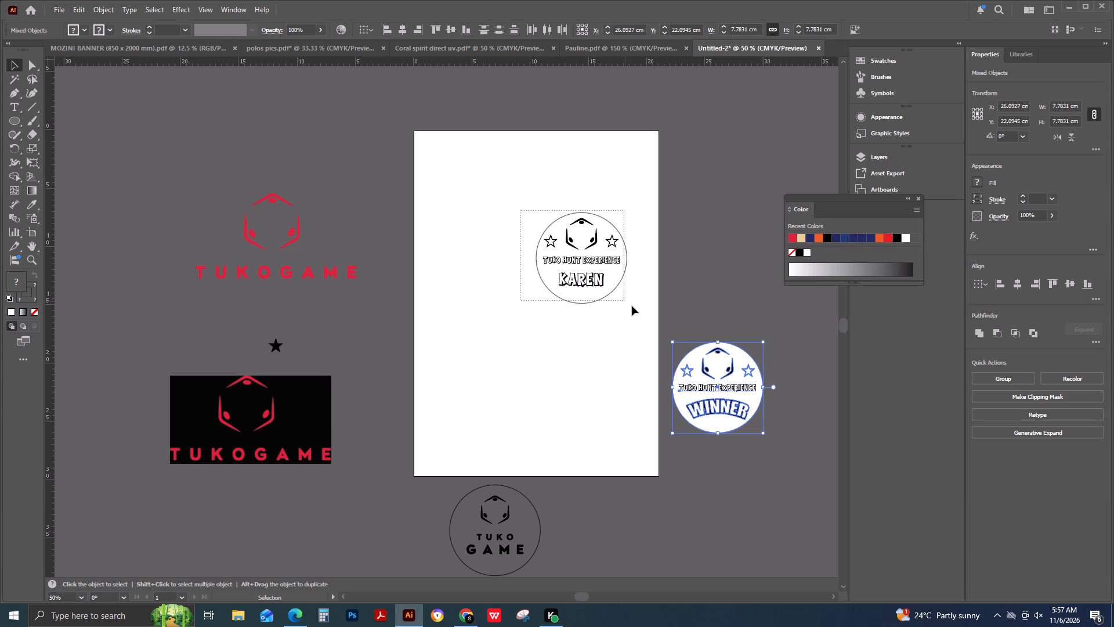
drag(632, 306, 635, 308)
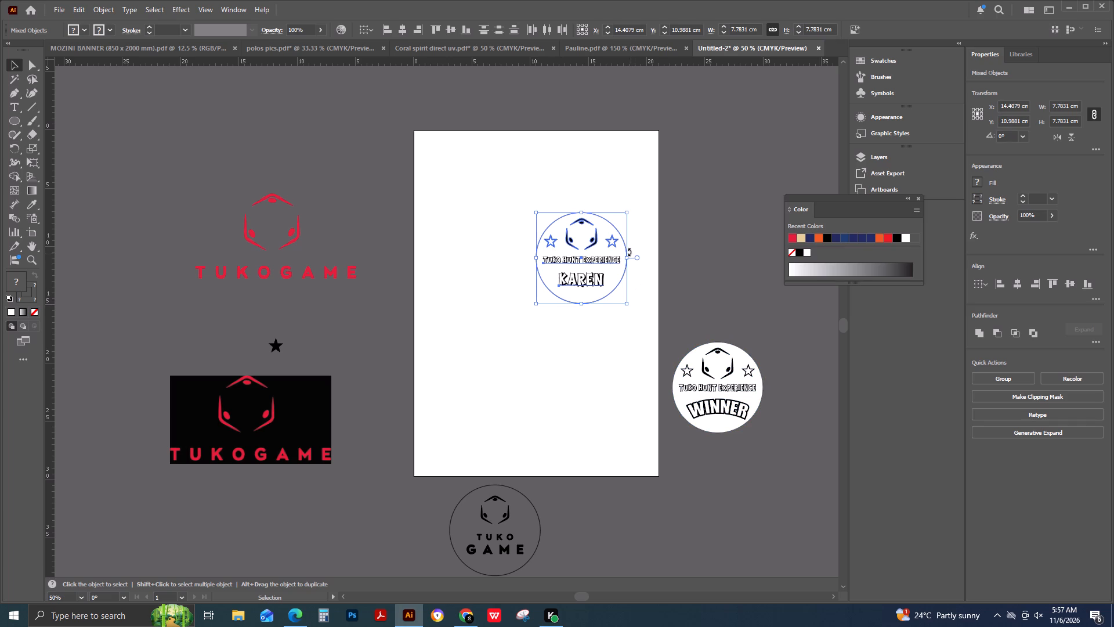
drag(578, 261, 663, 247)
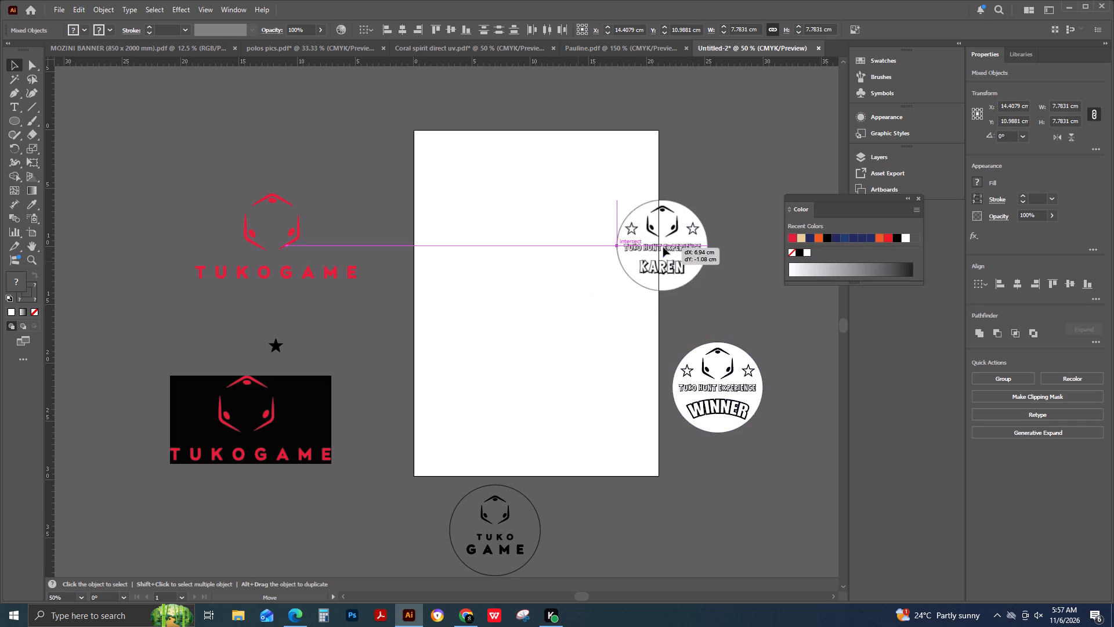
drag(663, 247, 706, 241)
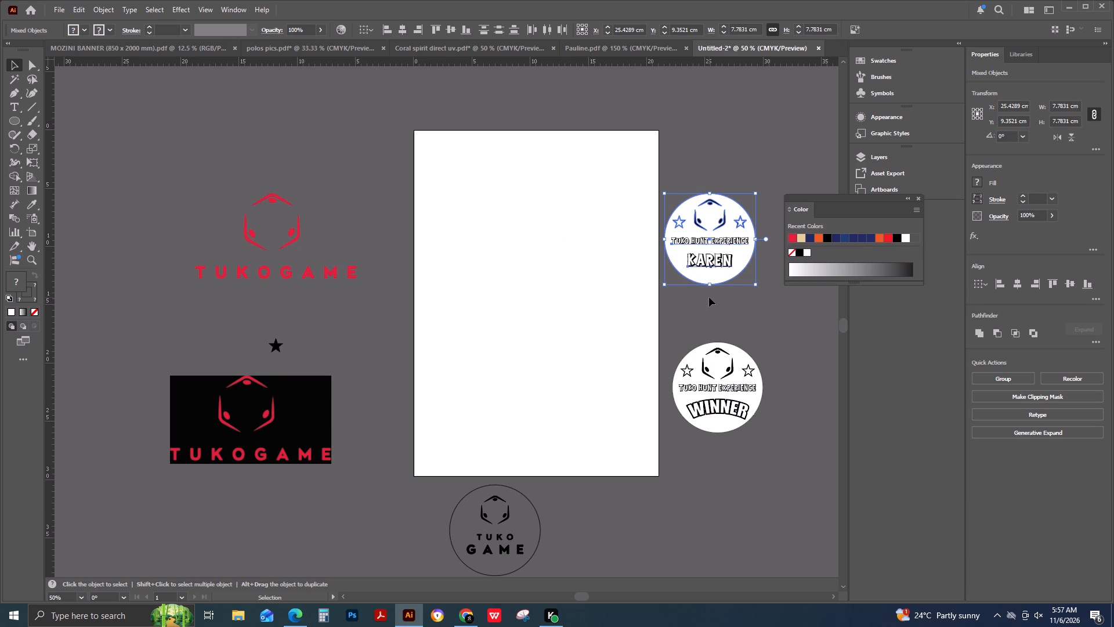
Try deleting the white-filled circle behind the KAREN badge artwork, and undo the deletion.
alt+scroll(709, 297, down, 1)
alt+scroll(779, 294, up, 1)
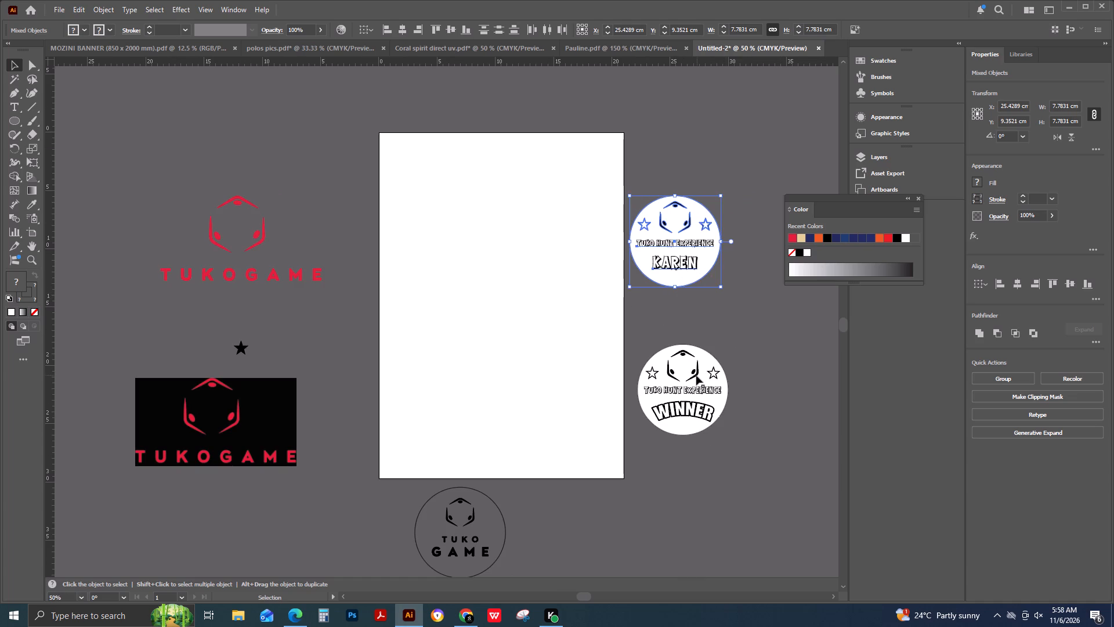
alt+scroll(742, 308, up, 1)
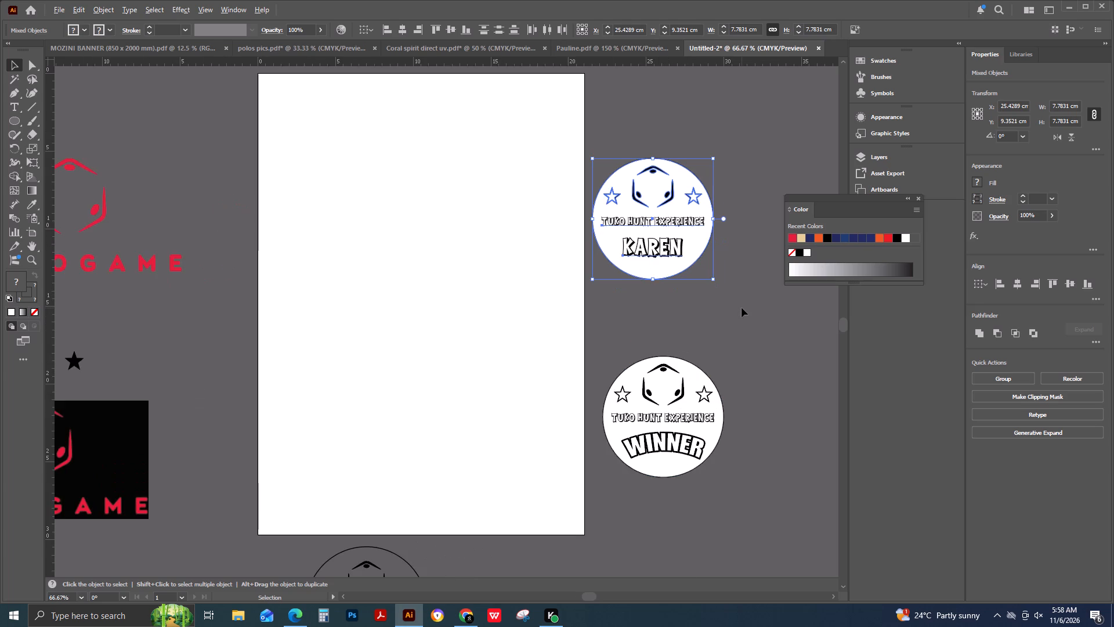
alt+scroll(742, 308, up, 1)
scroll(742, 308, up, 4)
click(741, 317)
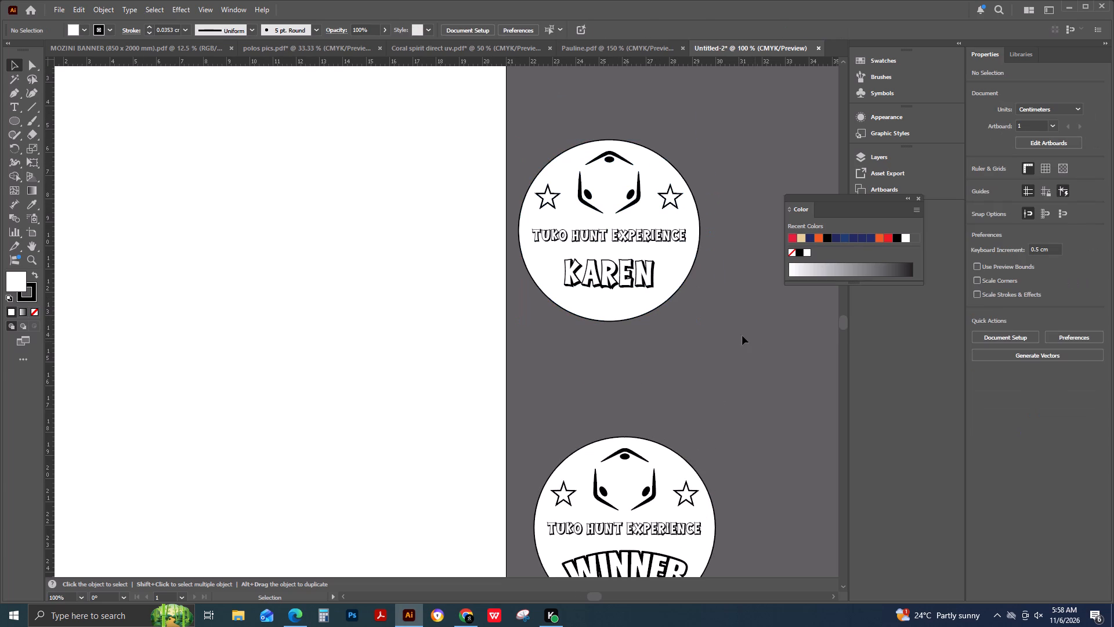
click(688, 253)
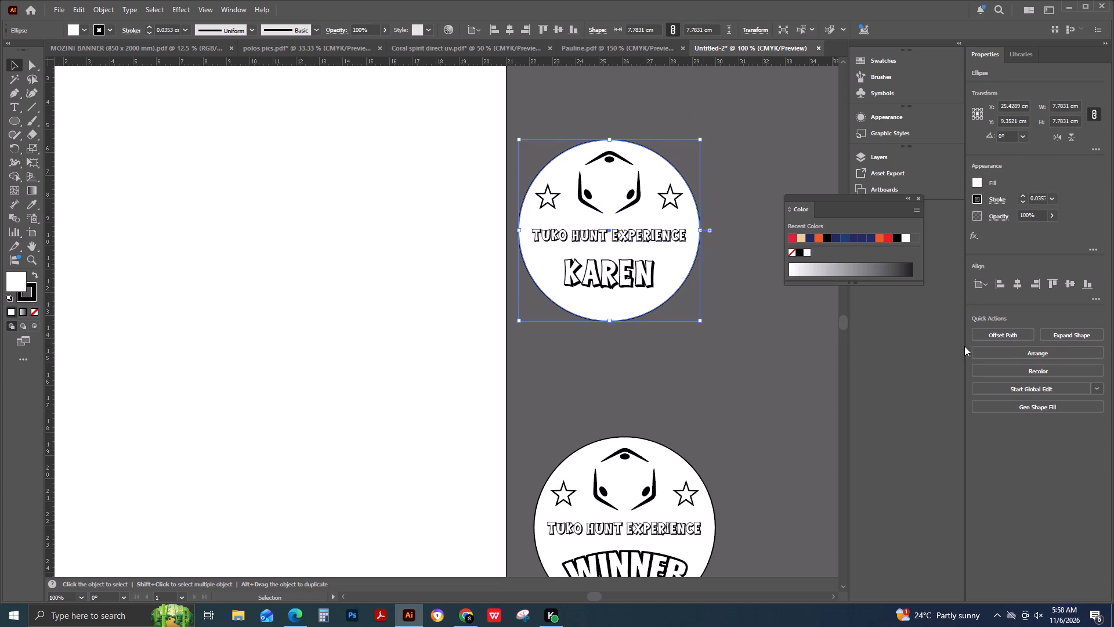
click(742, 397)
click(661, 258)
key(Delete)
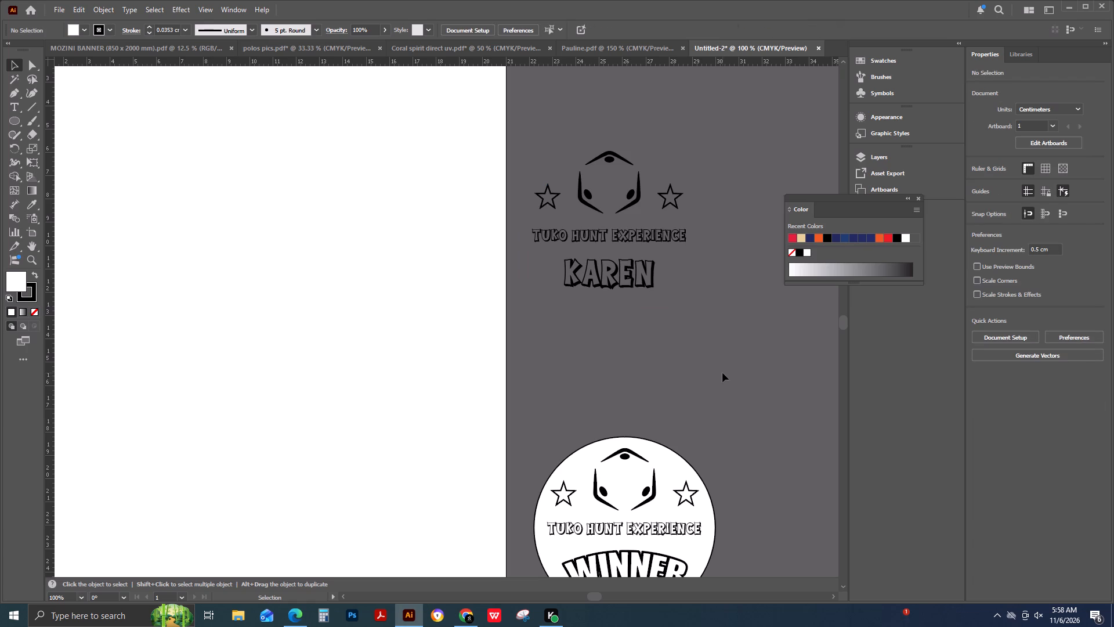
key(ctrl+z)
Remove the white fill from the KAREN badge's circle, keeping its black outline.
click(15, 279)
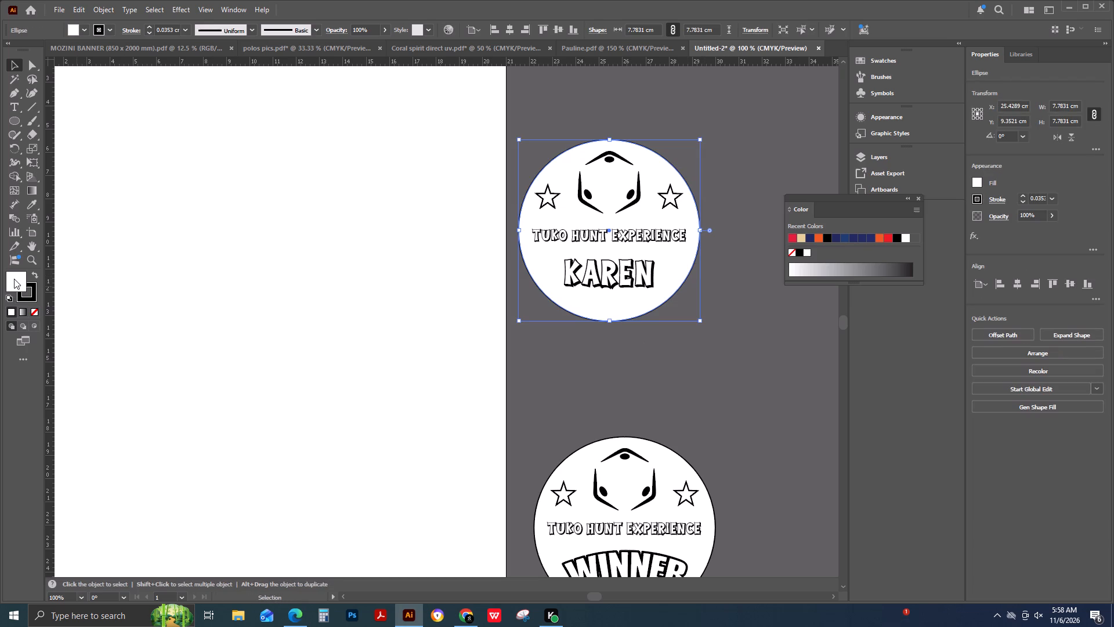
click(34, 313)
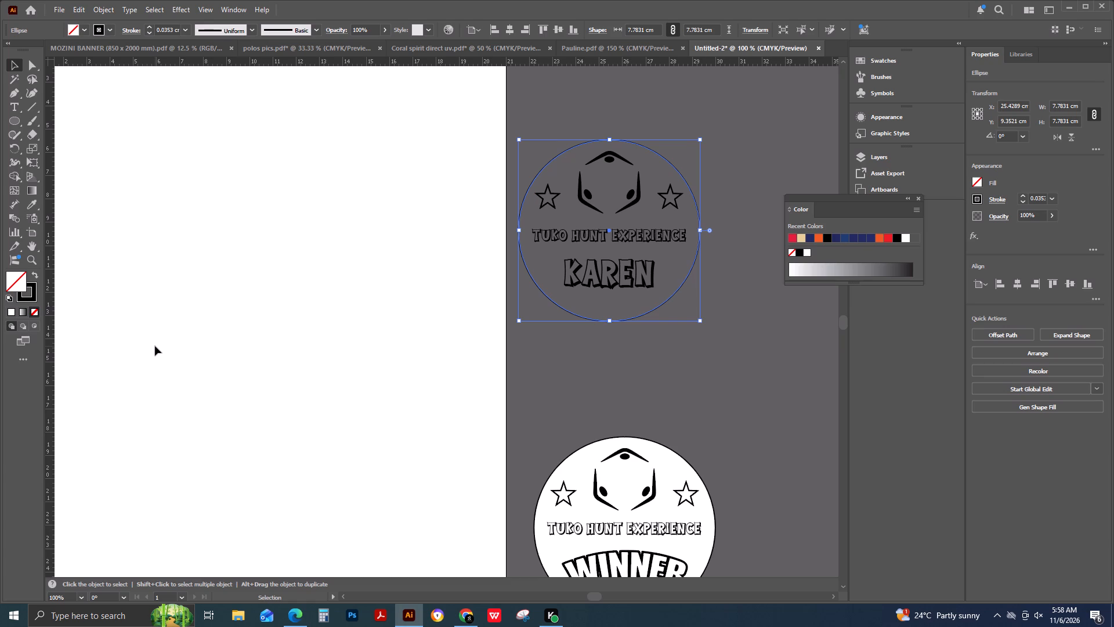
click(588, 384)
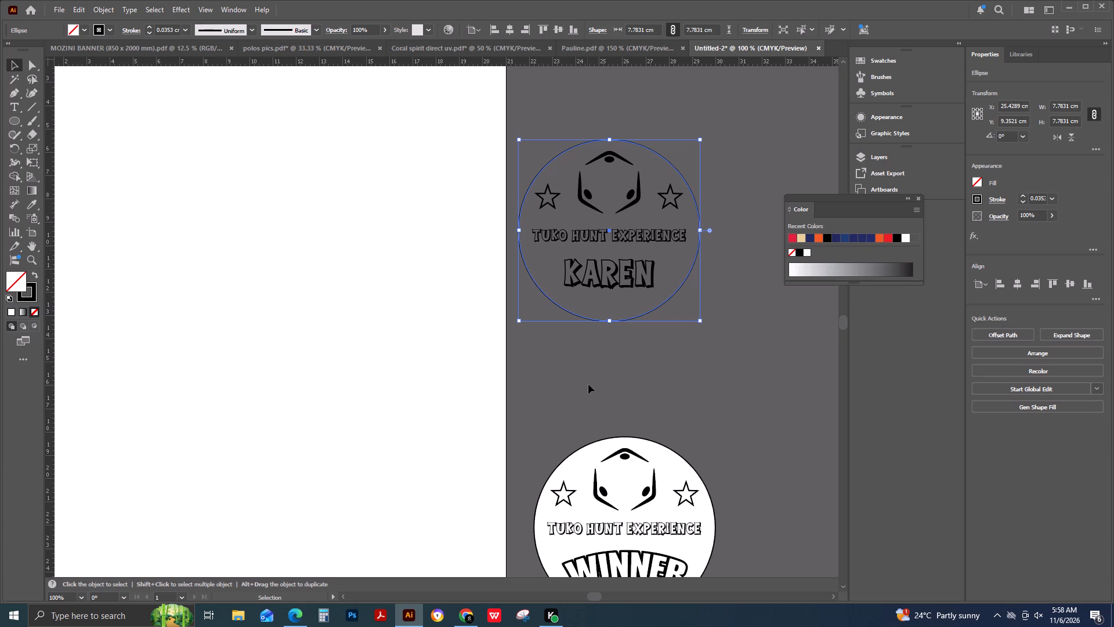
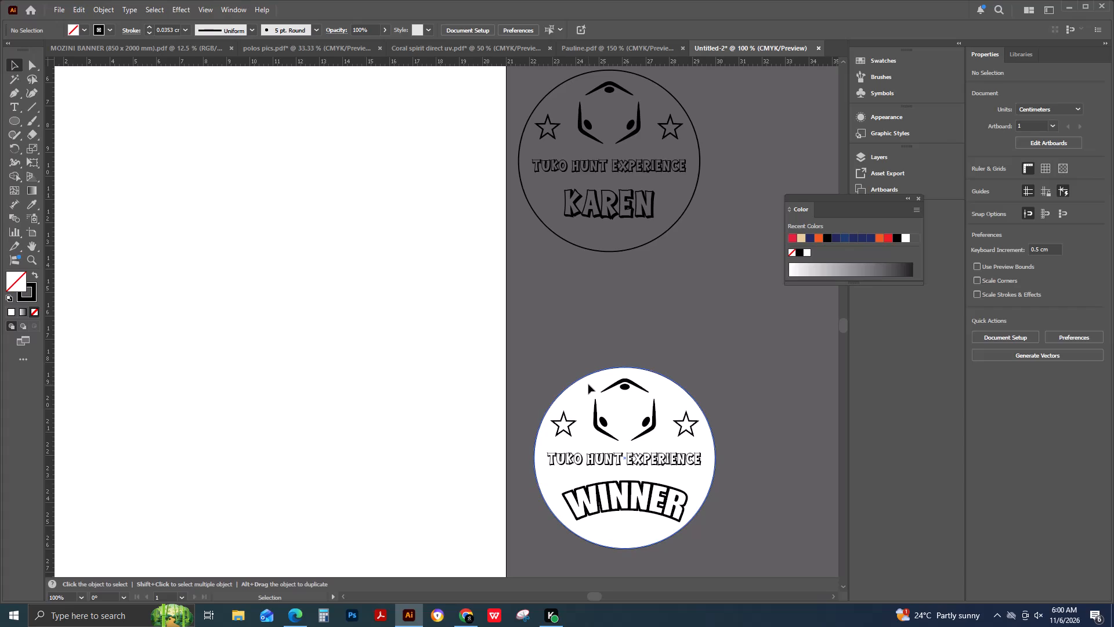
Remove the white fill from the WINNER badge's circle, keeping its black outline.
click(580, 349)
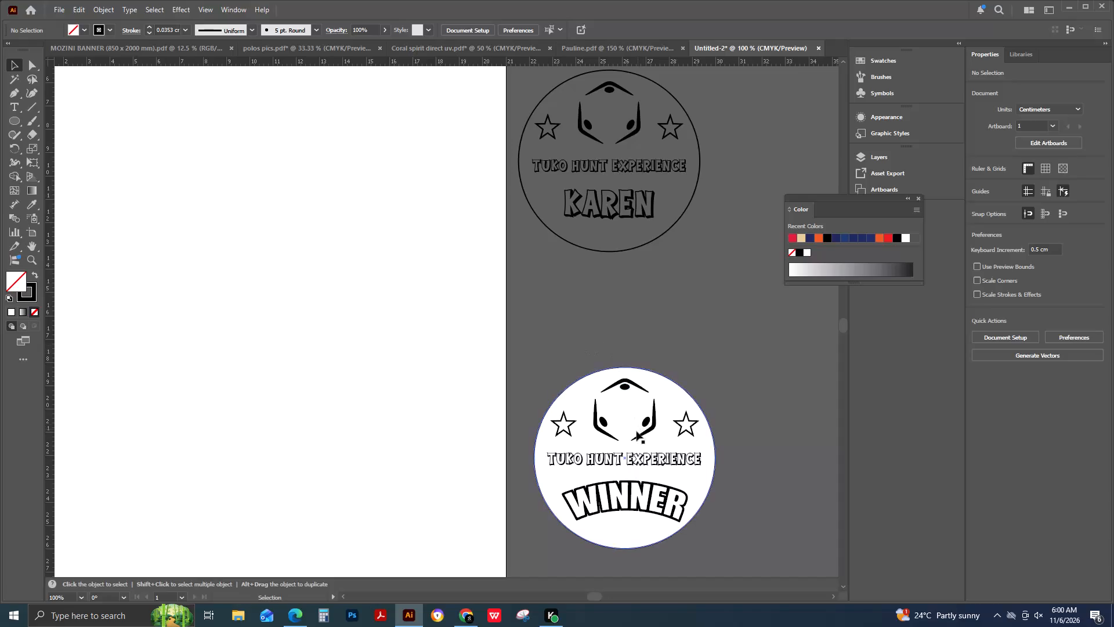
click(697, 485)
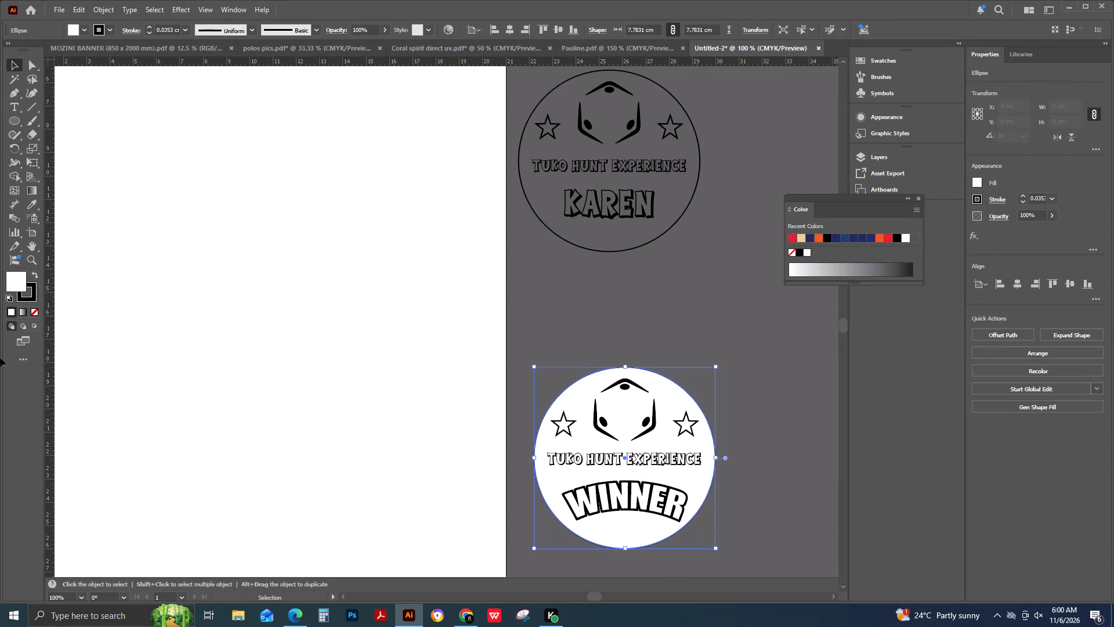
click(9, 286)
click(41, 319)
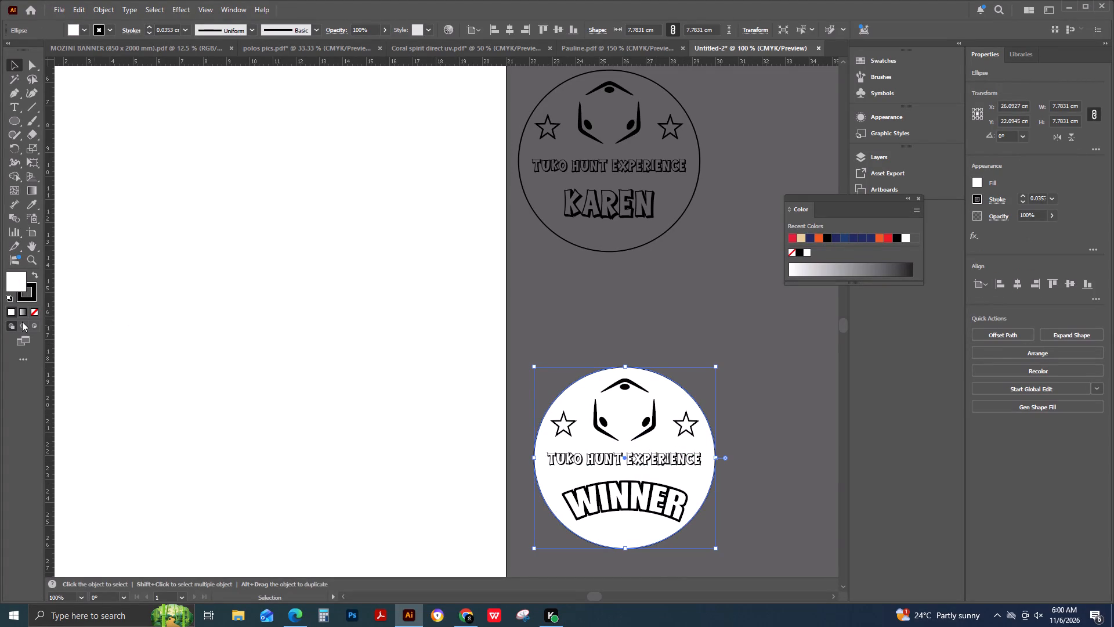
click(39, 313)
click(599, 298)
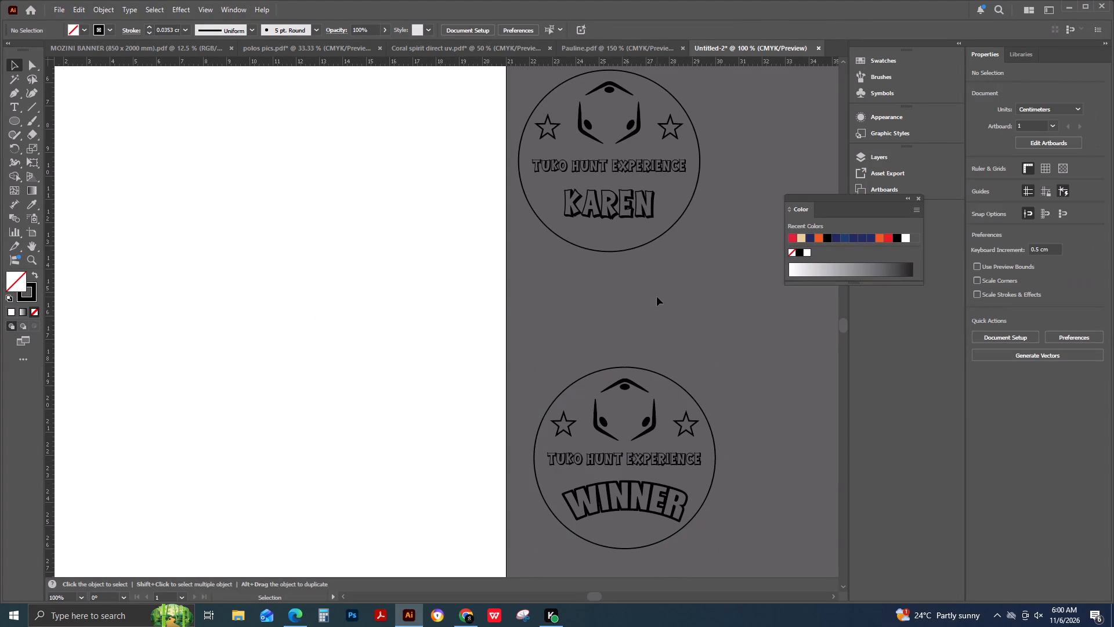
Convert the text in the KAREN badge and in the WINNER badge to outlines.
alt+scroll(657, 297, down, 2)
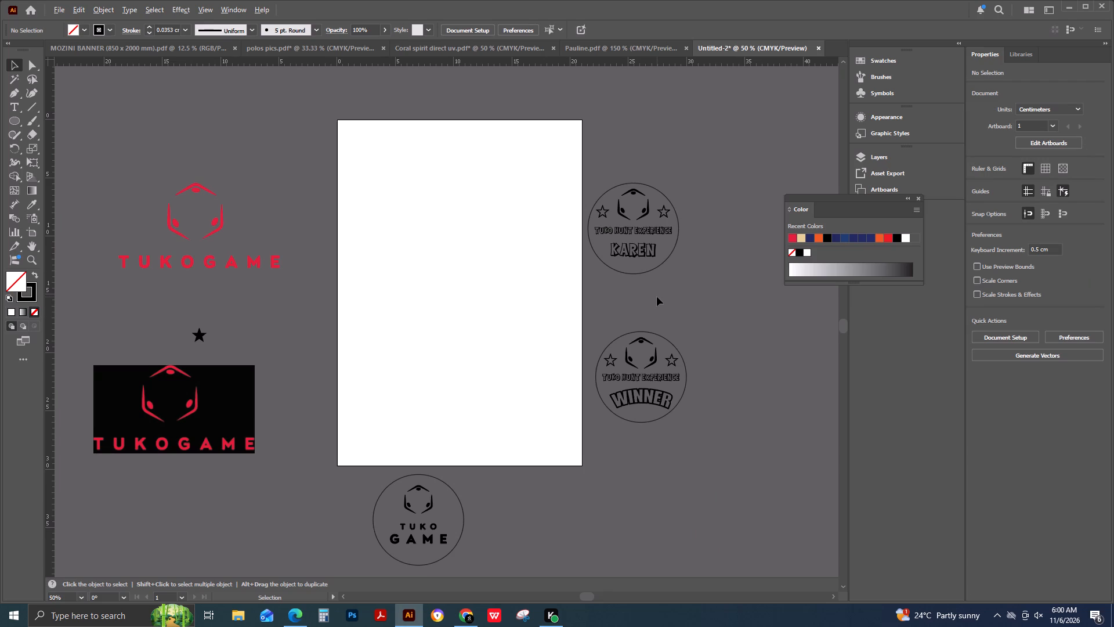
scroll(657, 297, down, 3)
drag(602, 130, 679, 238)
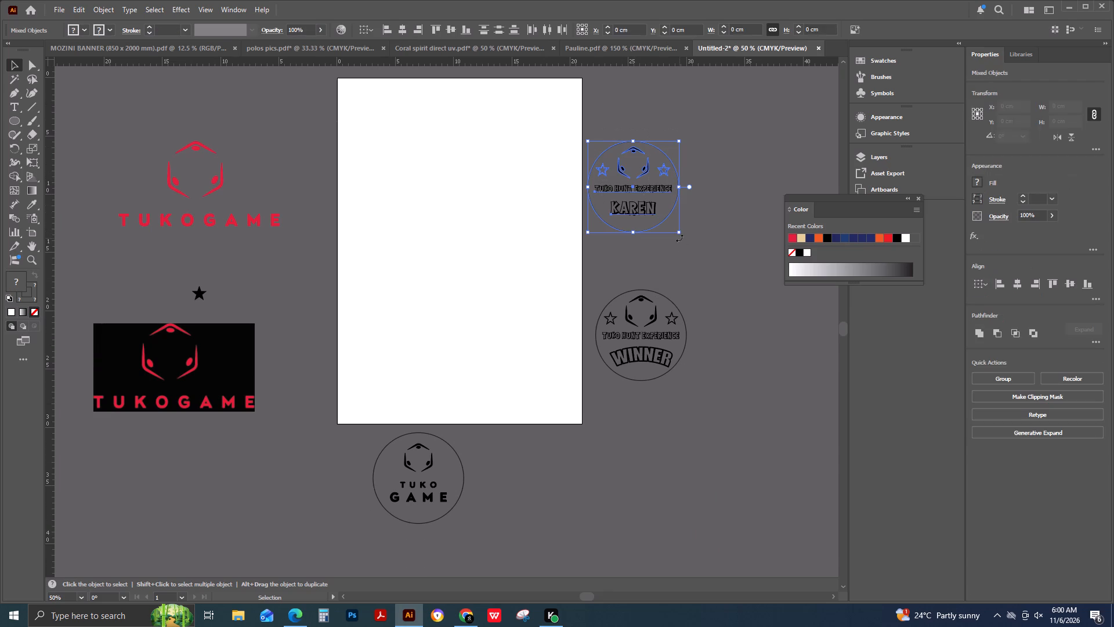
key(ctrl+shift+o)
click(730, 296)
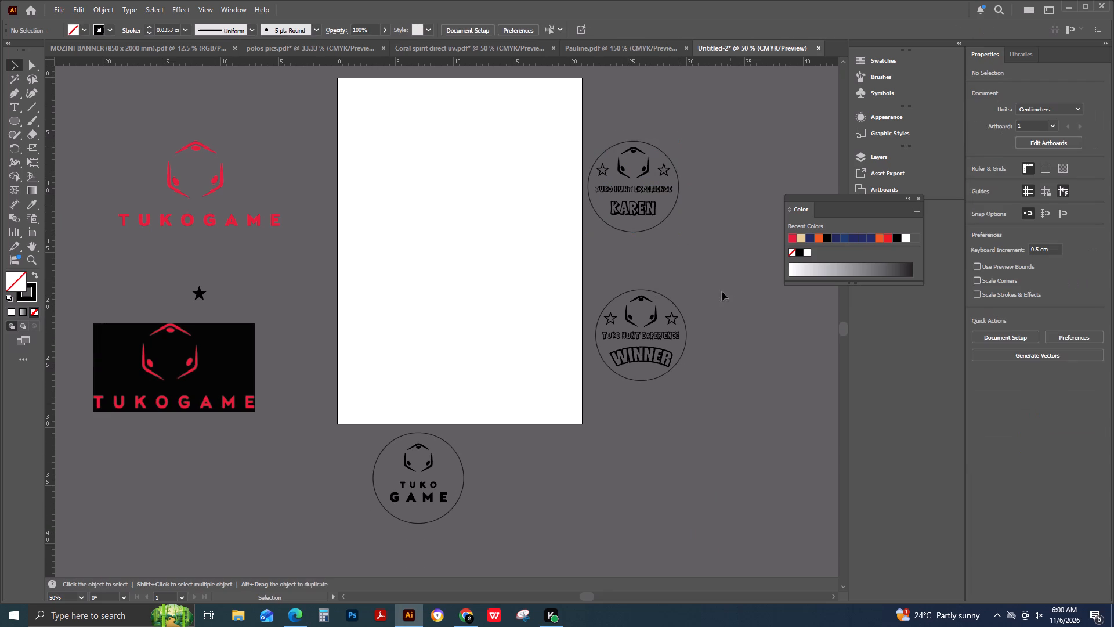
drag(601, 266, 685, 405)
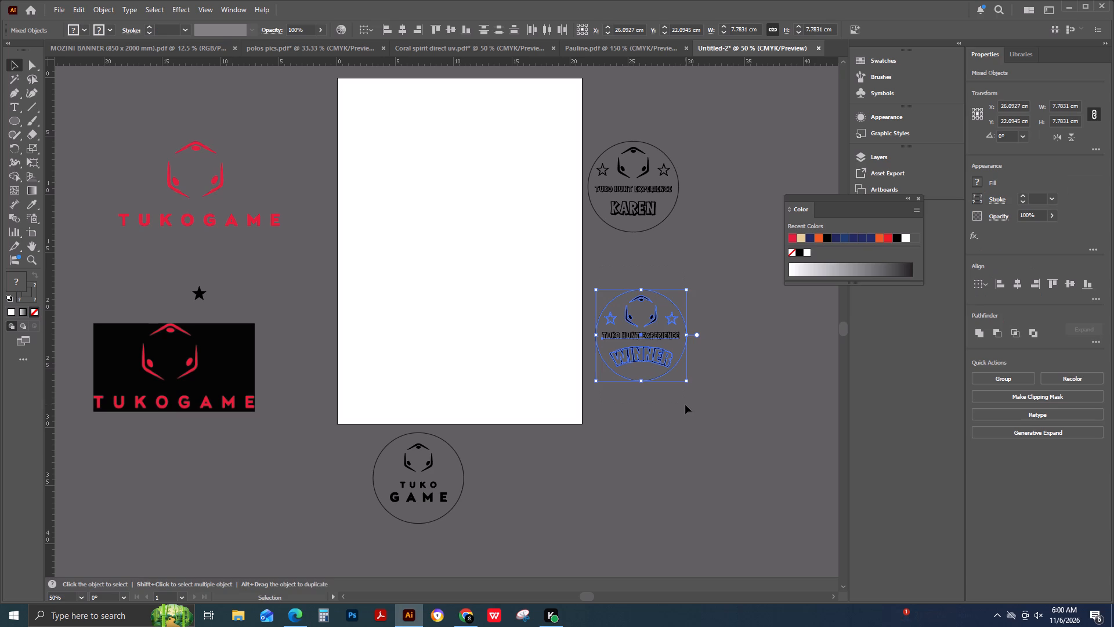
key(ctrl+shift+o)
click(685, 405)
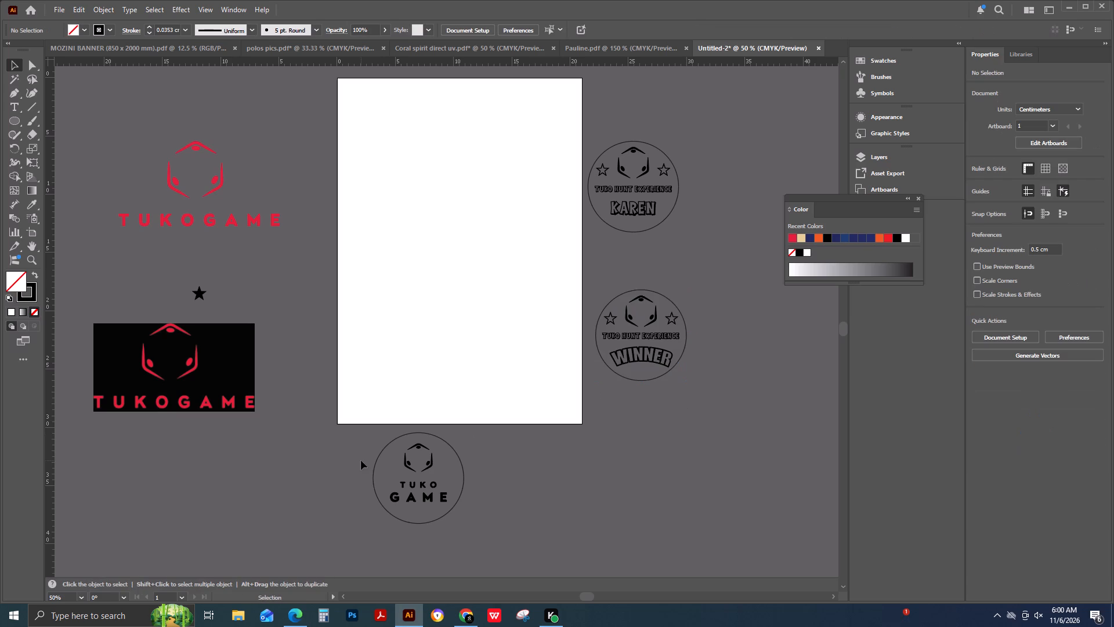
Group the TUKO GAME badge and move it onto the artboard's upper-left area, at about X 4.9 cm, Y 5.7 cm.
drag(353, 449, 512, 541)
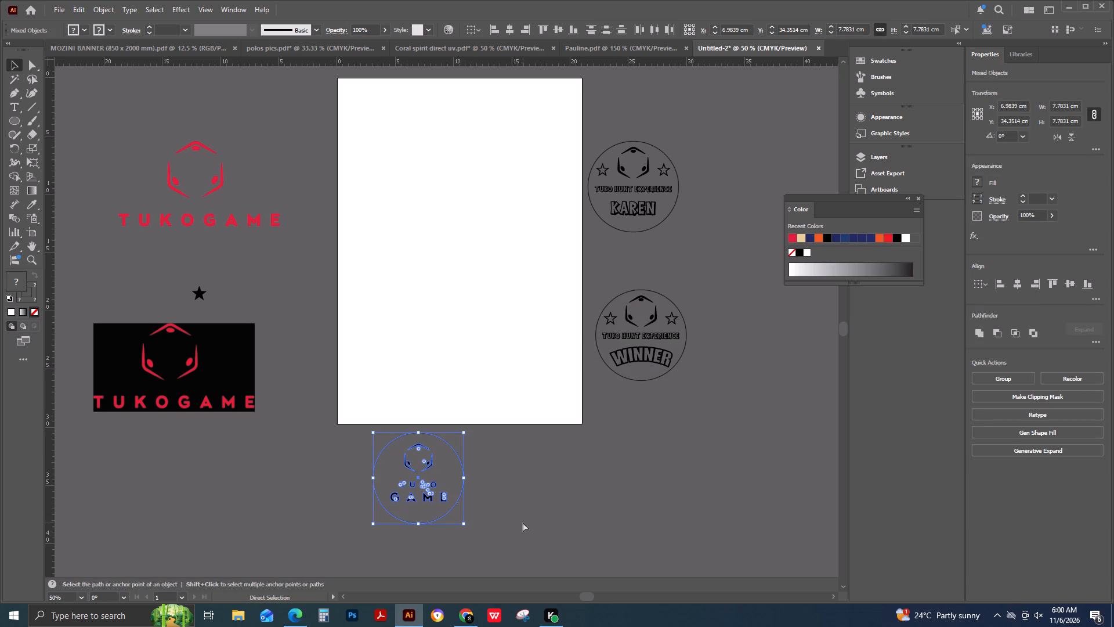
key(ctrl+g)
click(516, 510)
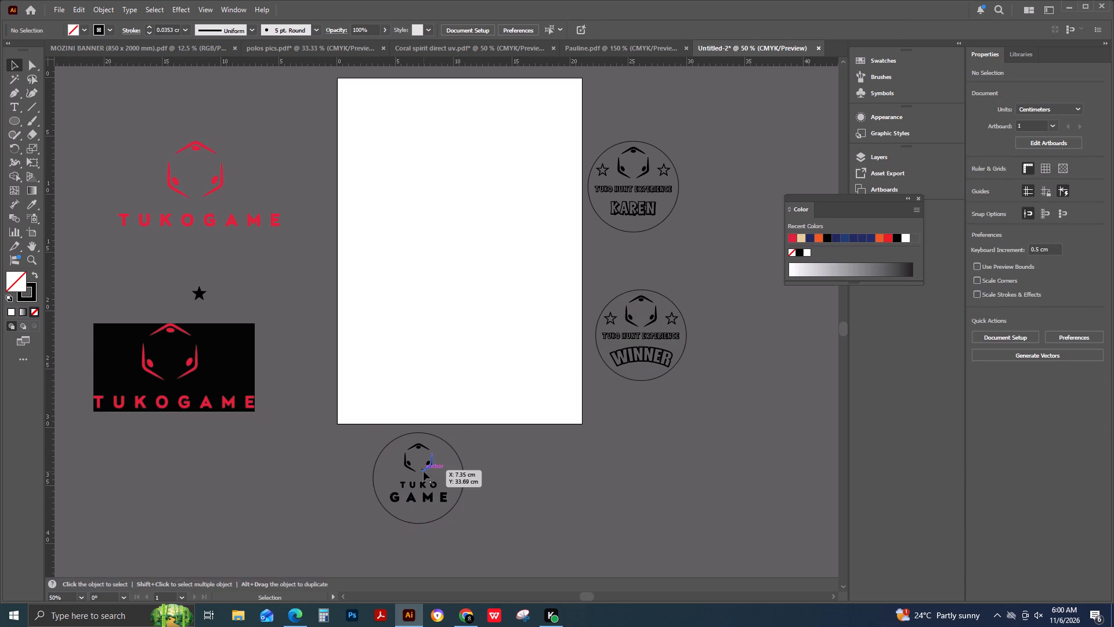
drag(424, 469, 400, 136)
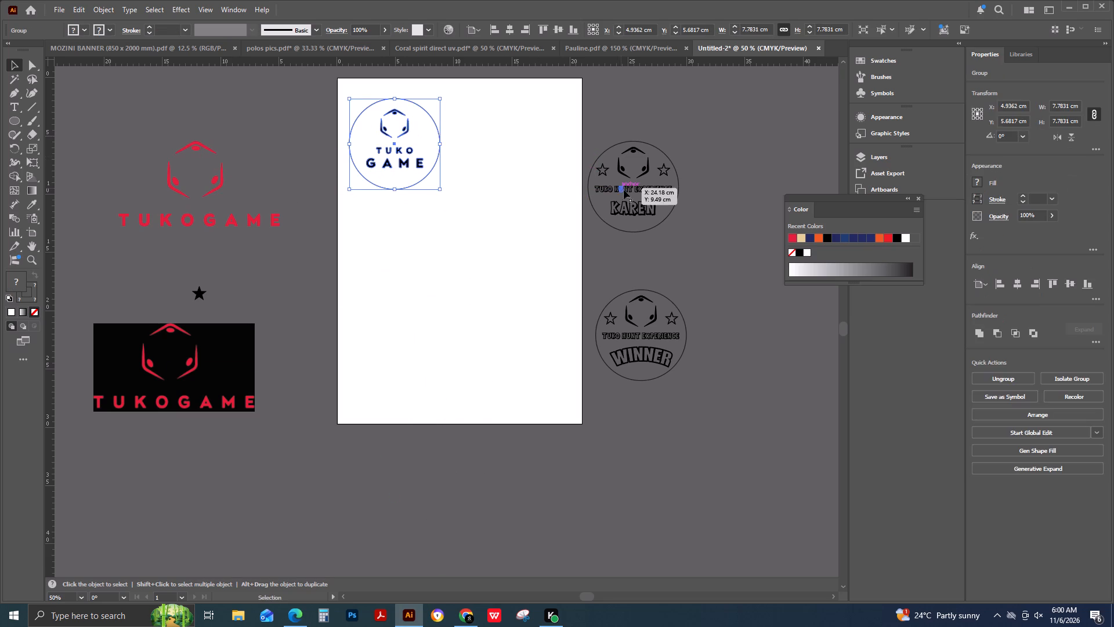
Group all parts of the KAREN badge and move it onto the artboard, level with and to the right of the TUKO GAME badge.
drag(629, 191, 531, 165)
key(ctrl+z)
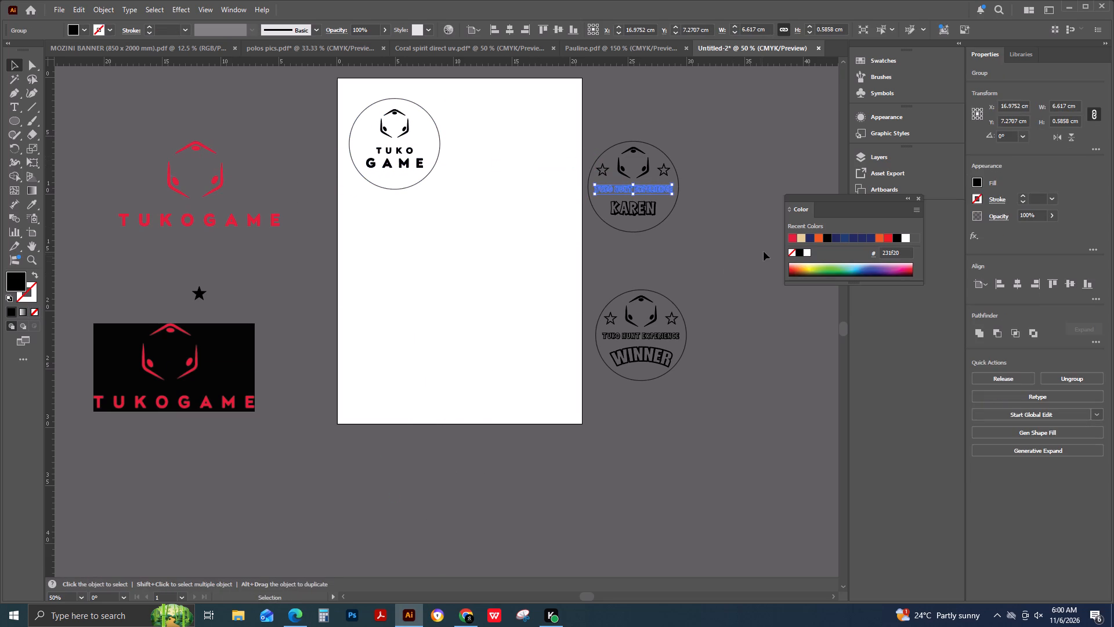
click(766, 248)
drag(594, 109, 598, 121)
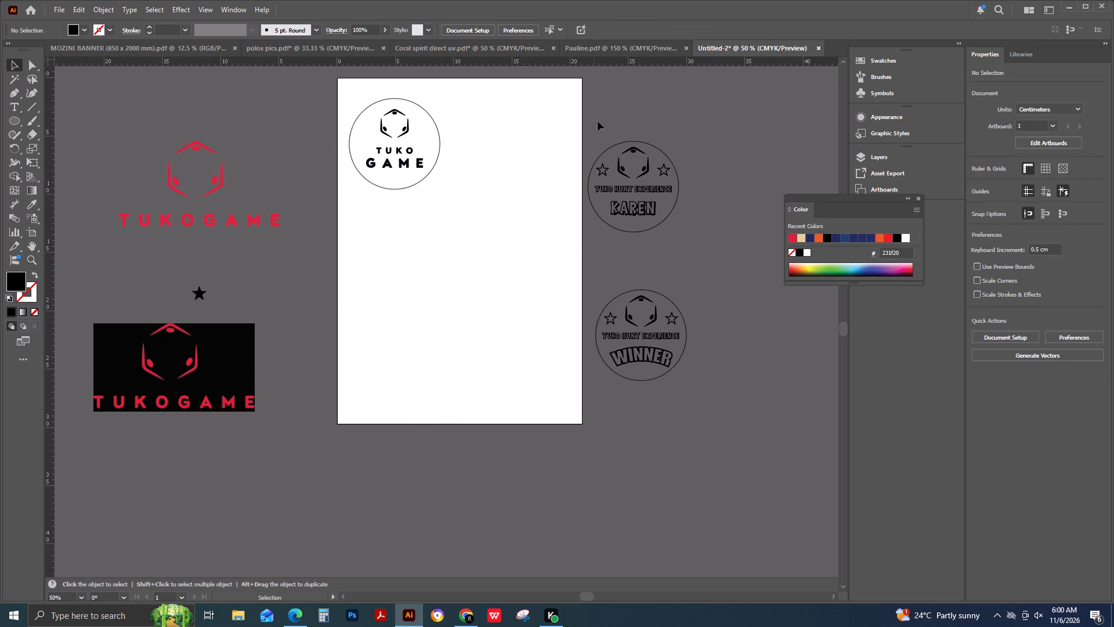
drag(598, 121, 679, 239)
key(ctrl+g)
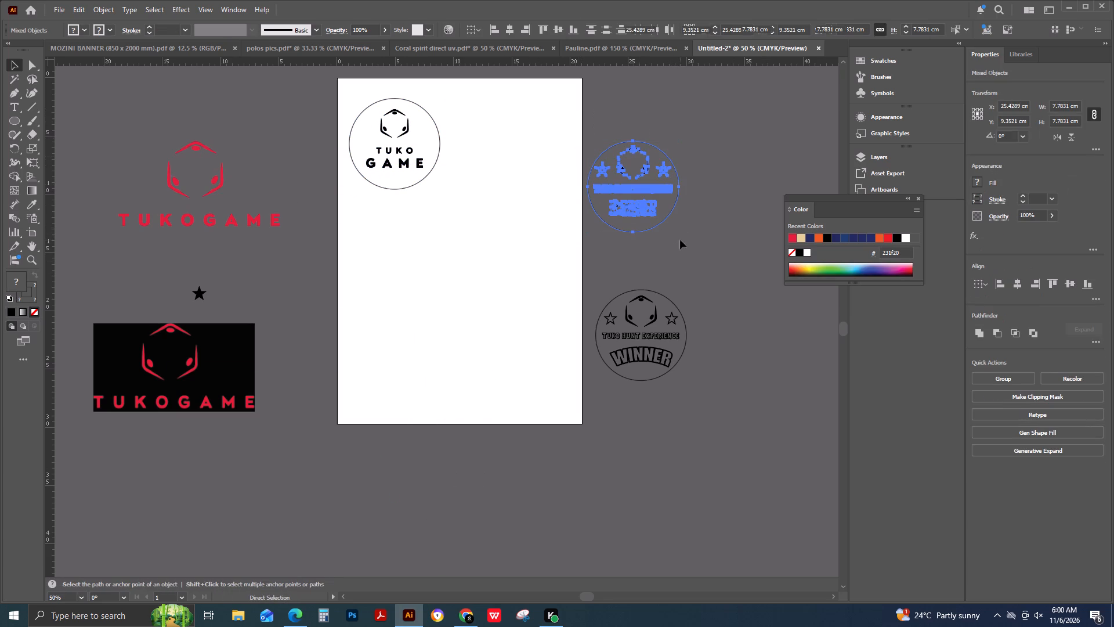
drag(616, 189, 492, 147)
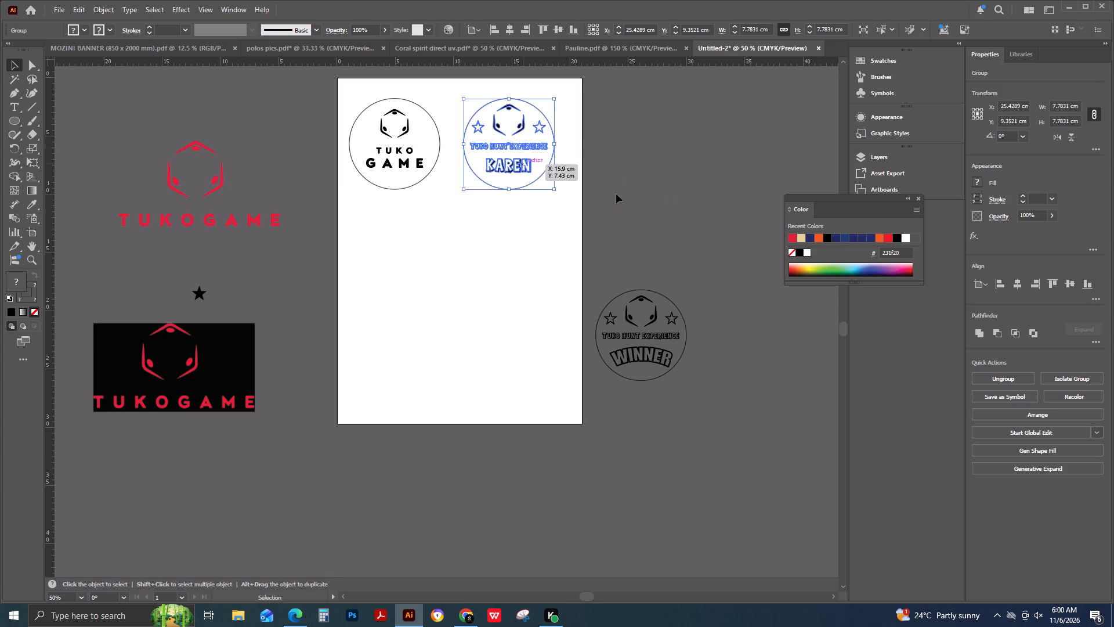
click(746, 232)
Group all parts of the WINNER badge and move it onto the artboard below the TUKO GAME badge.
drag(623, 250, 663, 336)
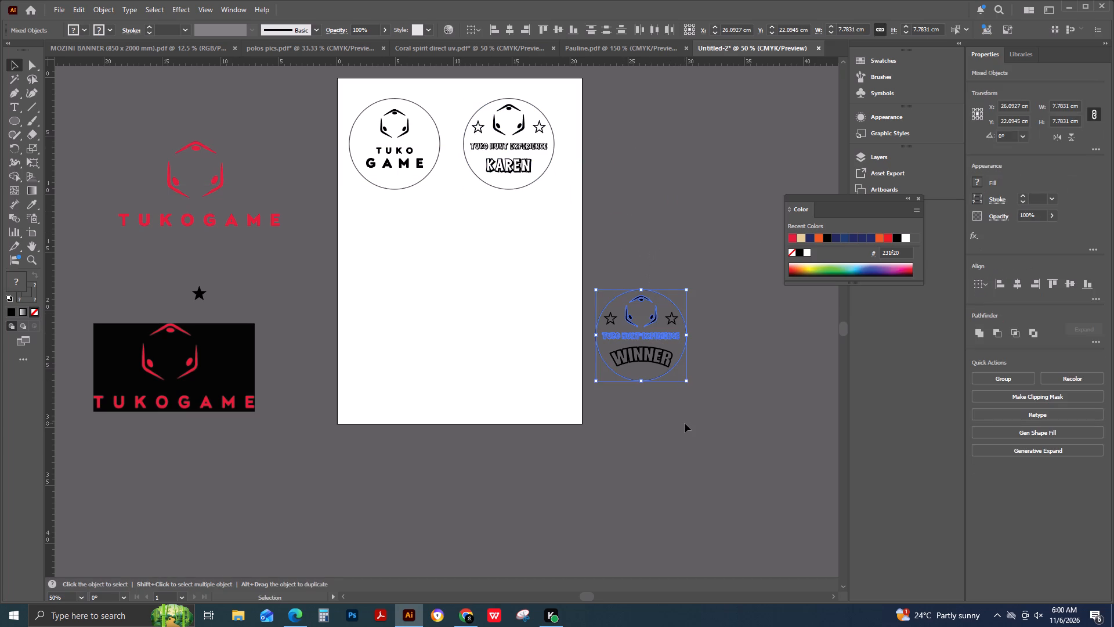
click(685, 424)
drag(594, 261, 699, 428)
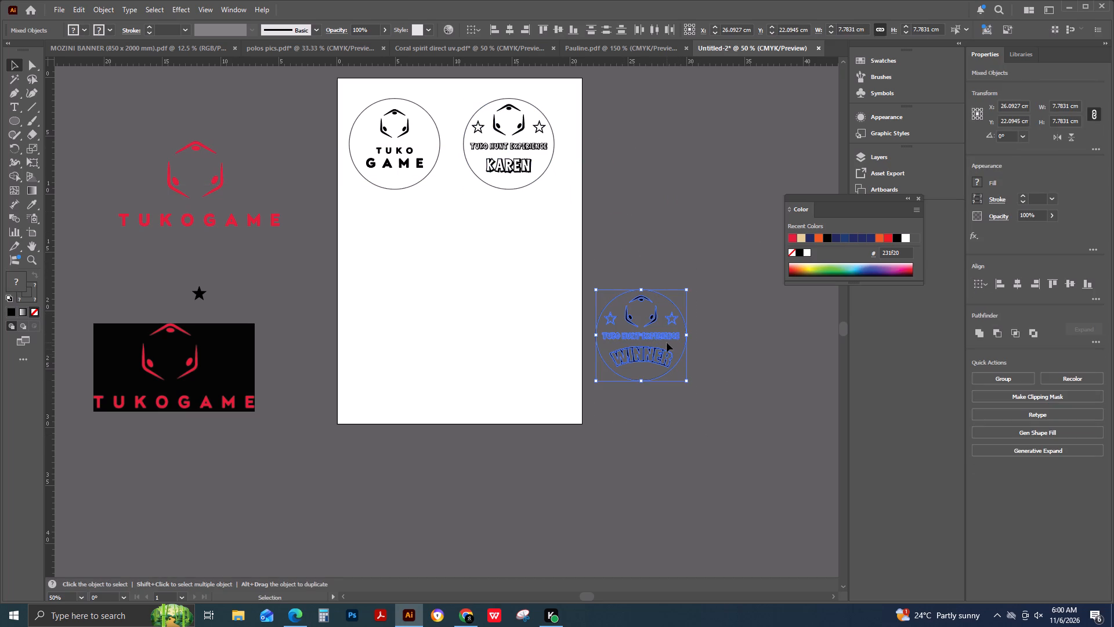
key(ctrl+g)
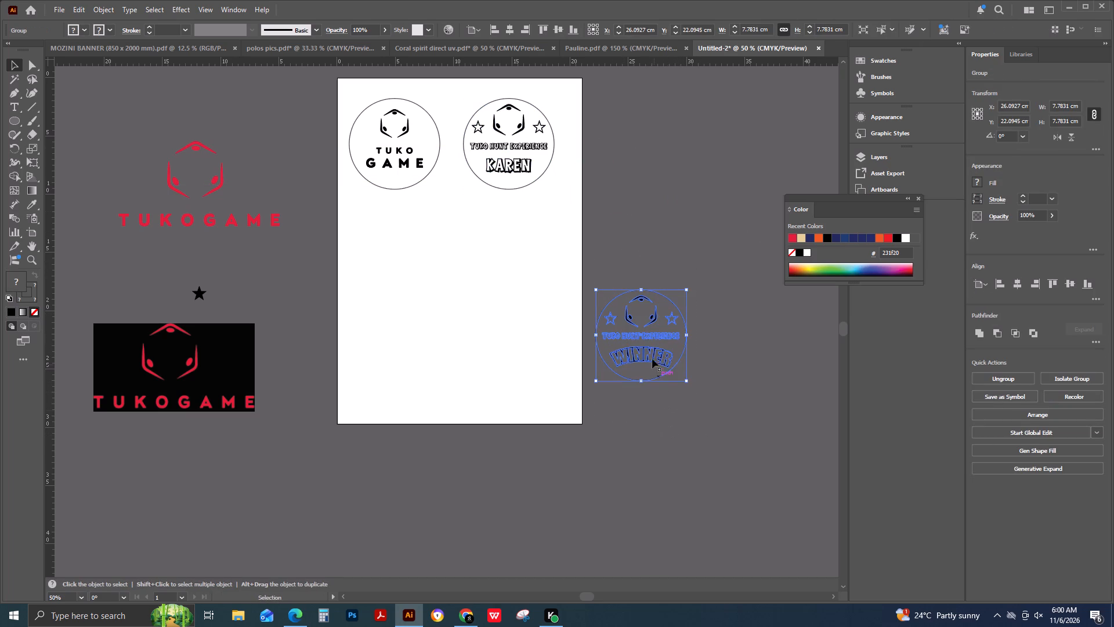
drag(651, 332, 403, 294)
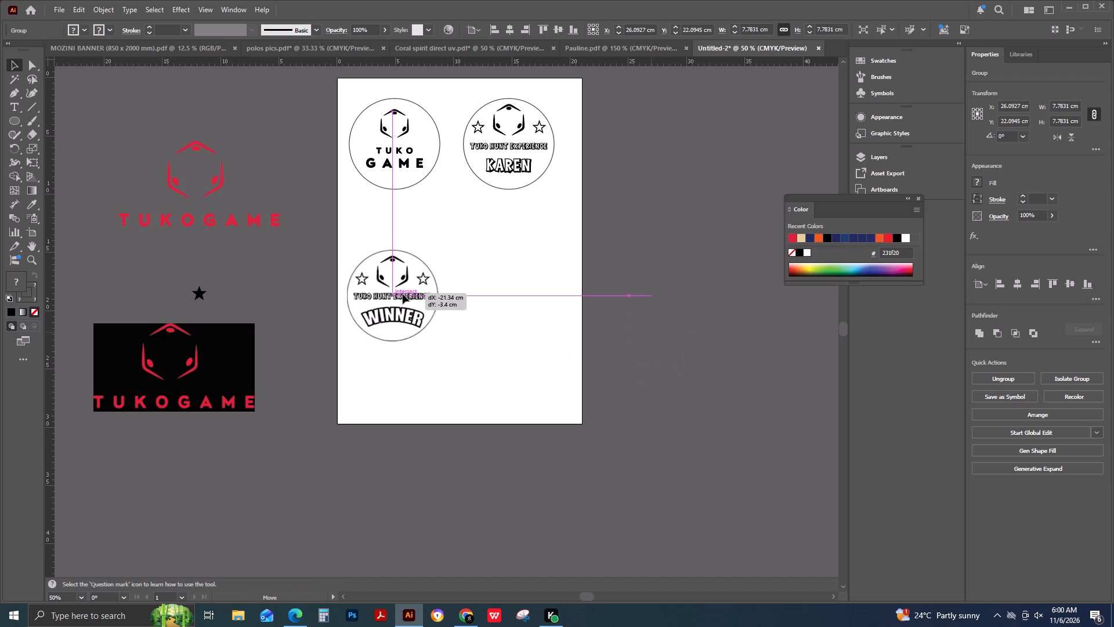
drag(403, 294, 422, 308)
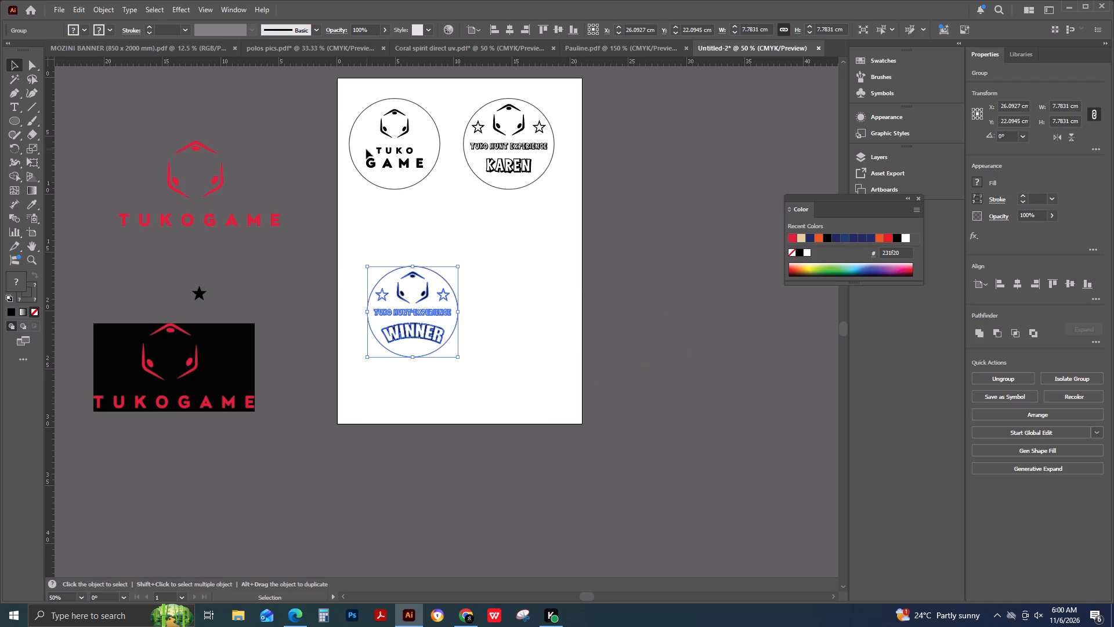
Rearrange the badges with WINNER near the artboard's top edge and the TUKO GAME and KAREN pair below it, at about X 9.6 cm, Y 14.1 cm.
drag(341, 105, 550, 179)
drag(511, 148, 650, 359)
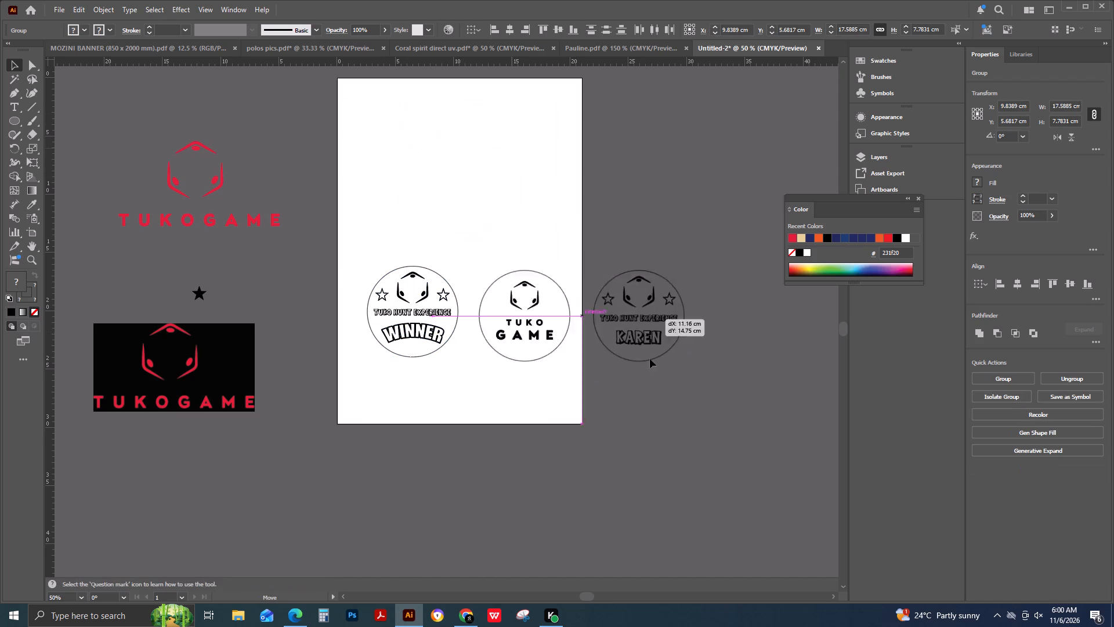
drag(650, 359, 655, 374)
drag(423, 312, 411, 149)
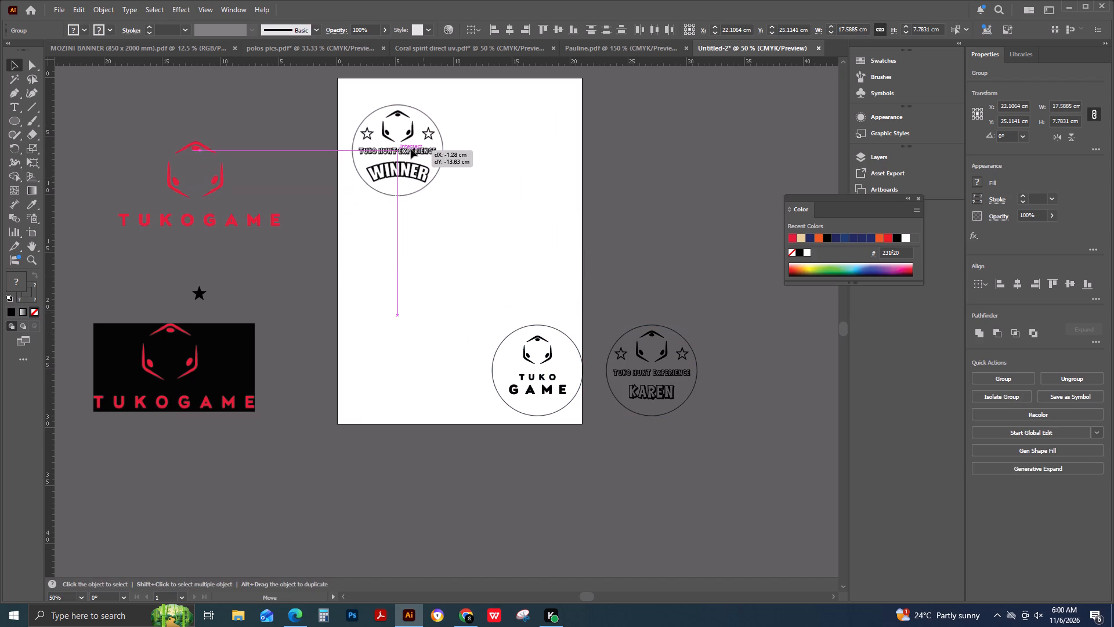
drag(411, 149, 453, 134)
drag(455, 334, 616, 395)
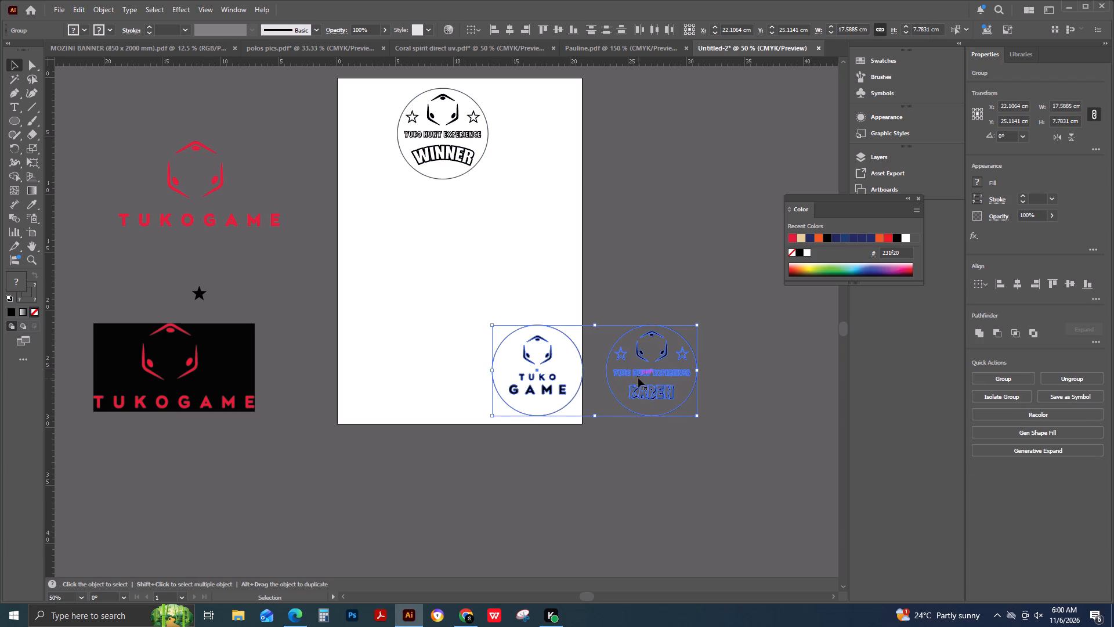
drag(640, 374, 494, 246)
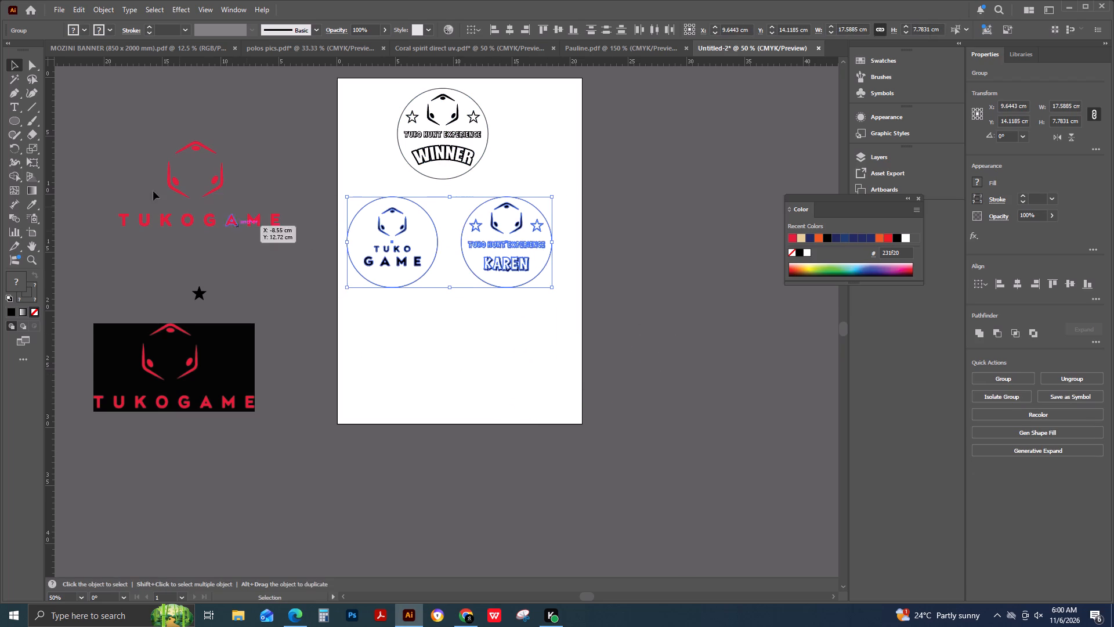
Delete the leftover red TUKOGAME logo, the black star and the black-background logo image beside the artboard.
click(120, 163)
drag(75, 145, 302, 464)
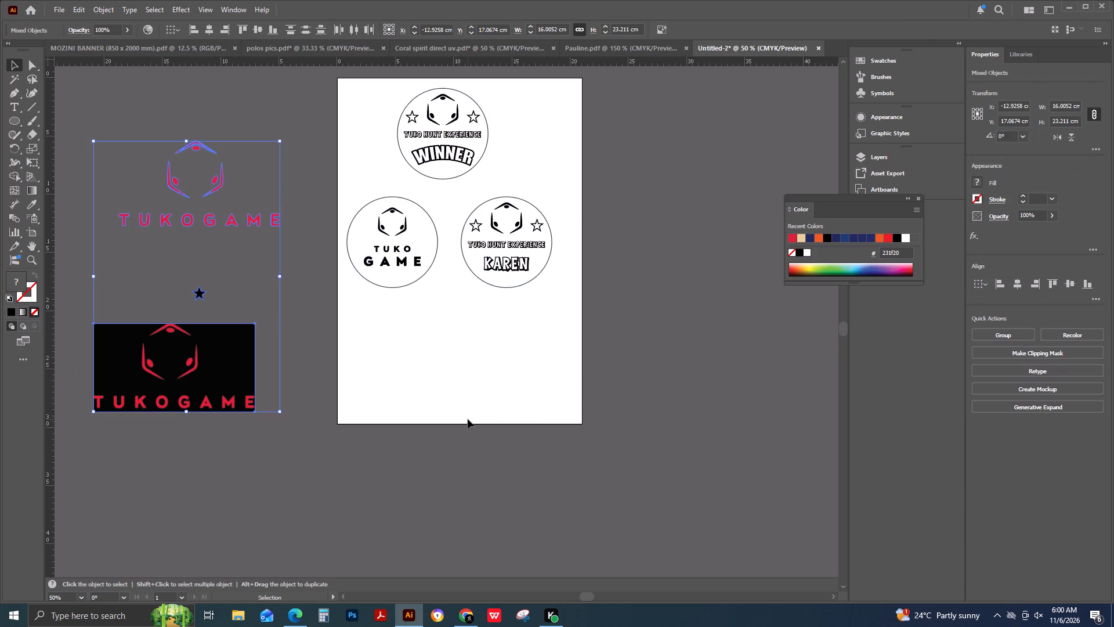
key(Delete)
scroll(588, 318, up, 4)
click(672, 245)
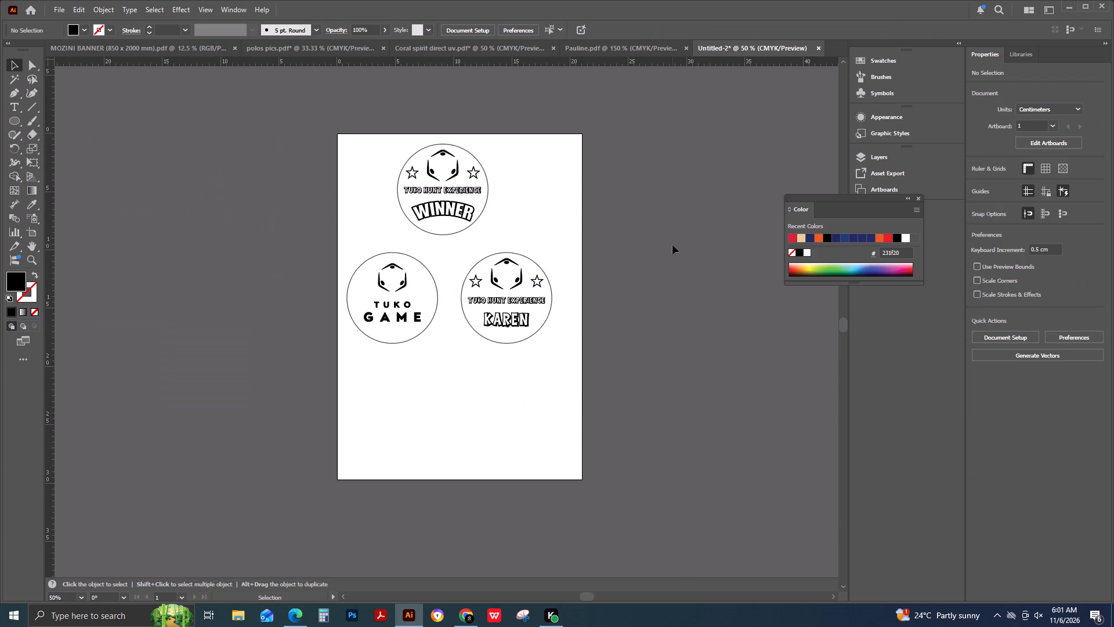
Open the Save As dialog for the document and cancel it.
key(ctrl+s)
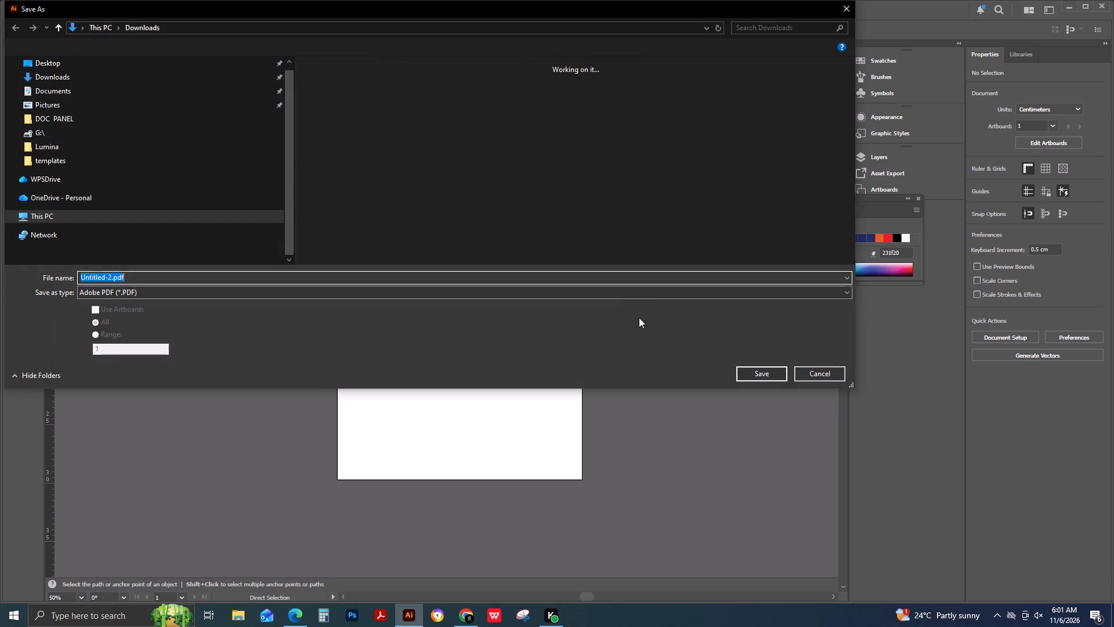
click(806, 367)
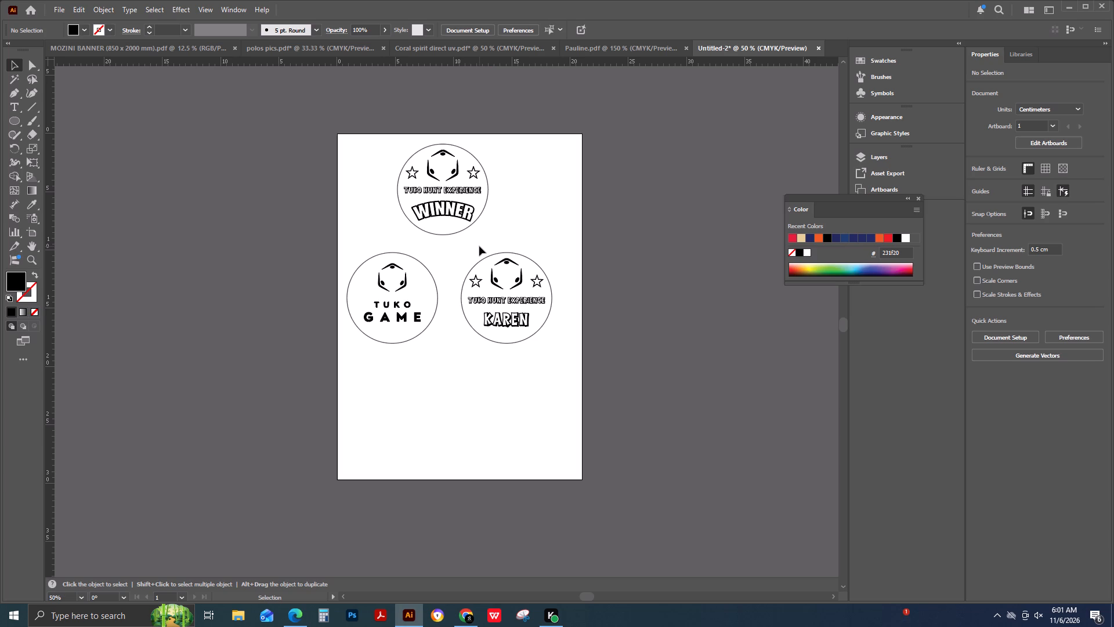
Shorten the artboard from its bottom edge to about 20.08 cm high, keeping the 21 cm width.
alt+scroll(602, 240, up, 1)
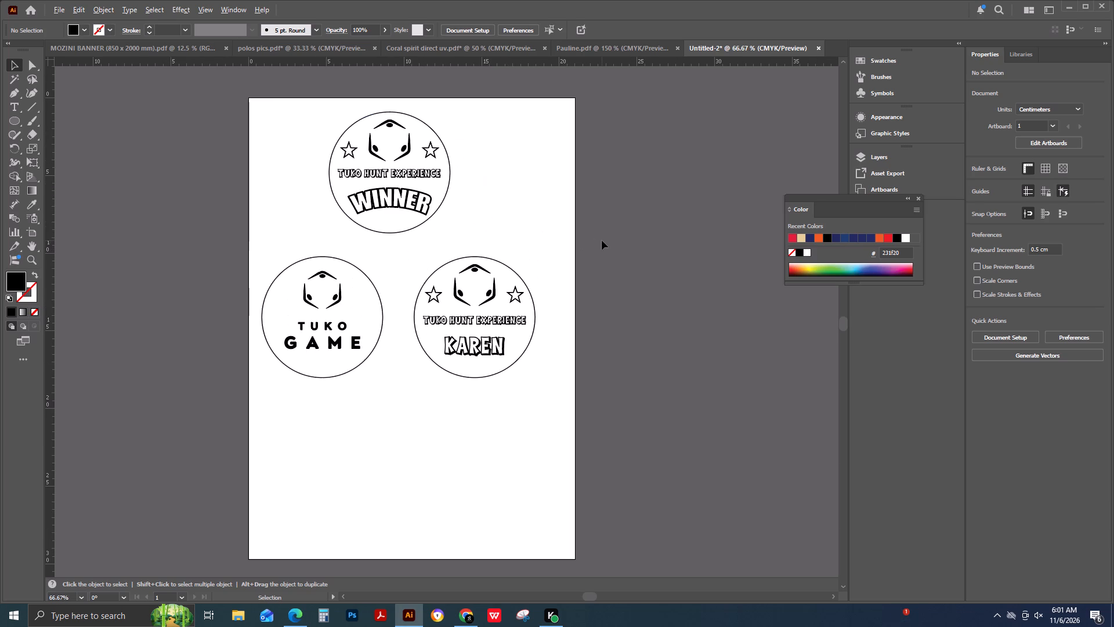
click(38, 236)
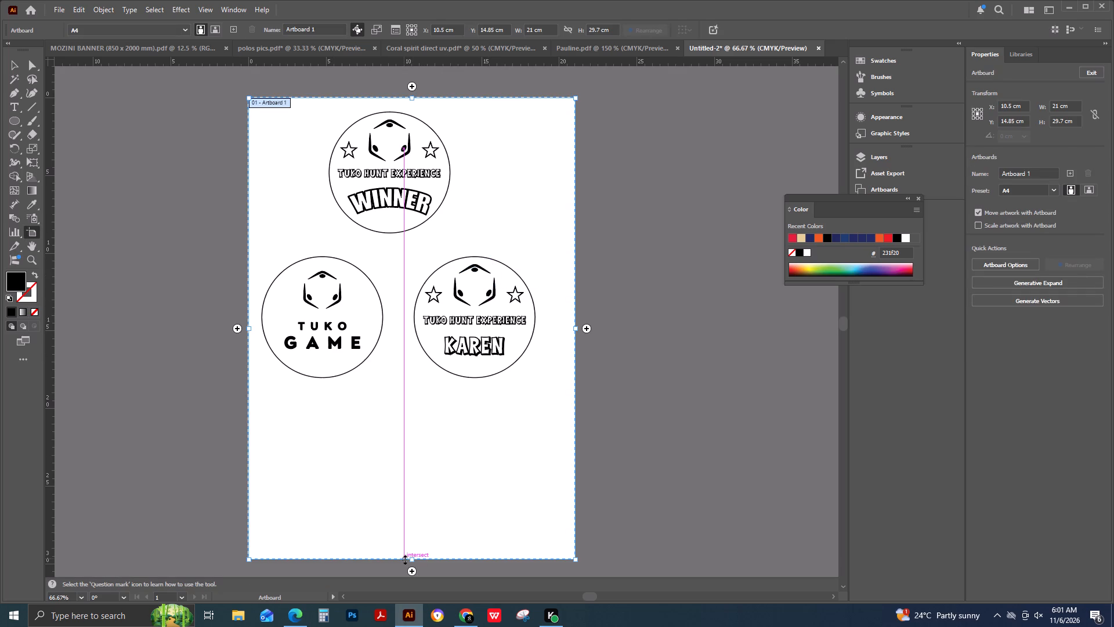
drag(411, 558, 419, 409)
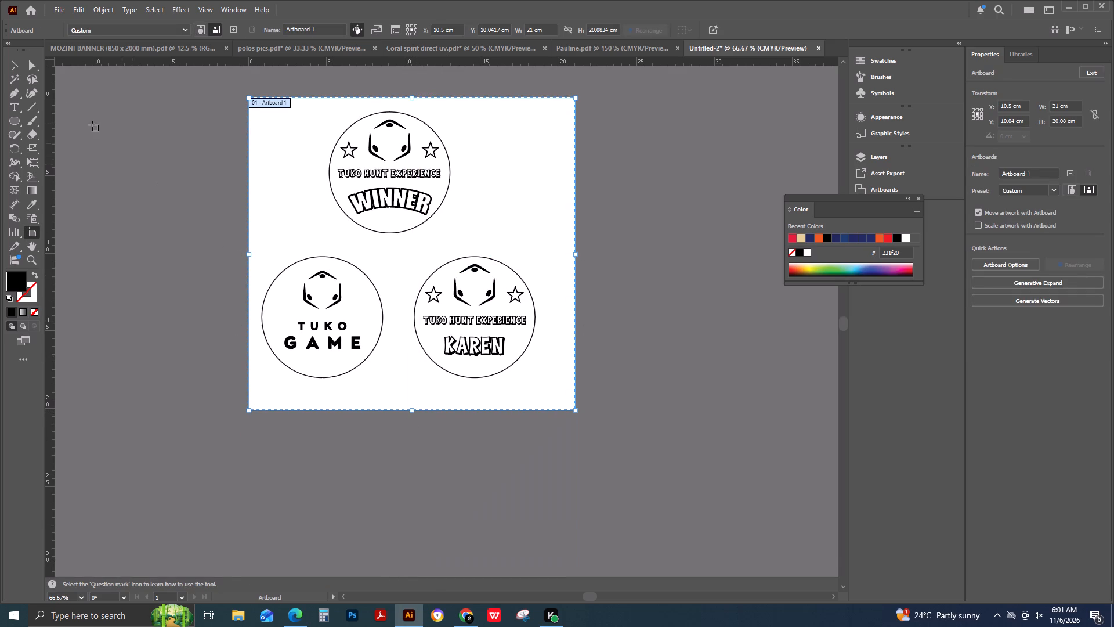
click(14, 64)
Nudge the WINNER badge right to about X 9.6 cm and the KAREN badge right to about X 16.0 cm.
click(388, 166)
click(396, 176)
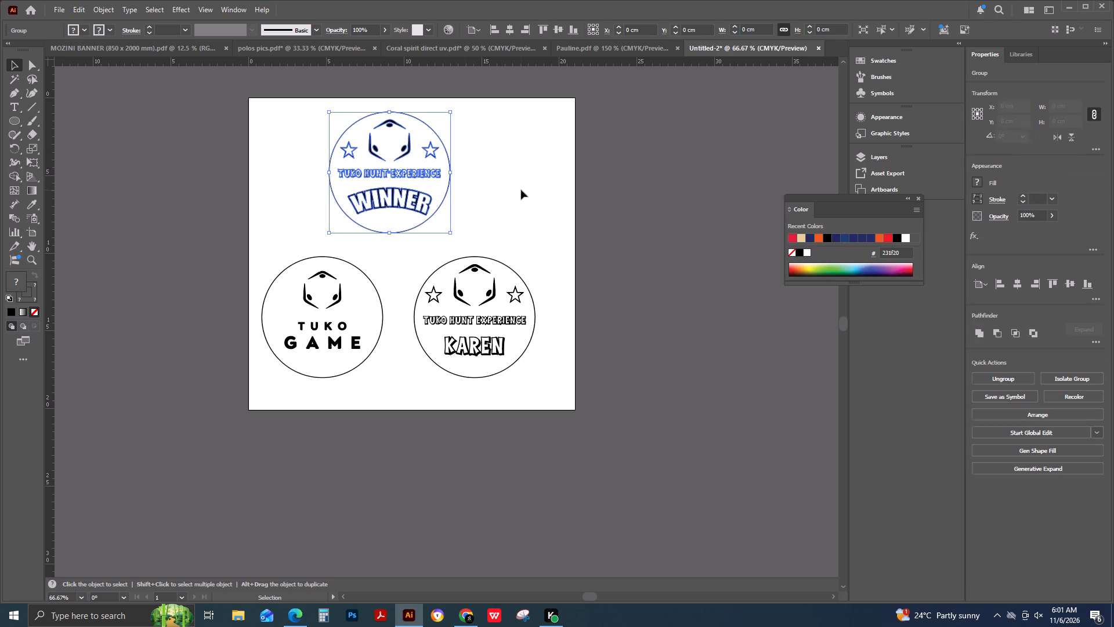
key(Right)
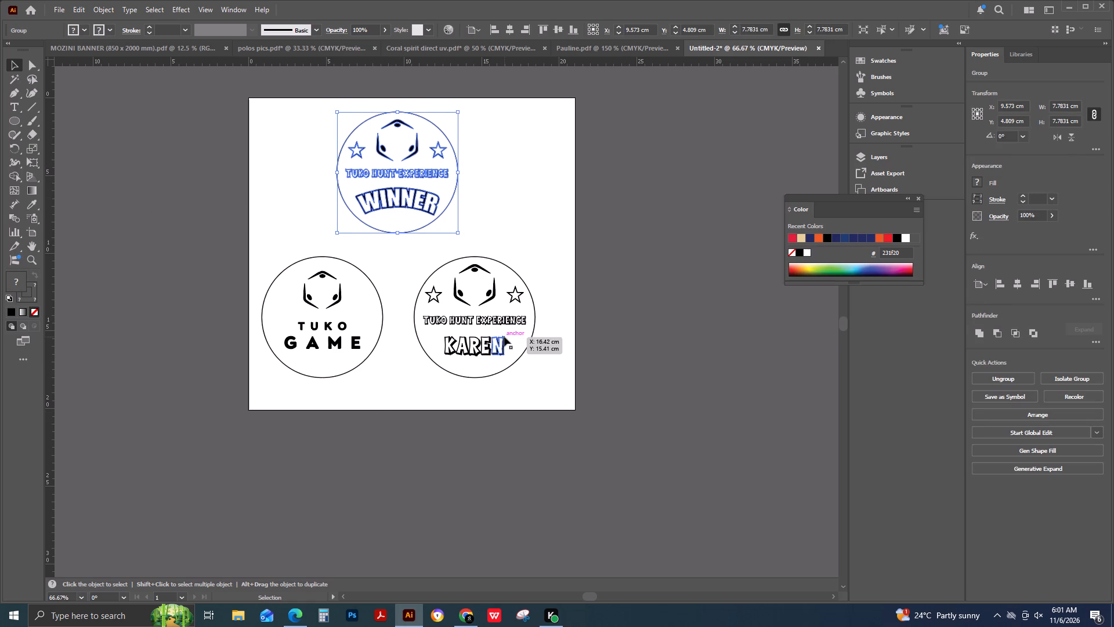
click(497, 329)
click(466, 350)
key(Right)
key(Right)
key(Right)
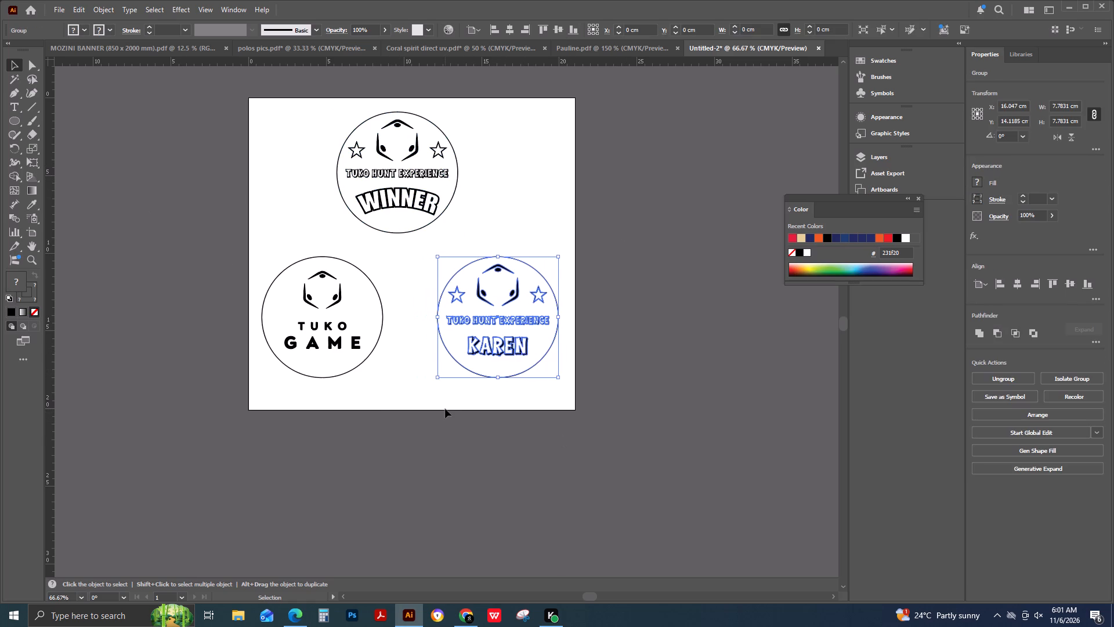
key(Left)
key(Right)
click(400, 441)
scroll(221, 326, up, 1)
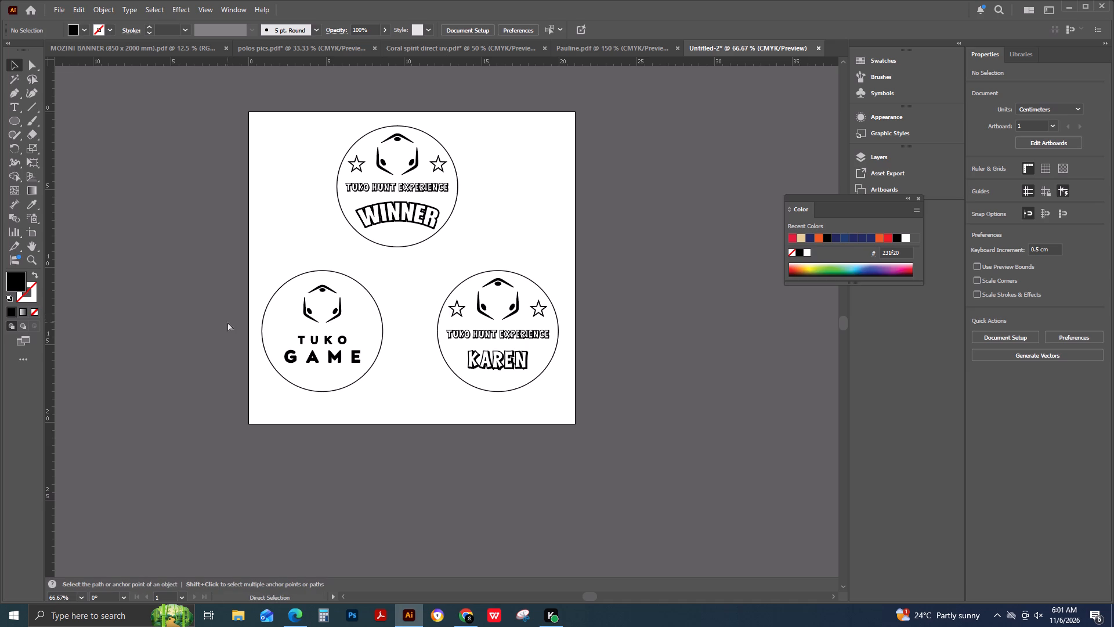
Save the document as an Adobe PDF named "Tuko game" in the Downloads folder.
key(ctrl+s)
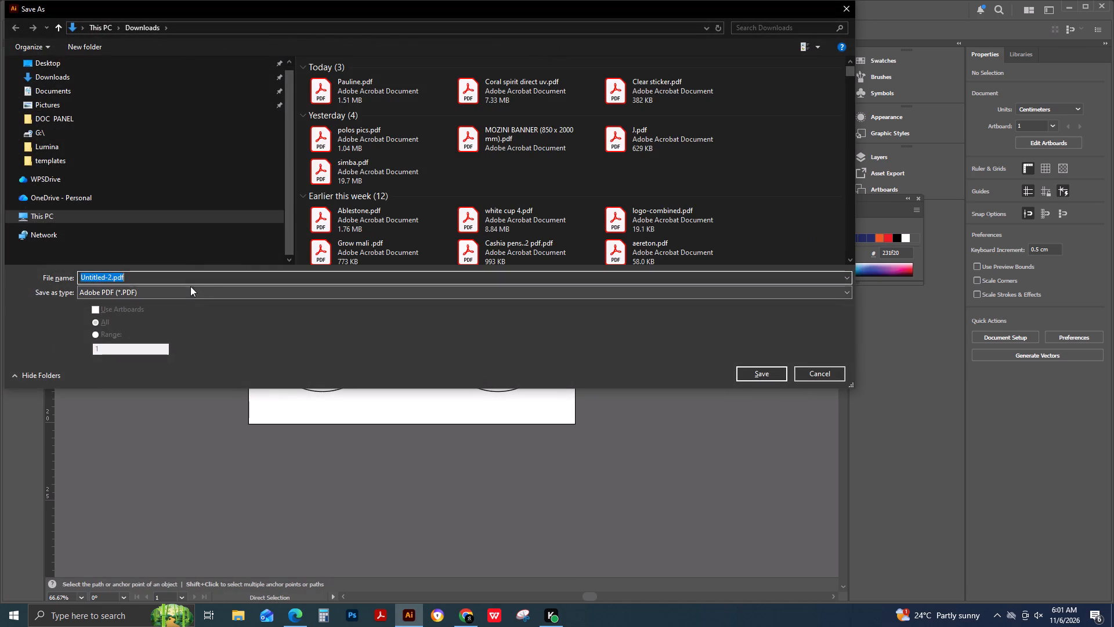
click(77, 82)
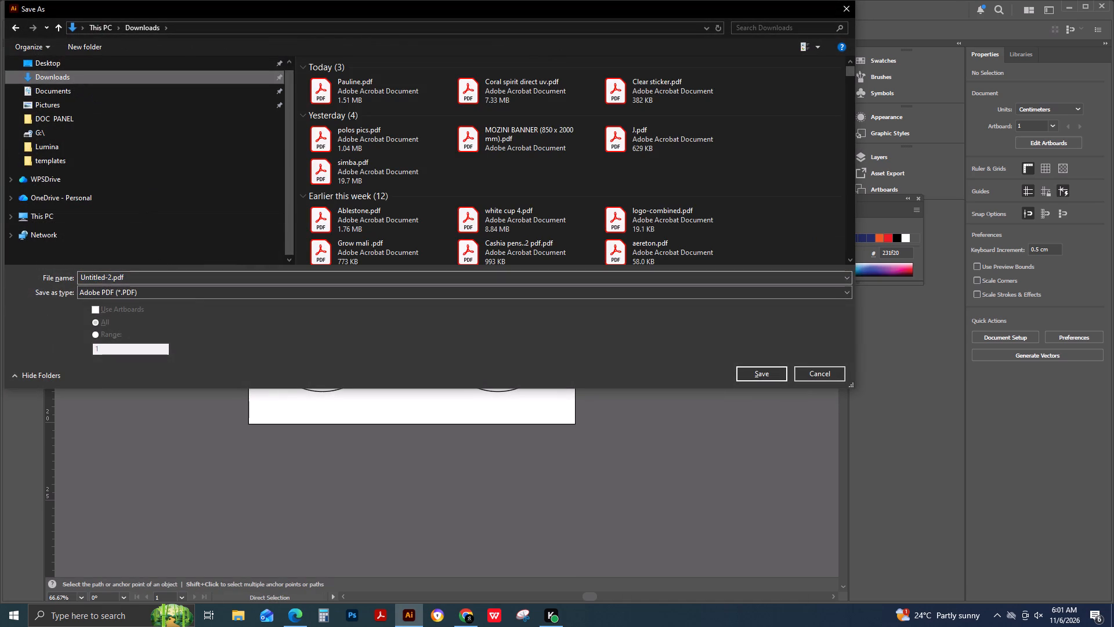
click(163, 279)
key(BackSpace)
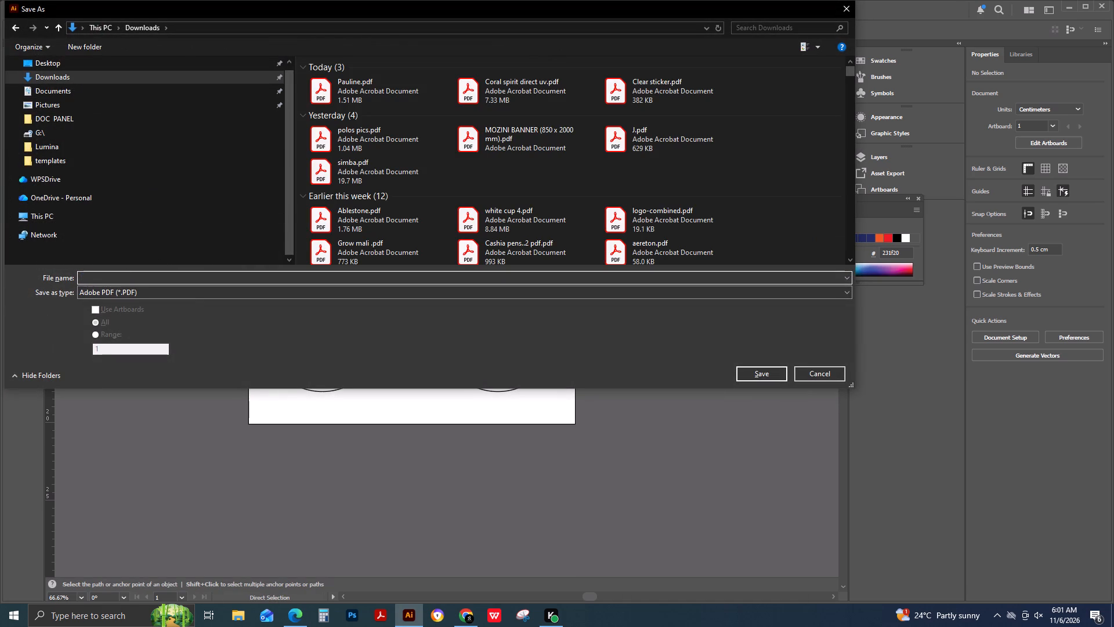
text(Tu)
text(ko)
key(space)
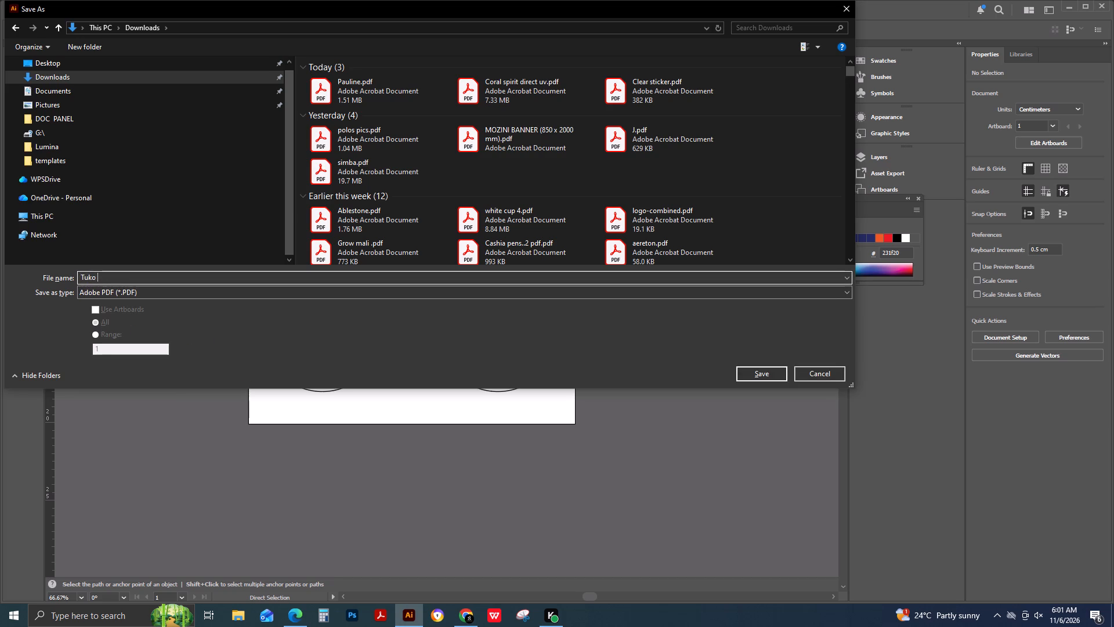
text(game)
click(771, 370)
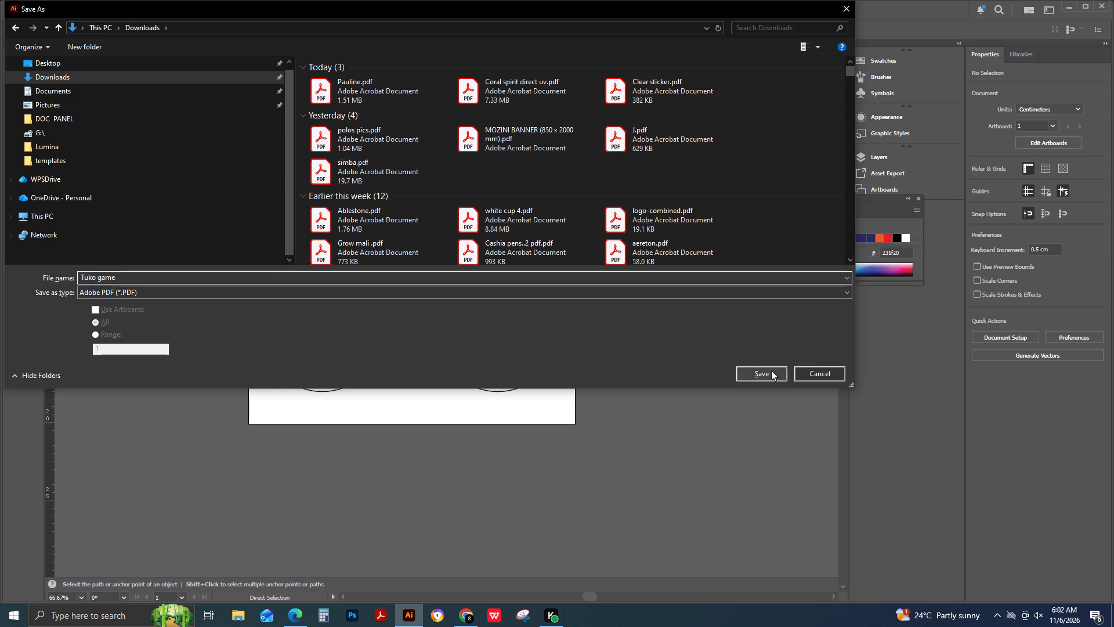
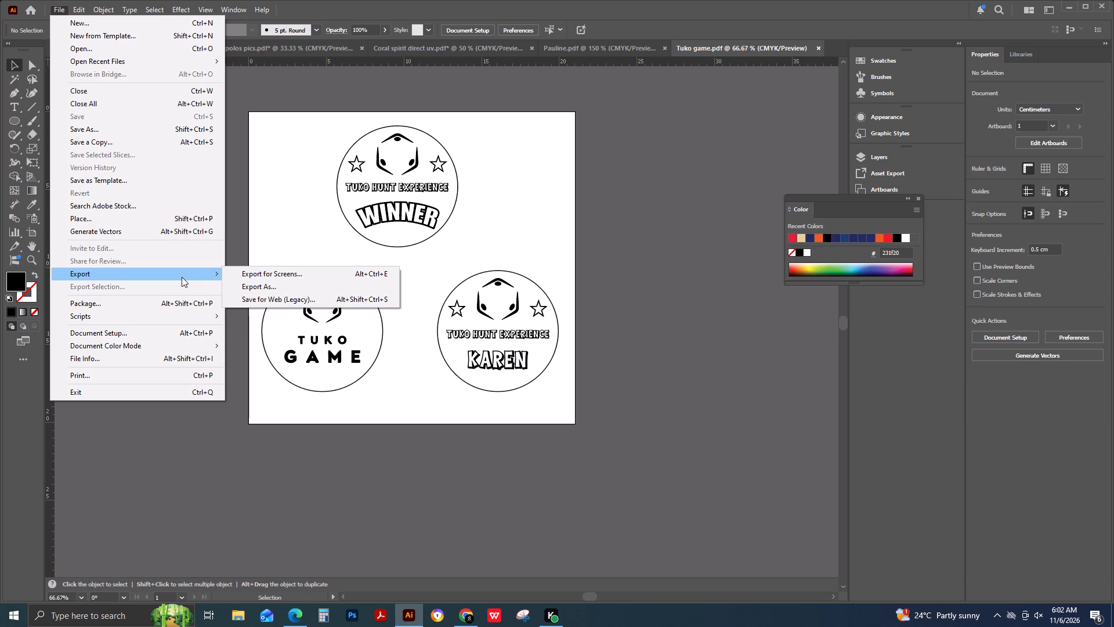
Export the document to the Downloads folder as an Autodesk RealDWG (DXF) file named "Tuko game".
click(229, 282)
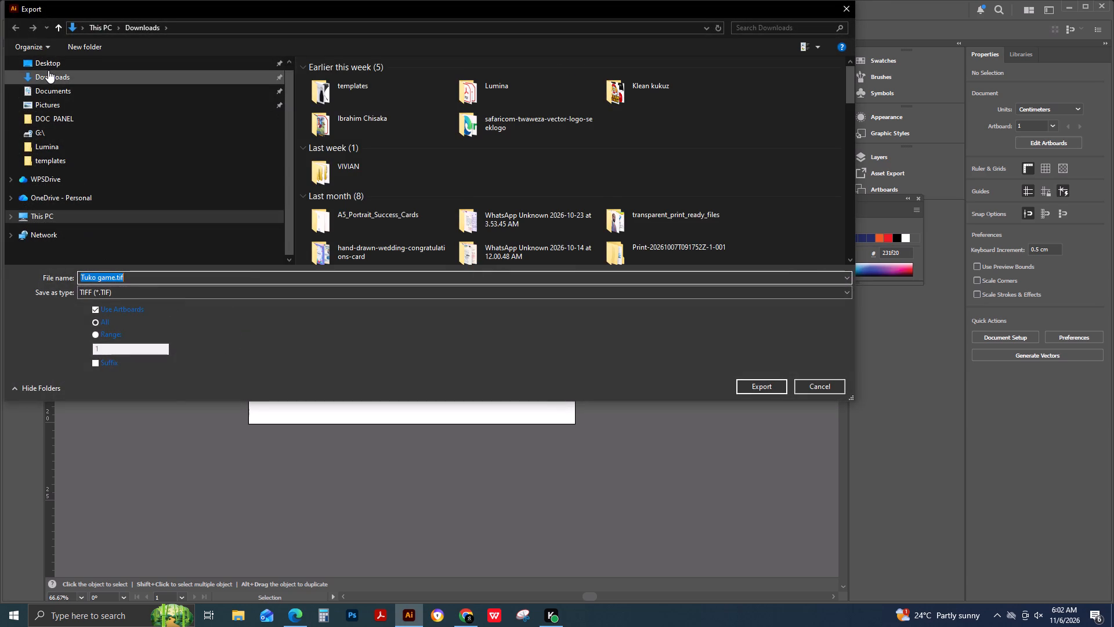
click(48, 70)
click(162, 291)
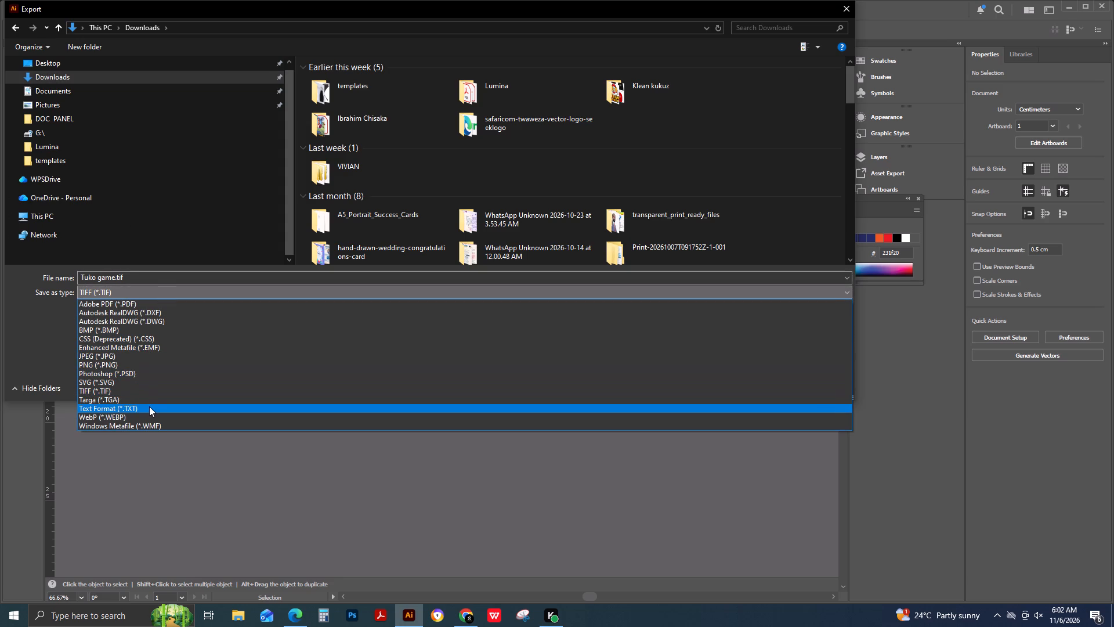
click(167, 313)
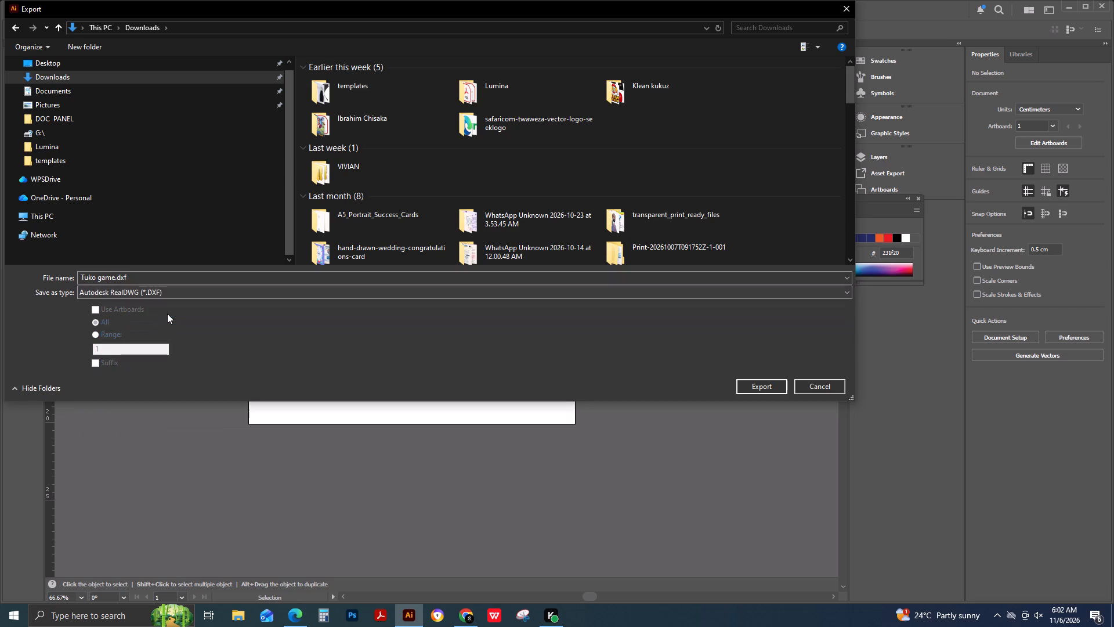
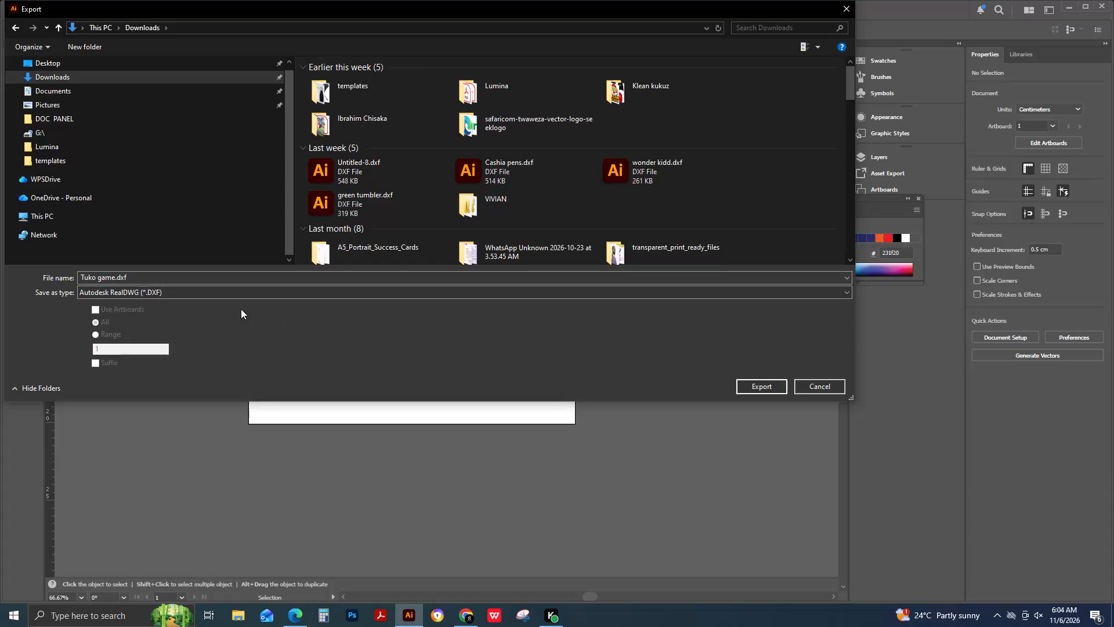
Close the DXF export window and save the Tuko game PDF document.
click(854, 12)
key(ctrl+s)
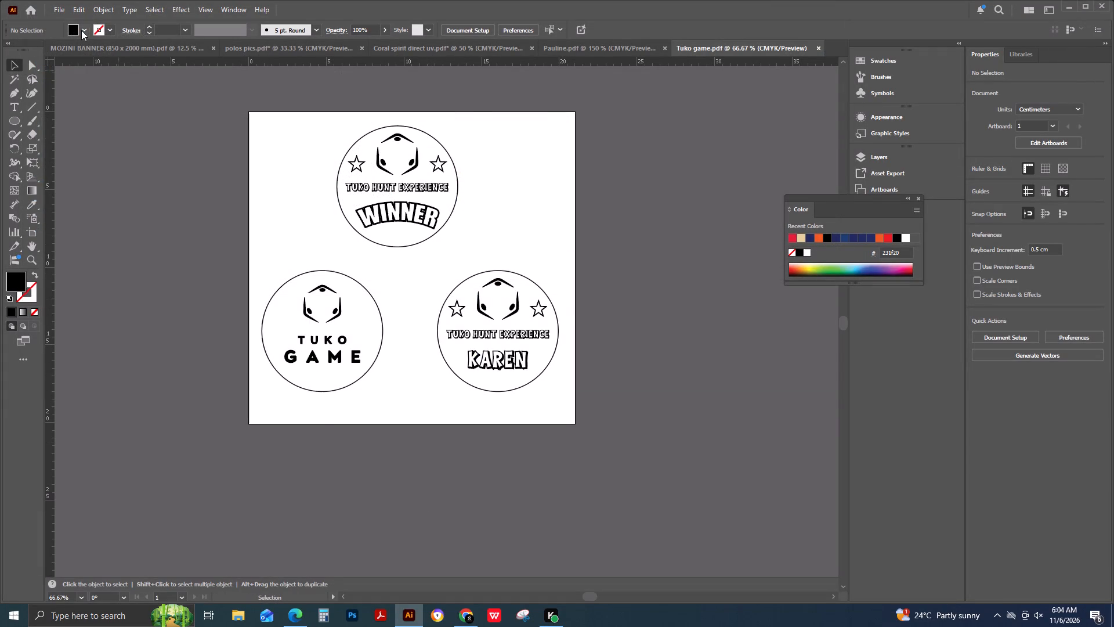
Start saving the Tuko game document under Save As, in Adobe PDF format in the Downloads folder.
click(62, 11)
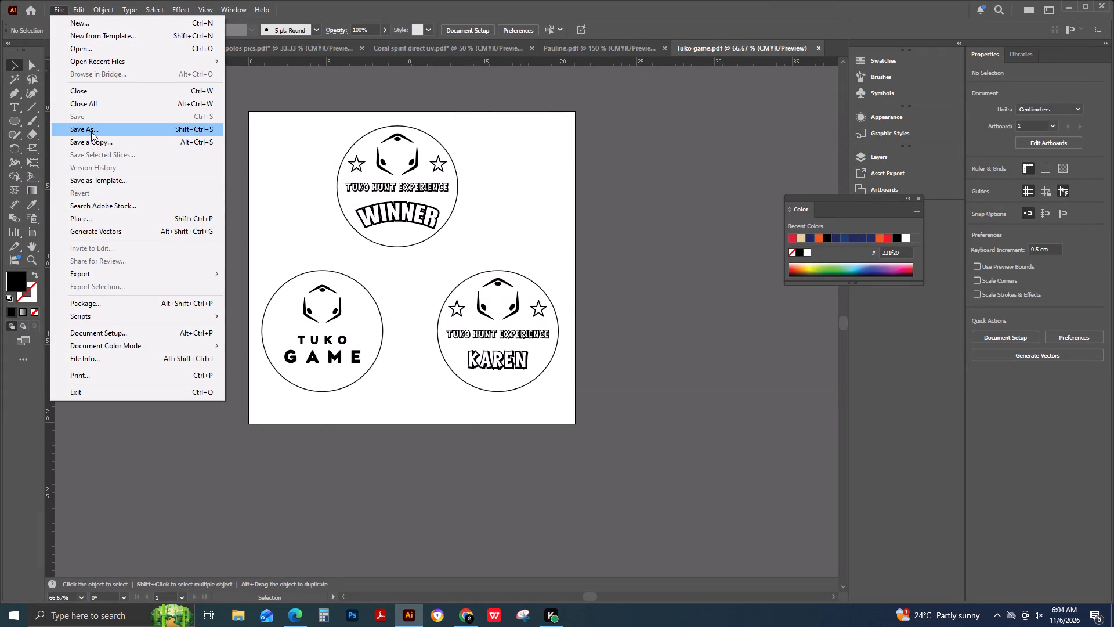
click(91, 132)
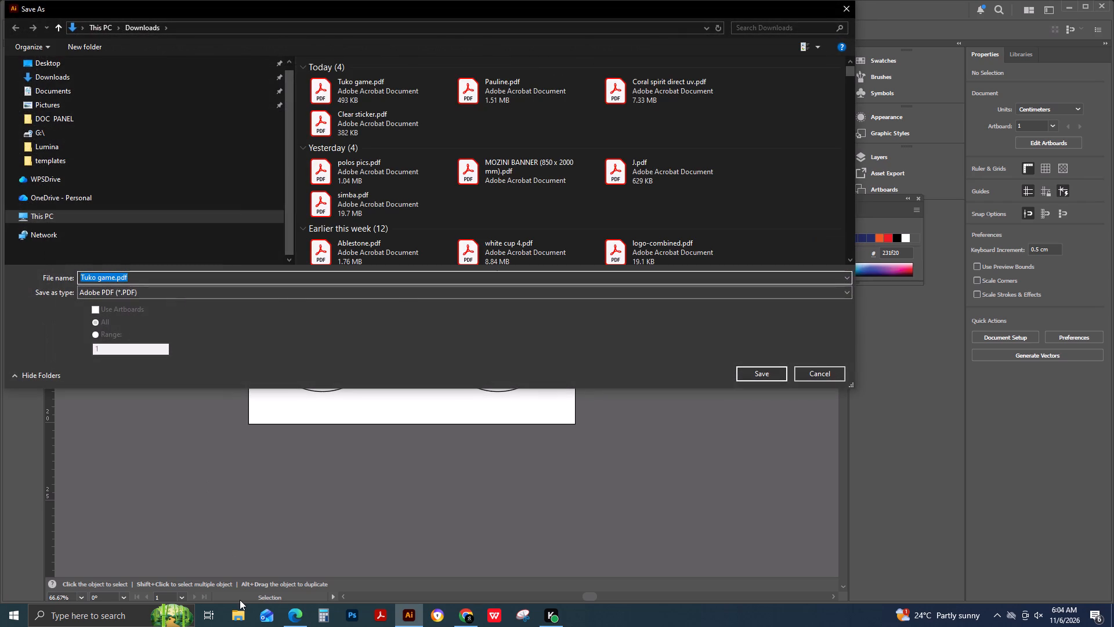
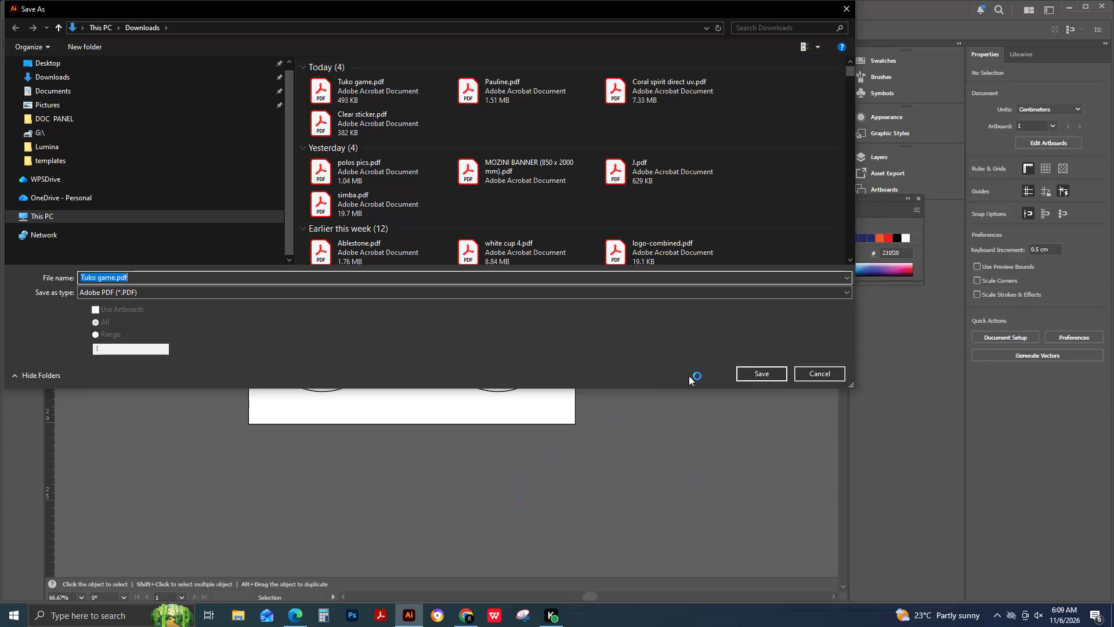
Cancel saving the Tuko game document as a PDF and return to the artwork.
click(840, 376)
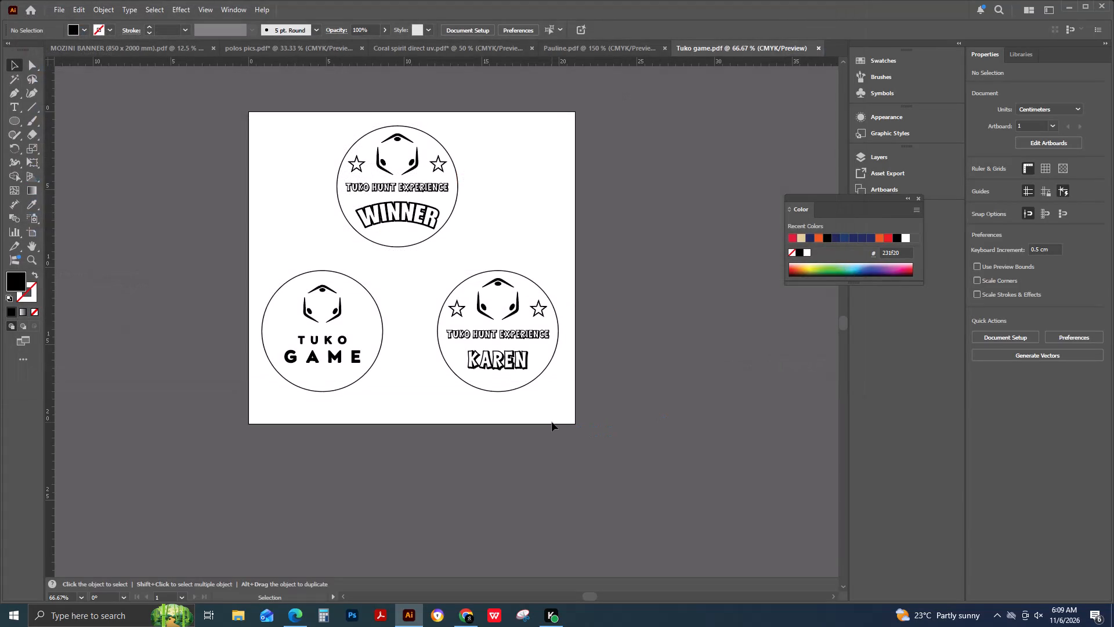